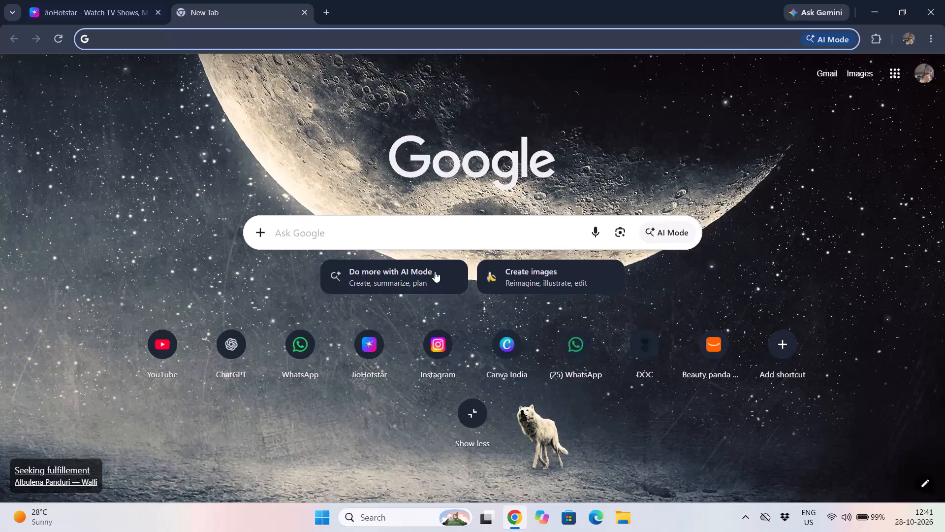
Switch from the browser to the Canva desktop app and open the 58-page SRI VILLA - CHENNAI RECCE REPORT presentation.
double_click(510, 345)
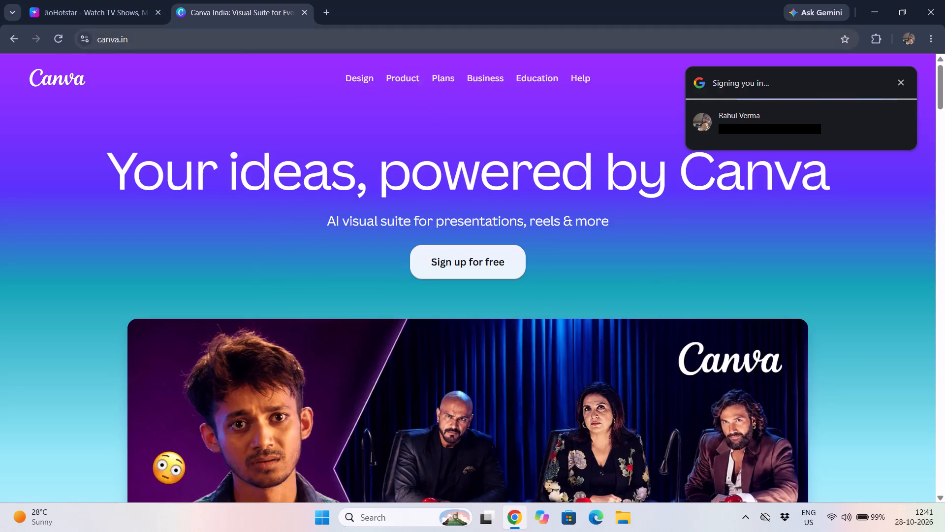
left_click(933, 3)
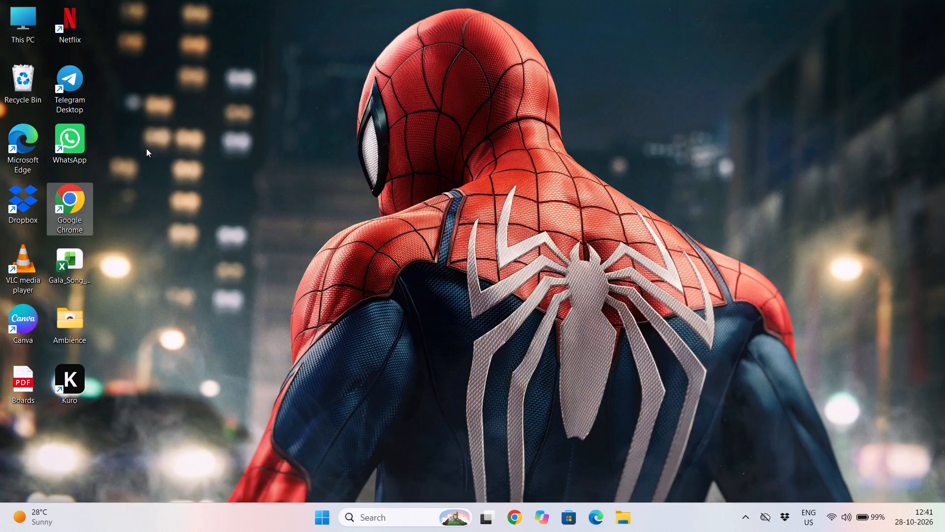
double_click(31, 321)
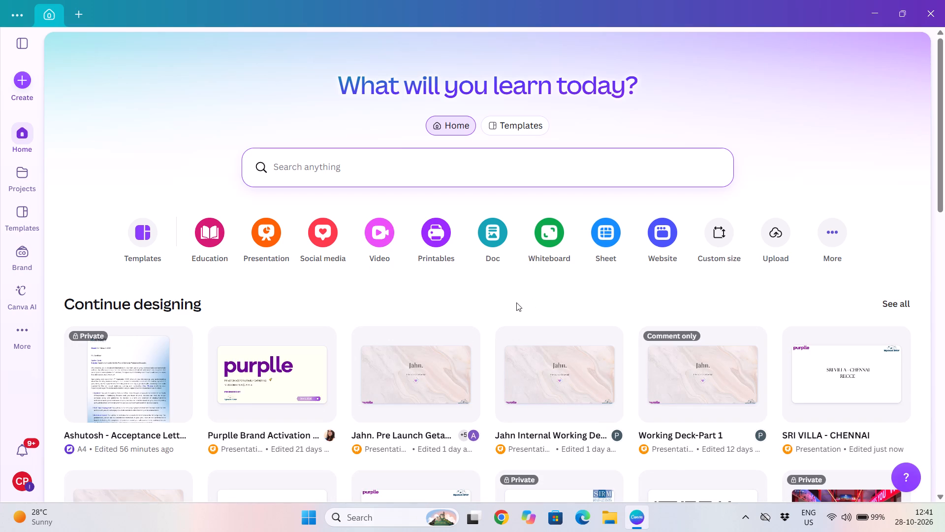
scroll(331, 311, "down", 2)
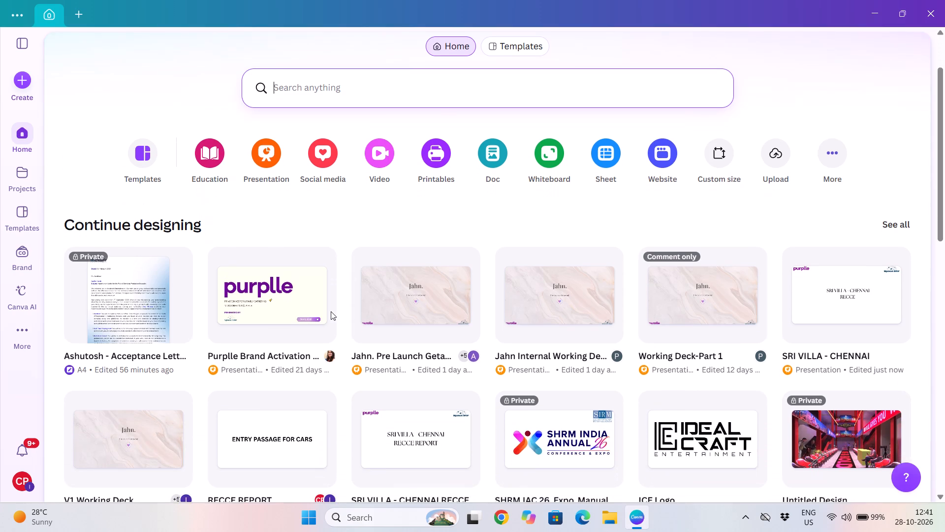
scroll(331, 311, "down", 1)
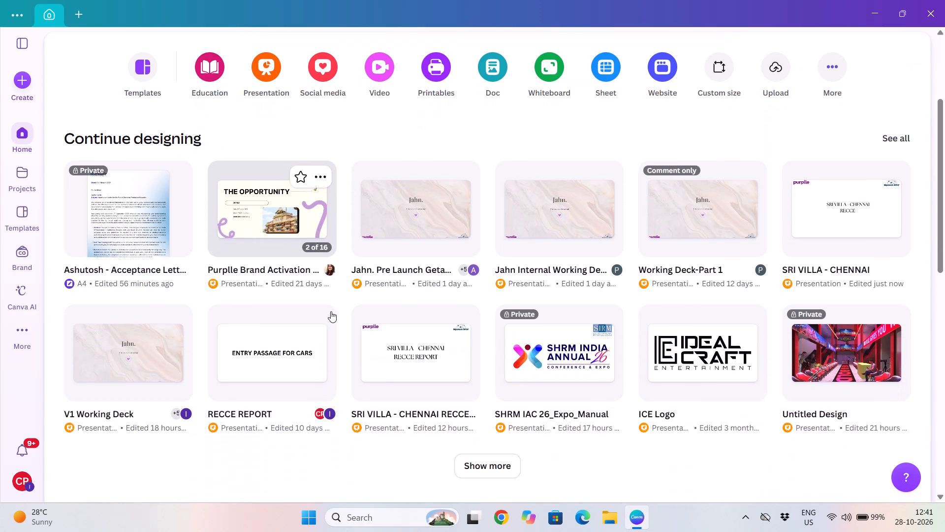
scroll(331, 311, "down", 1)
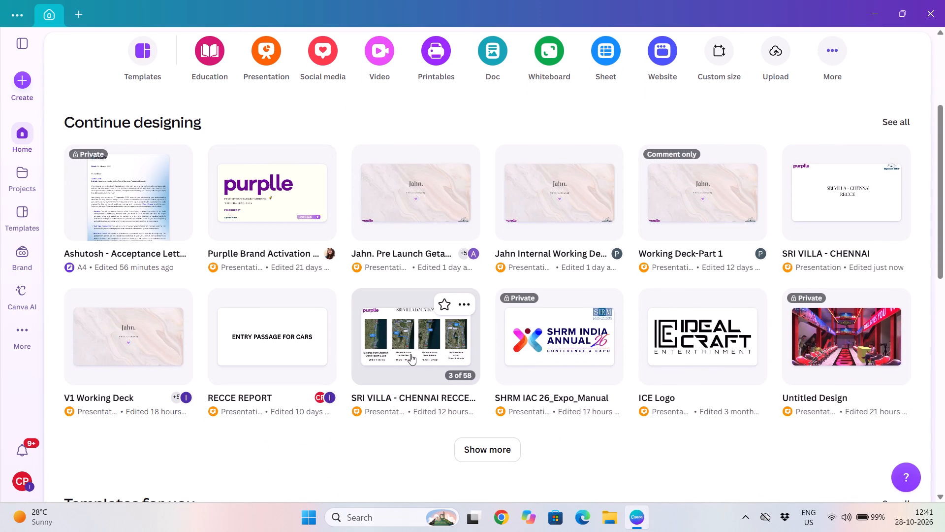
double_click(410, 354)
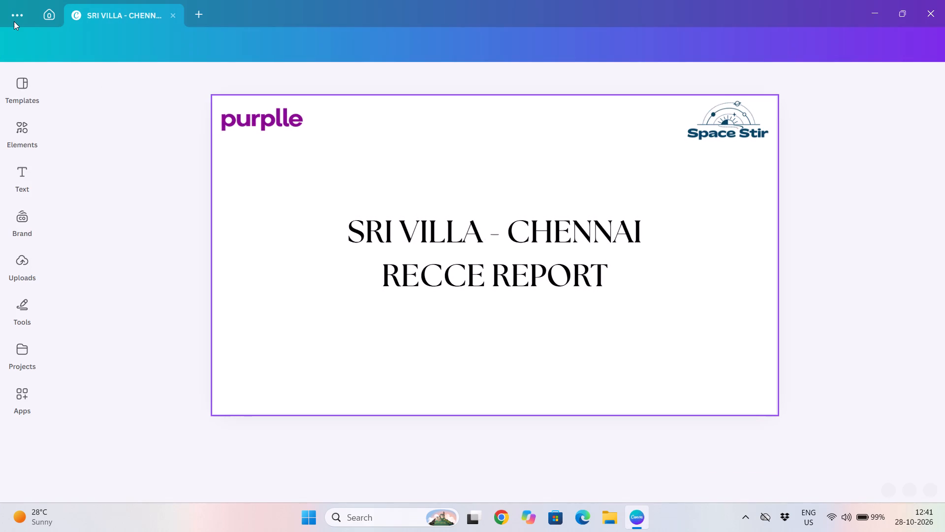
Open the SRI VILLA - CHENNAI presentation from the Canva home page alongside the recce report.
left_click(48, 10)
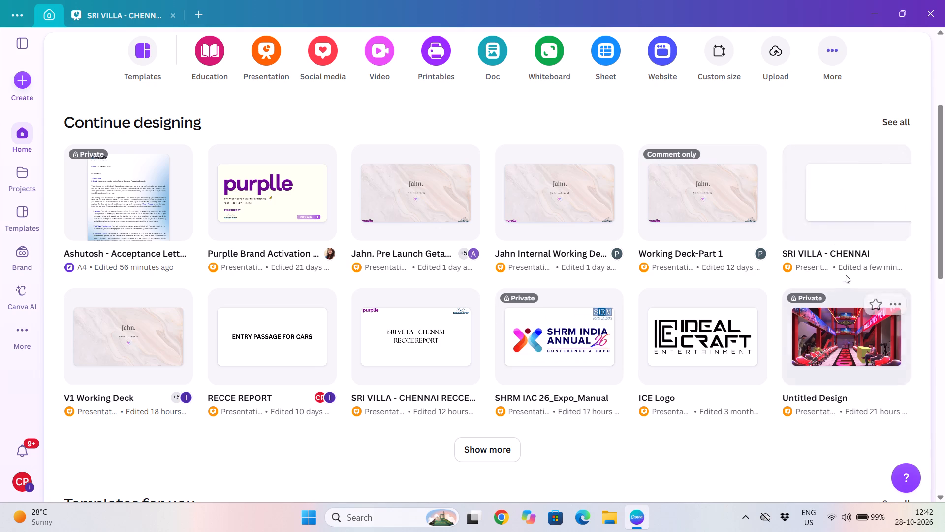
double_click(838, 205)
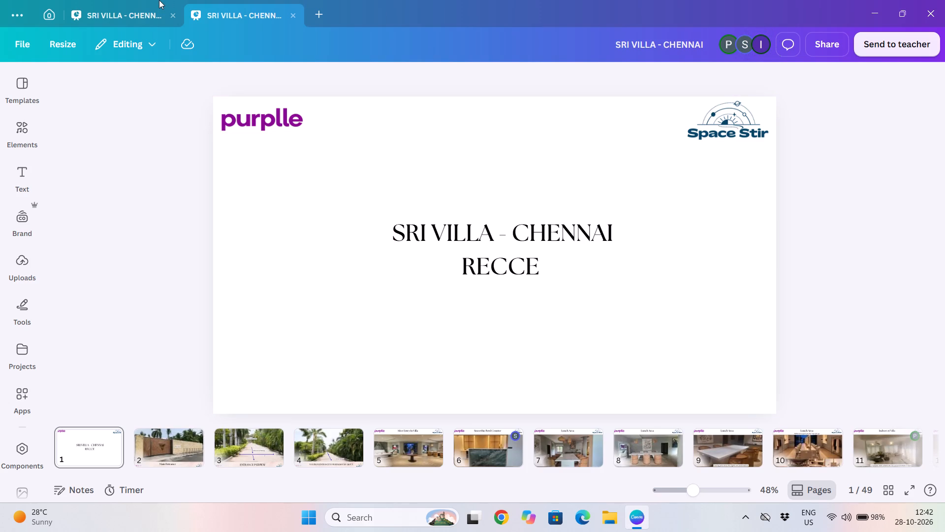
Compare the two presentations' cover pages, and examine the RECCE REPORT pages from the villa location maps to Main Entrance.
left_click(111, 10)
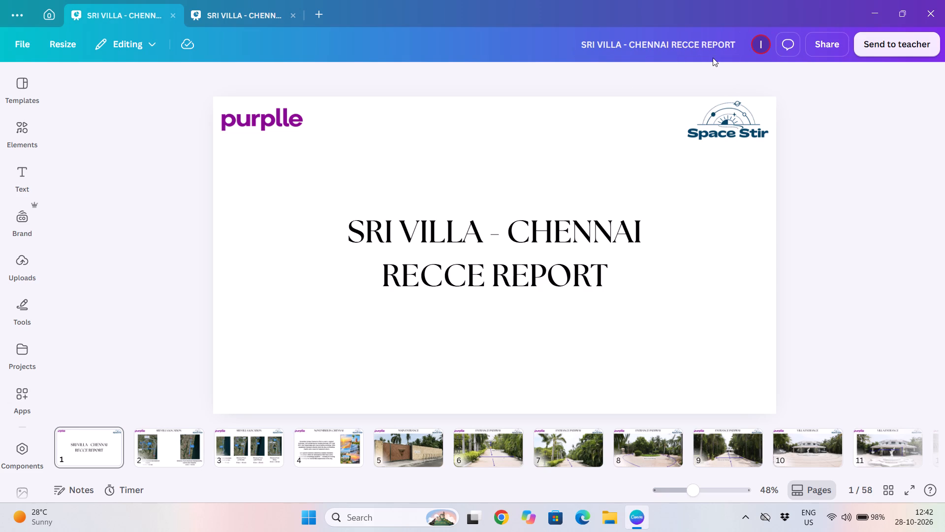
left_click(243, 13)
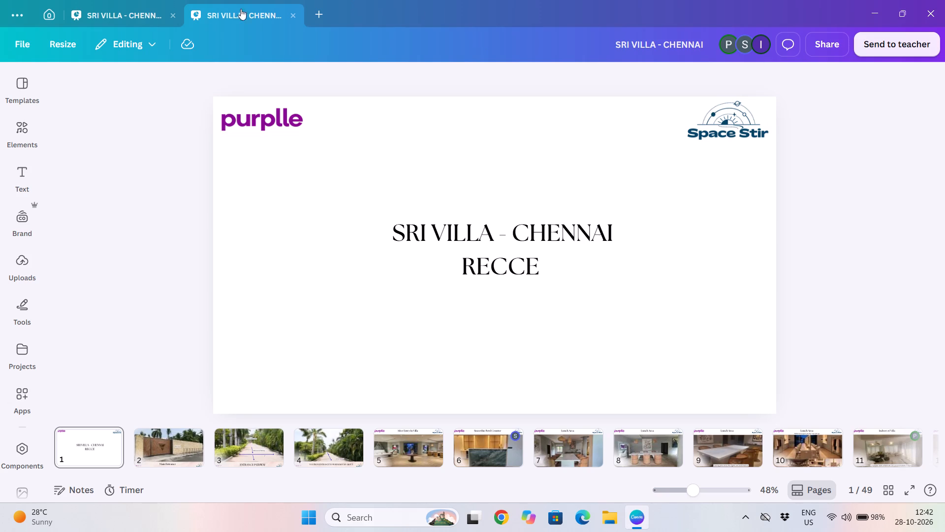
left_click(127, 6)
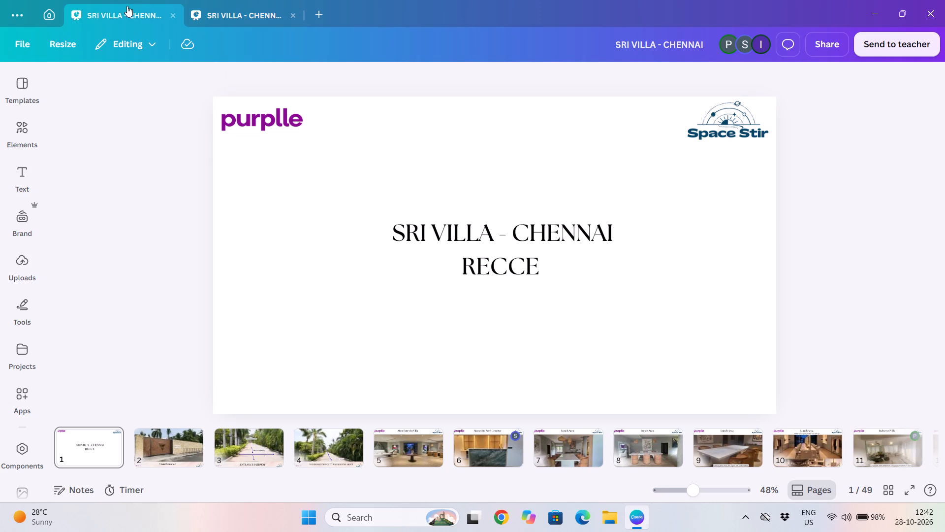
key("Right")
key("Right")
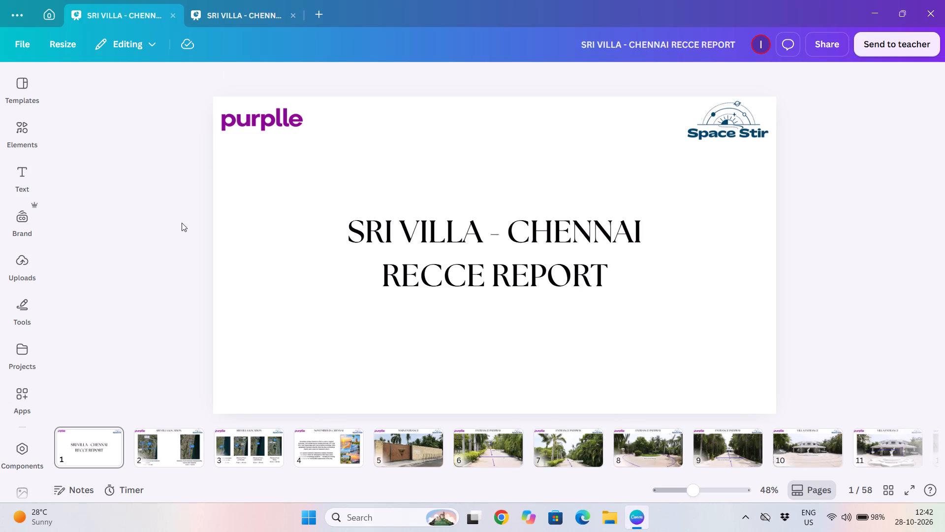
left_click(173, 451)
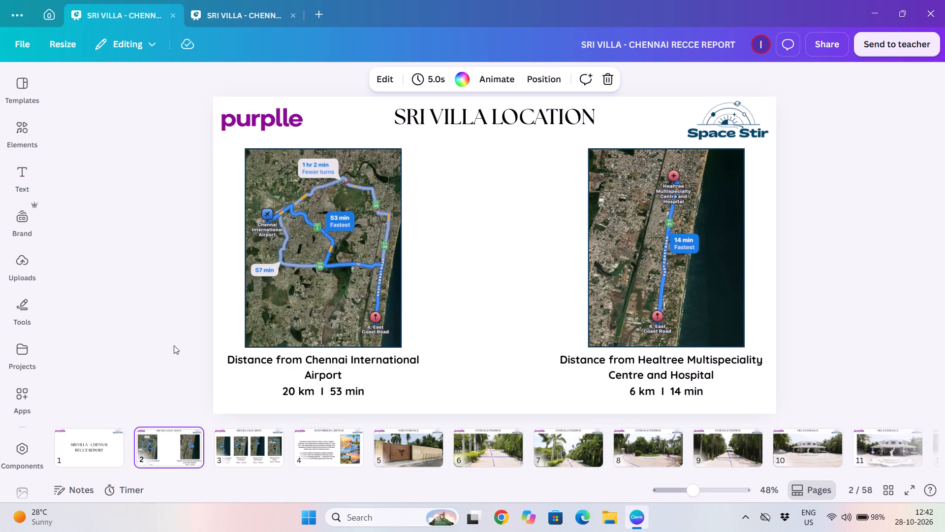
key("Left")
key("Right")
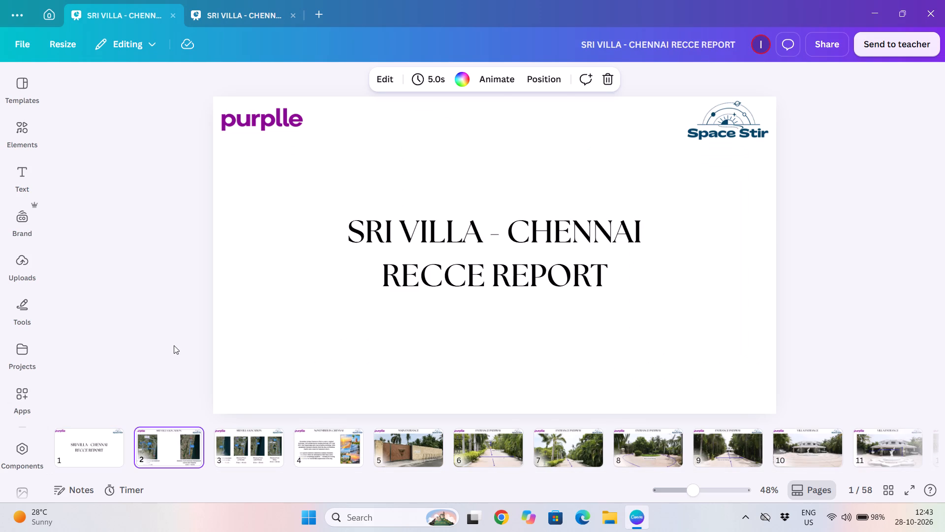
key("Right")
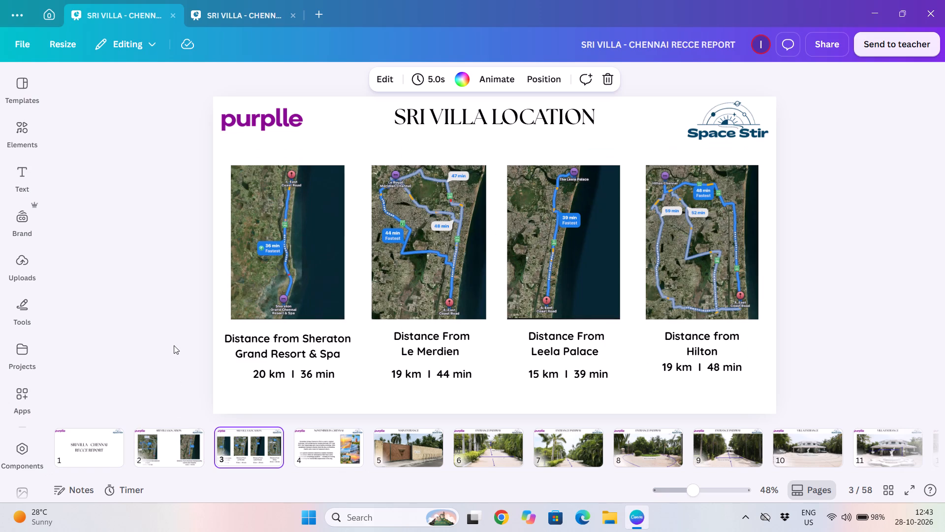
key("Right")
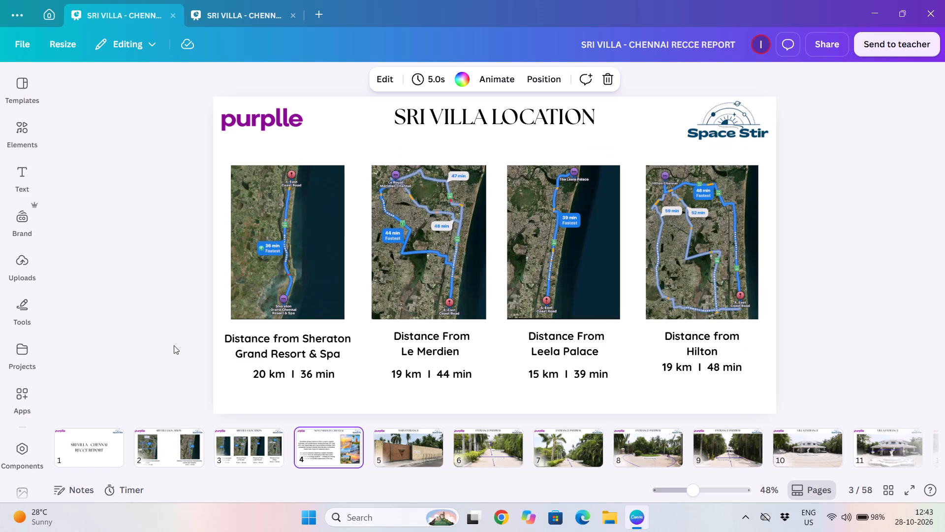
key("Right")
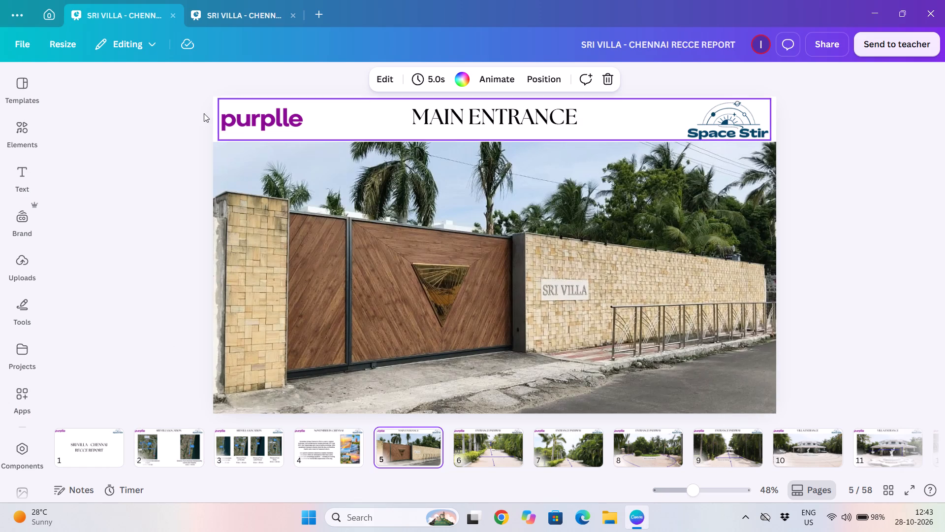
Examine pages 2 to 8 of the SRI VILLA - CHENNAI presentation, from Main Entrance to Smoothie Bowl Counter.
left_click(236, 19)
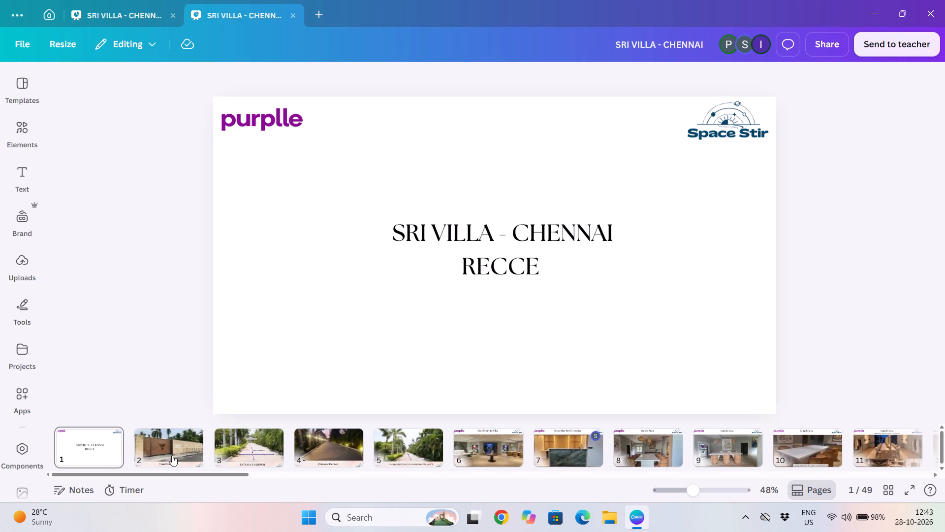
left_click(172, 455)
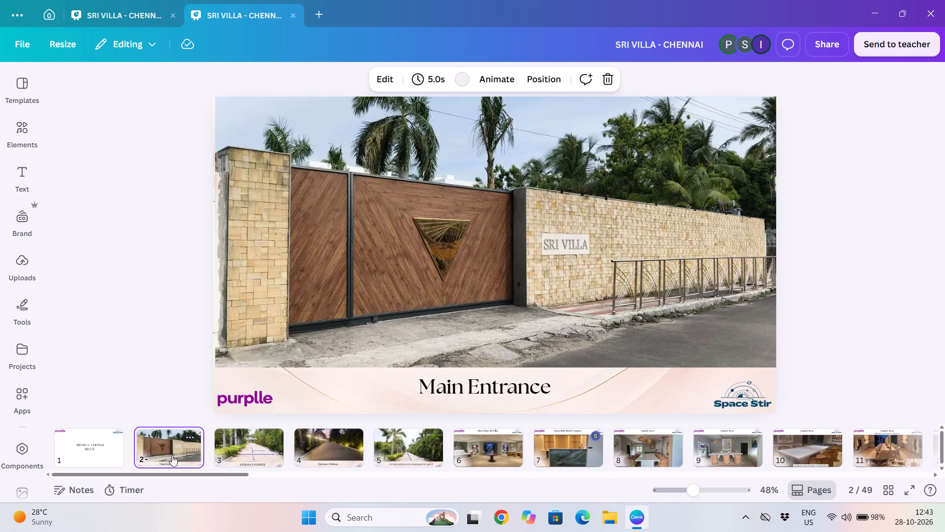
key("Right")
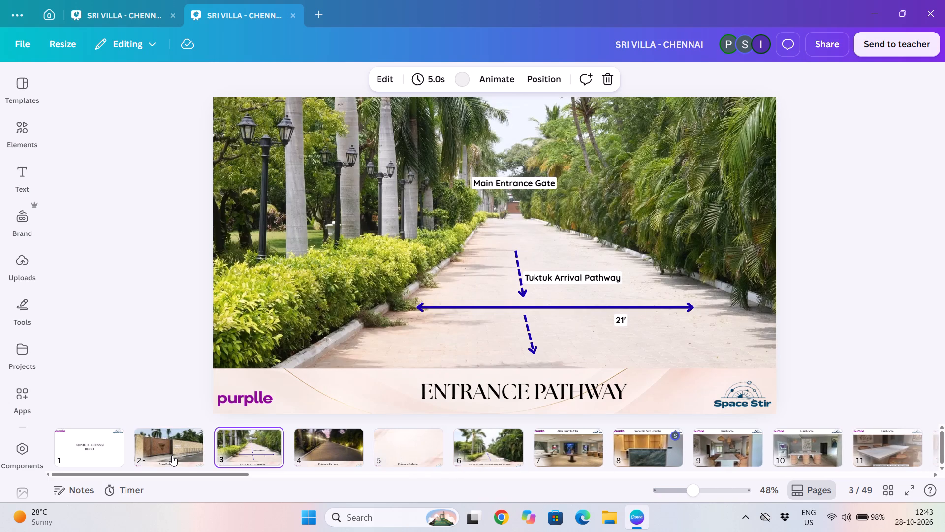
key("Right")
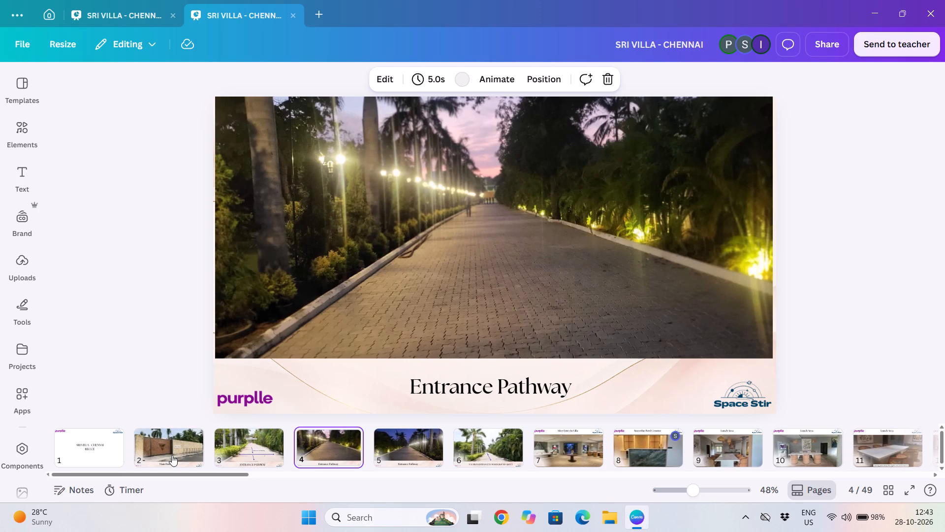
key("Right")
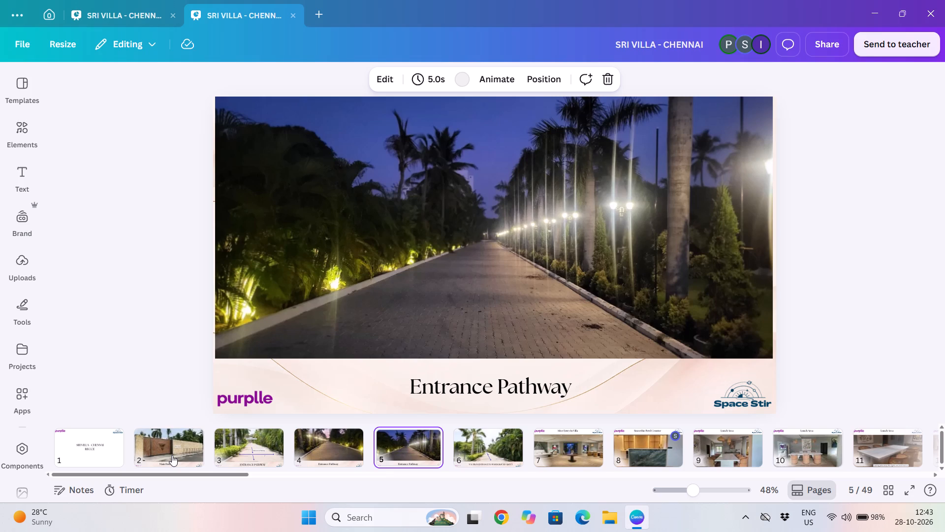
key("Right")
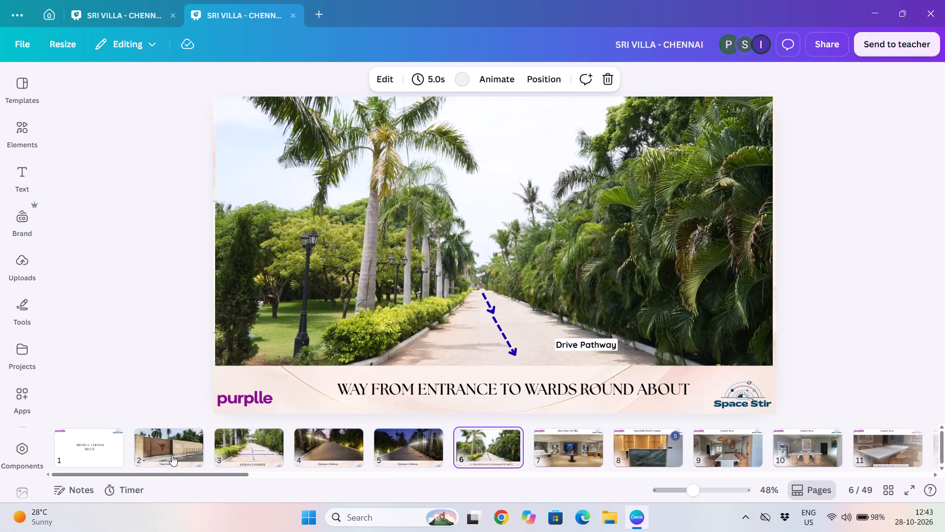
key("Right")
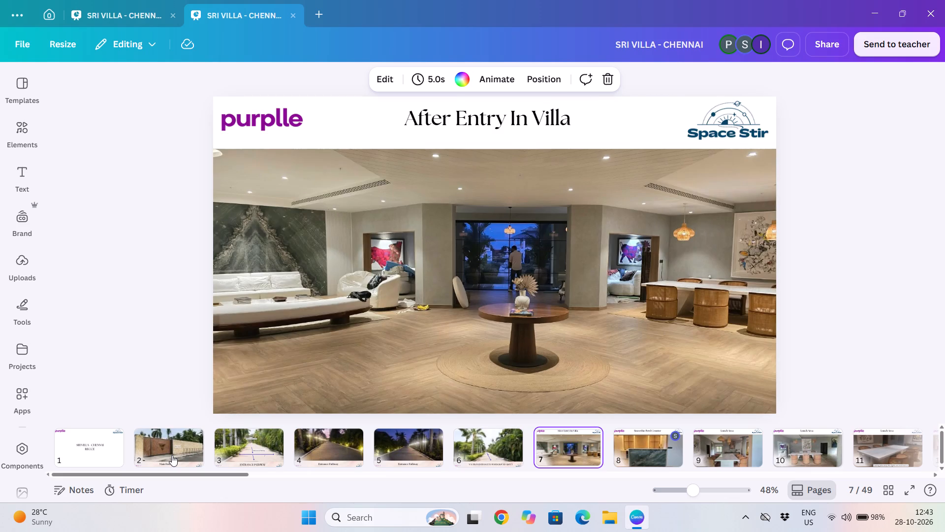
key("Right")
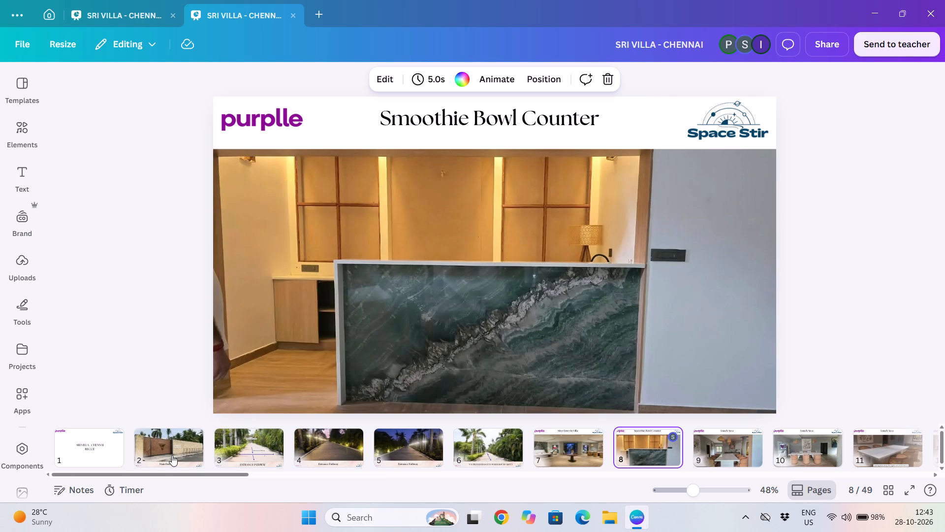
Go back to the entrance pathway pages of the SRI VILLA - CHENNAI presentation and re-examine pages 3 to 6.
key("Left")
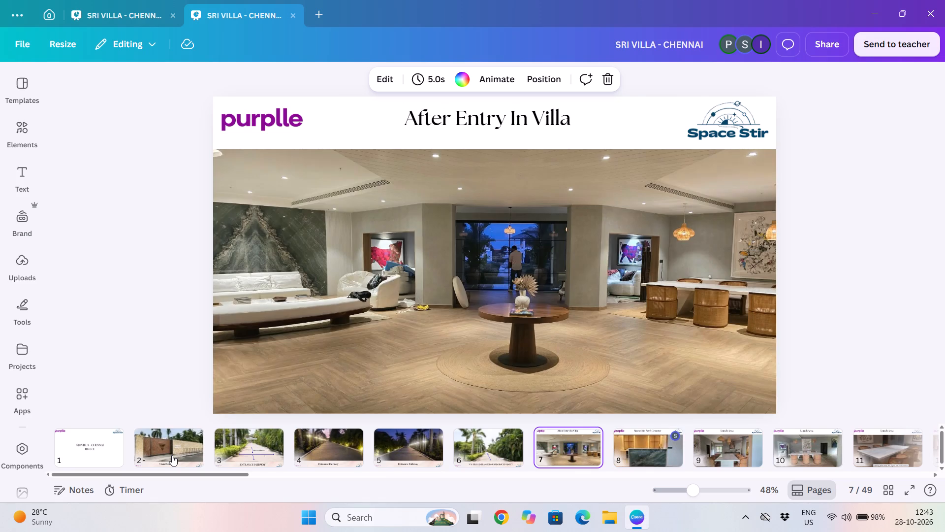
key("Left")
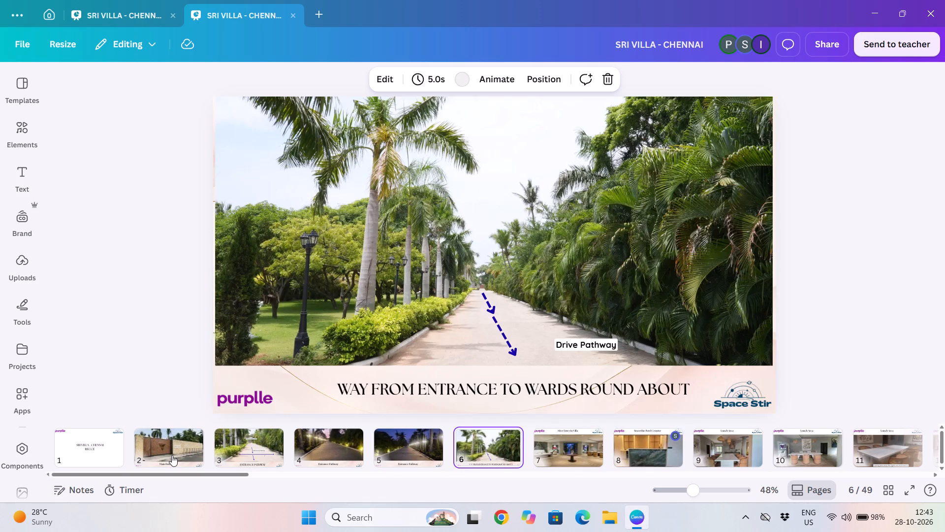
key("Left")
key("Left")
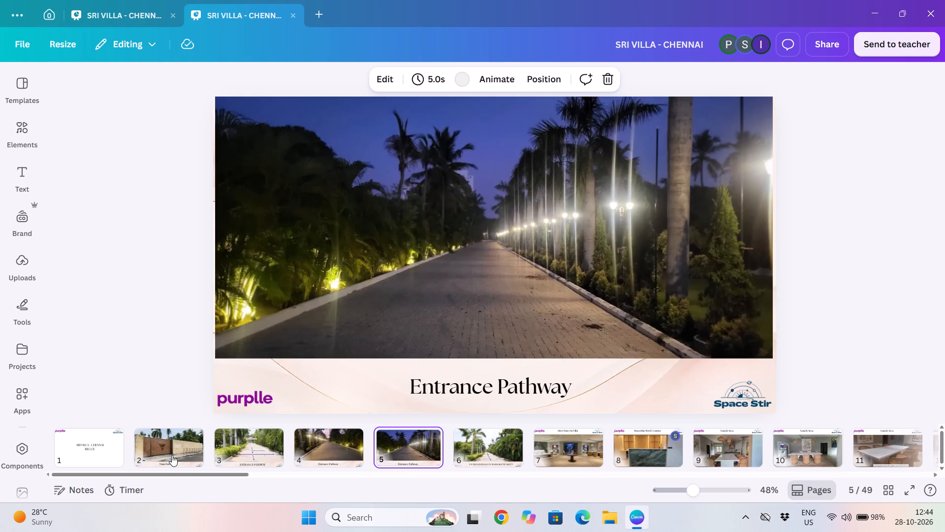
key("Left")
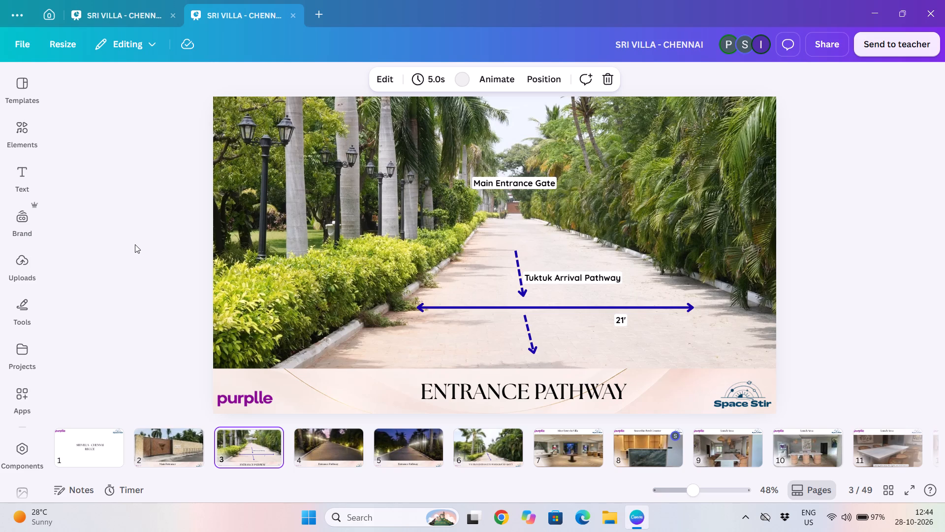
key("Right")
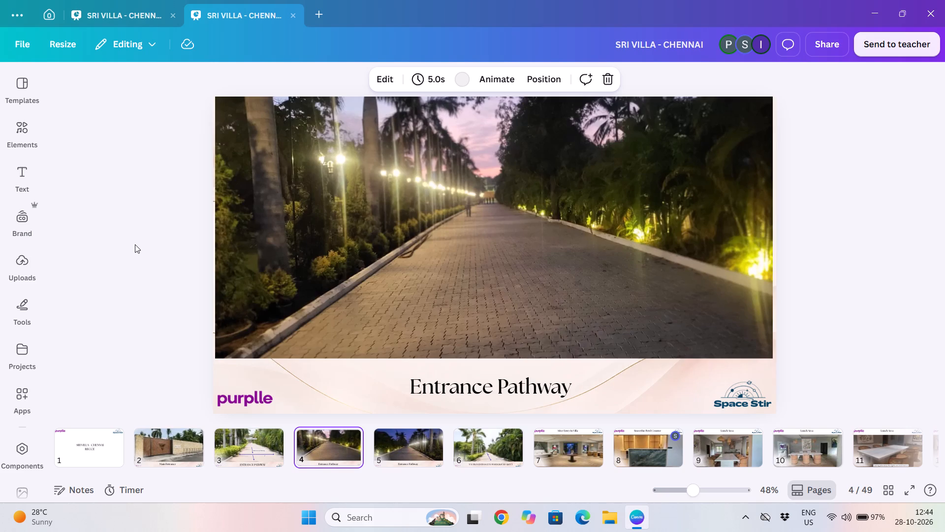
key("Right")
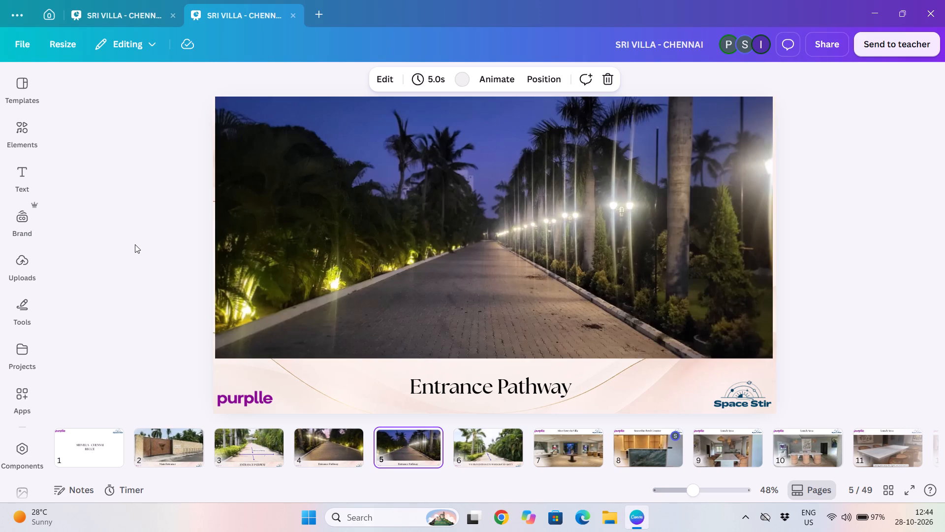
key("Right")
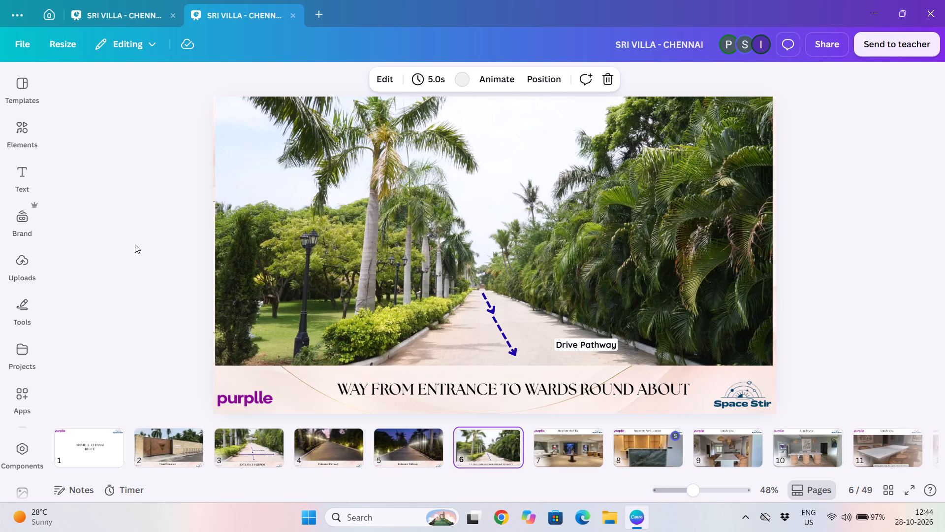
key("Left")
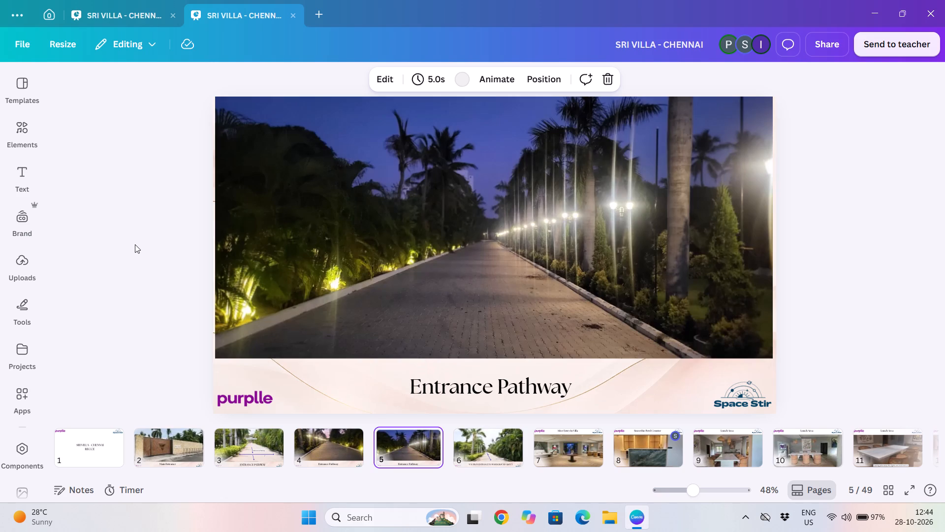
Examine pages 5 to 15 of the SRI VILLA - CHENNAI RECCE REPORT, from Main Entrance and Entrance Pathway to Villa Entrance and Villa Backyard.
key("Left")
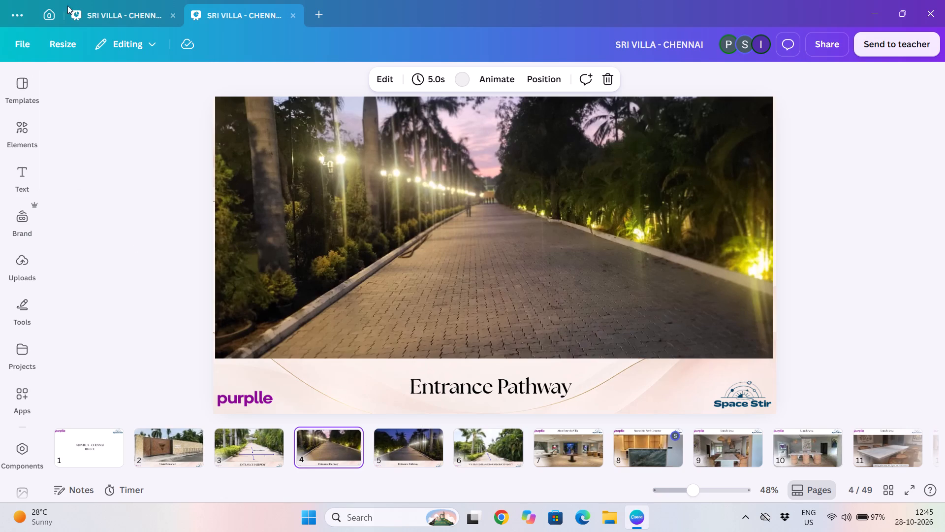
left_click(130, 7)
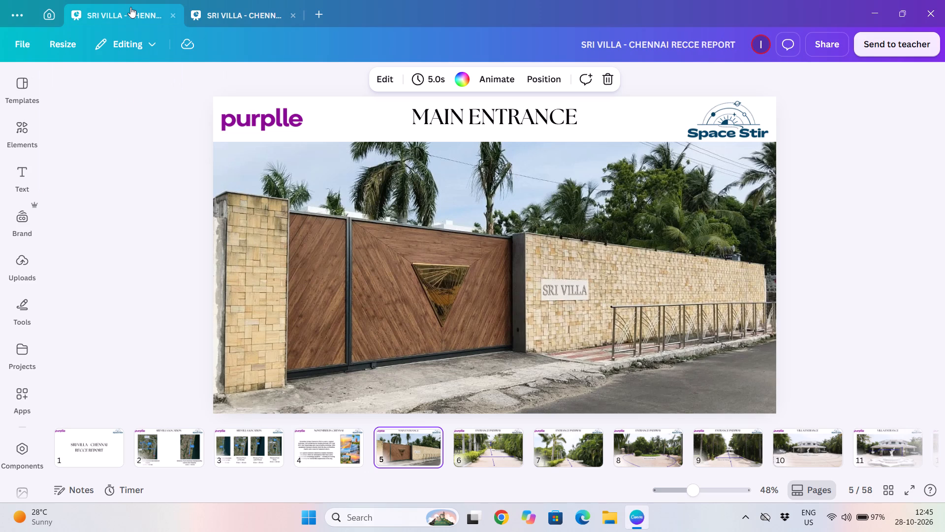
key("Right")
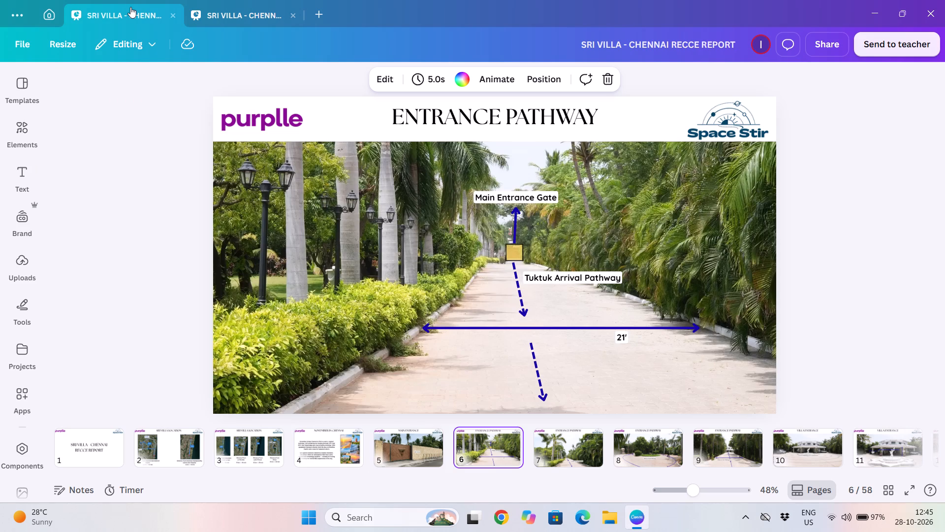
key("Right")
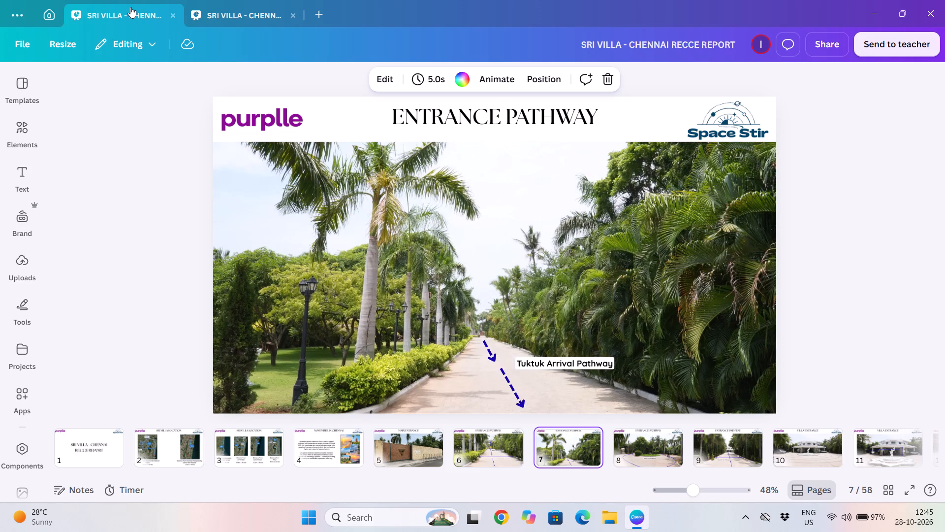
key("Right")
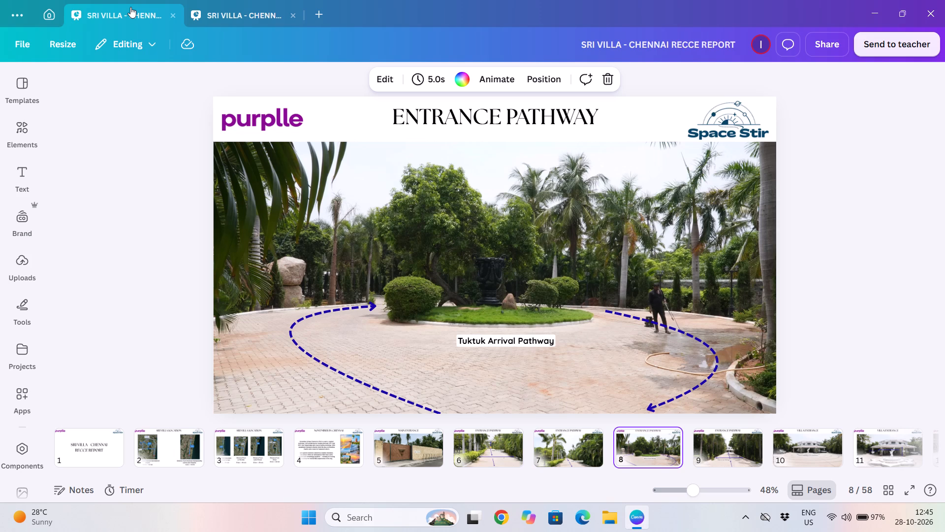
key("Right")
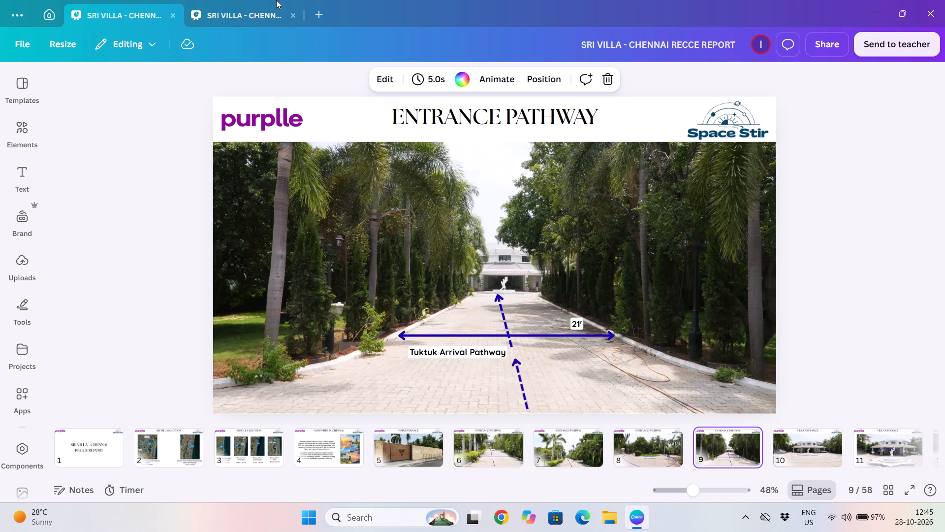
scroll(722, 438, "left", 6)
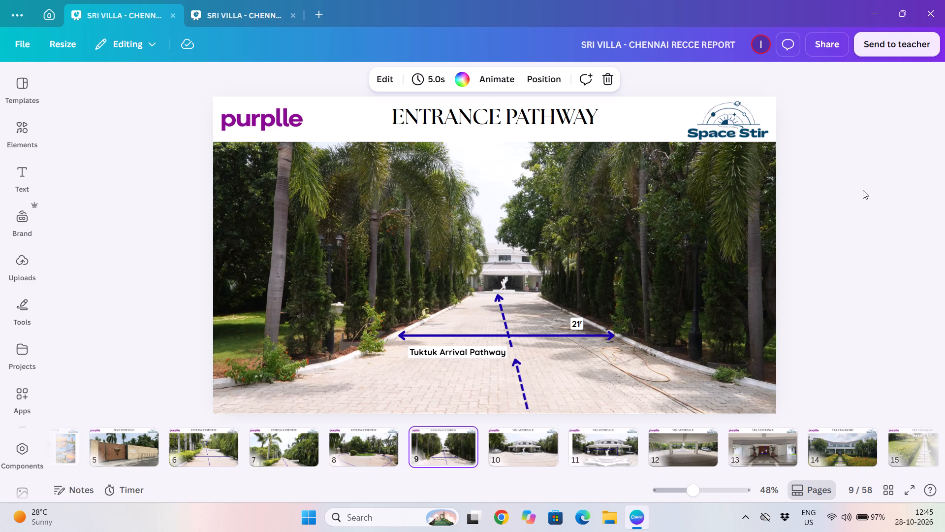
key("Right")
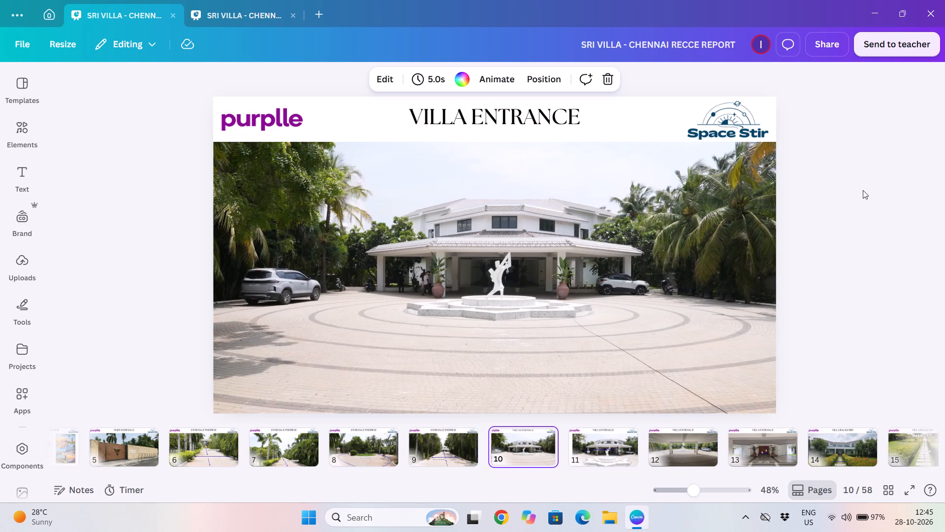
key("Right")
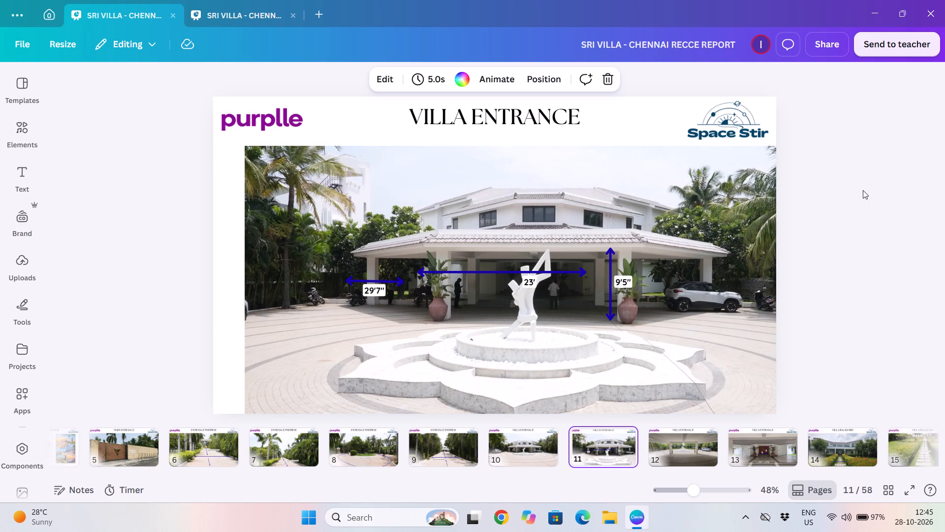
key("Right")
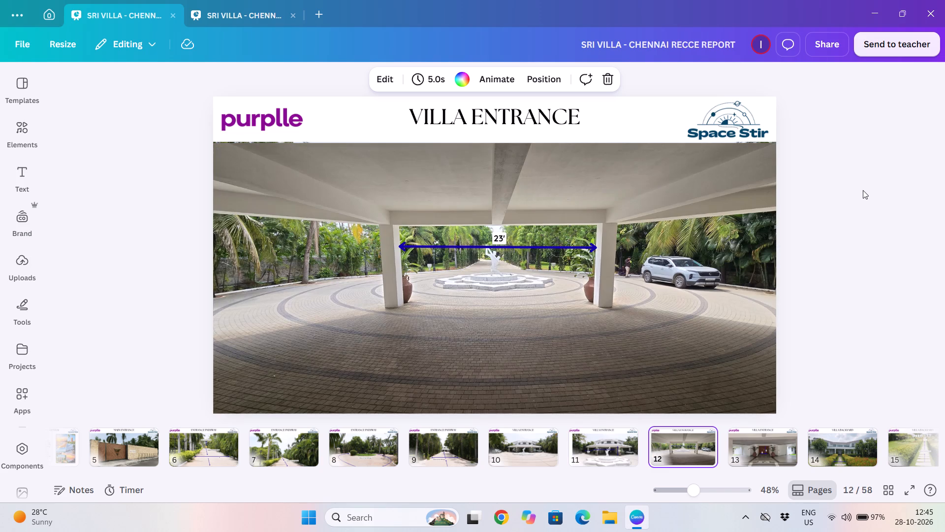
key("Right")
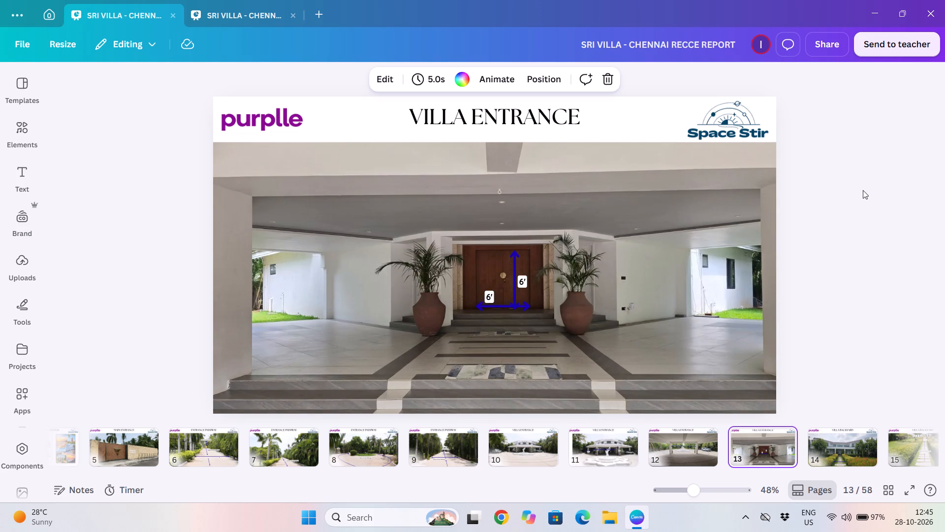
key("Right")
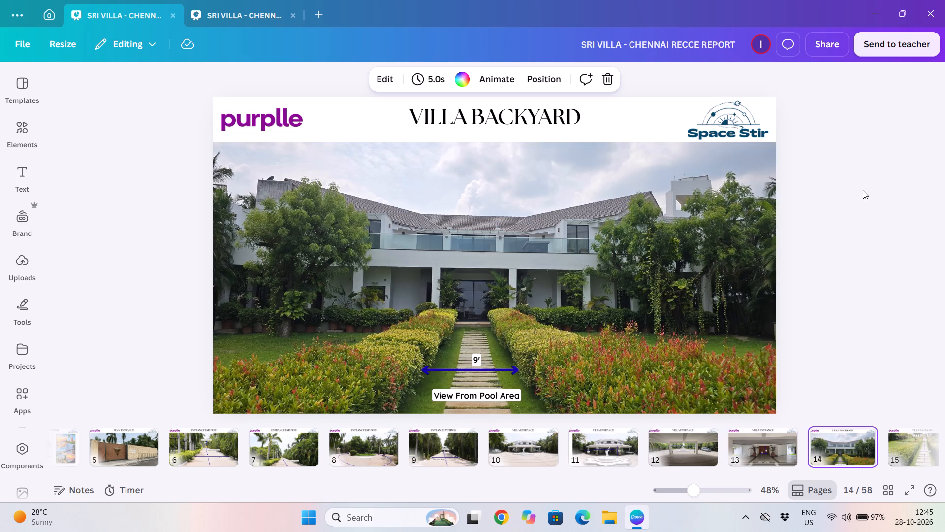
key("Right")
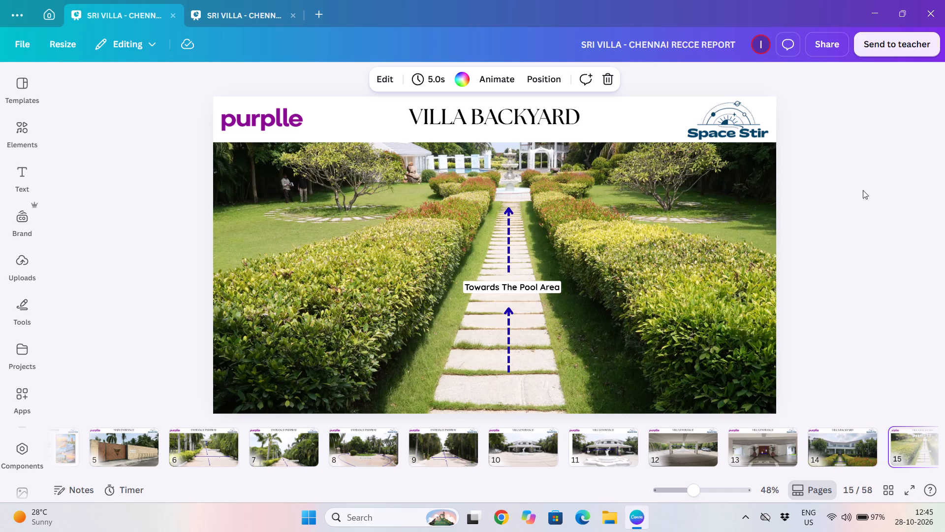
Go back through the RECCE REPORT pages from Villa Backyard to the Sri Villa Location page, page 2.
key("Left")
key("Left")
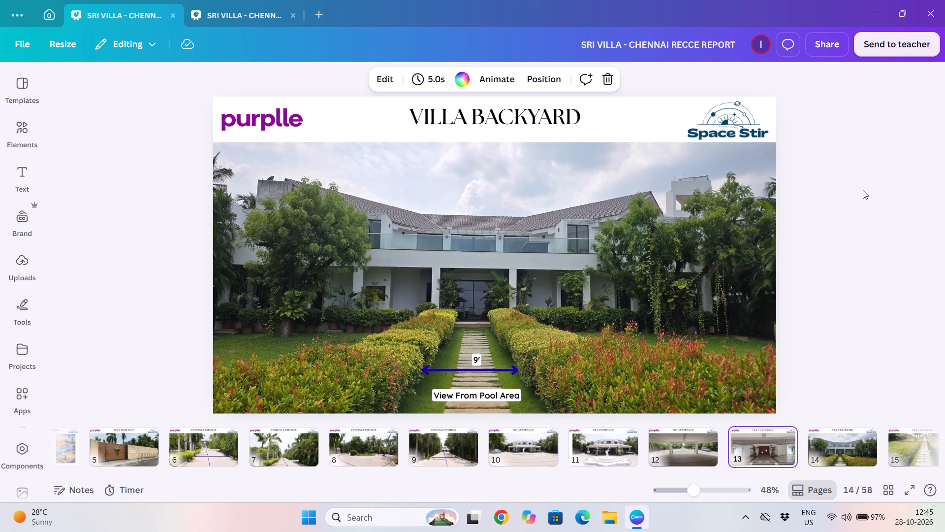
key("Left")
key("Left")
key("Left")
key("Left")
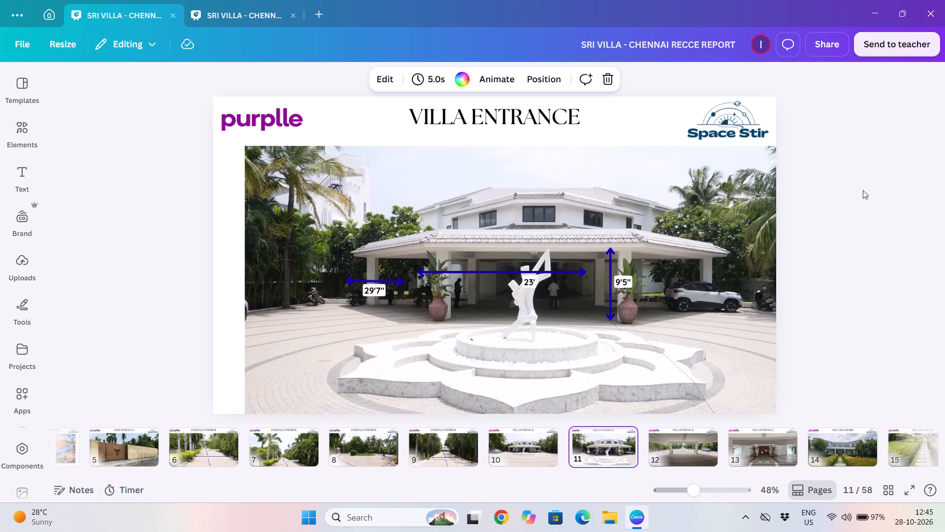
key("Left")
key("Left")
key("Left")
key("Left")
key("Left")
key("Left")
key("Left")
key("Left")
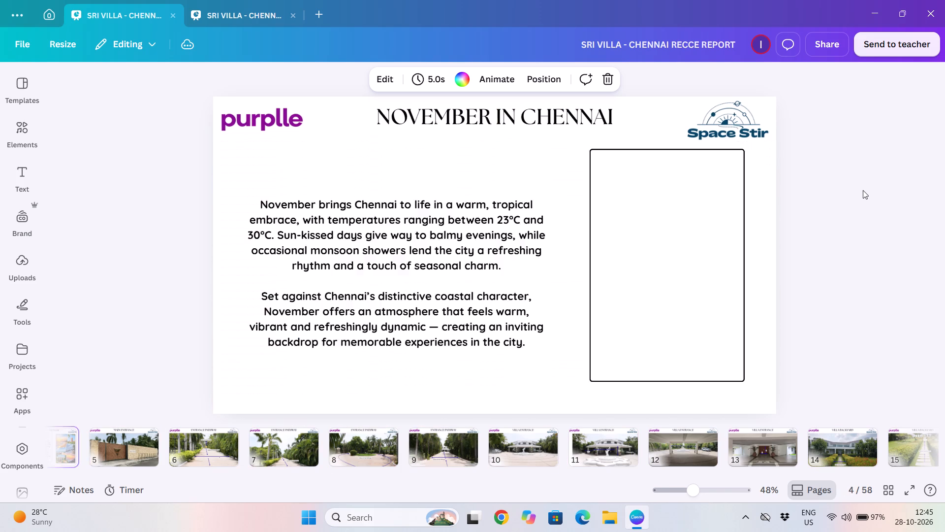
key("Left")
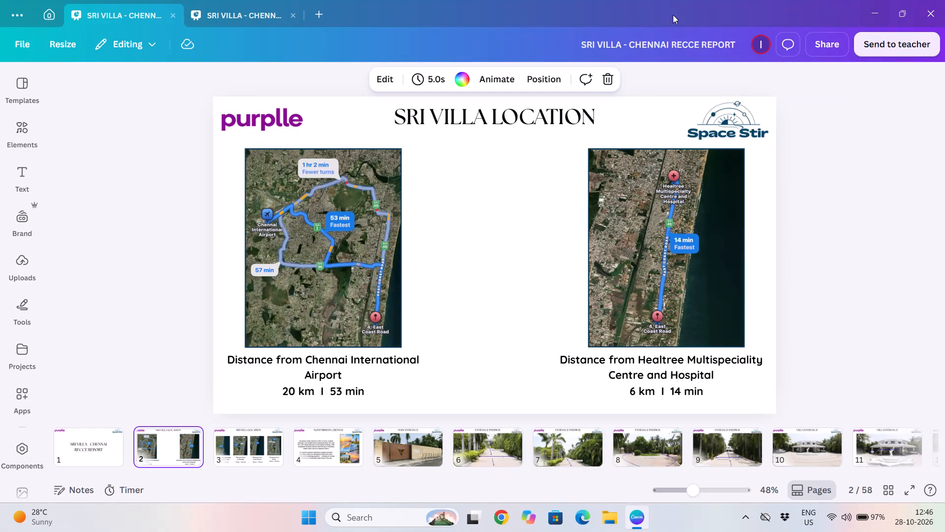
Examine pages 4 to 8 of the SRI VILLA - CHENNAI presentation, from Entrance Pathway to Smoothie Bowl Counter, checking briefly against the recce report.
left_click(249, 10)
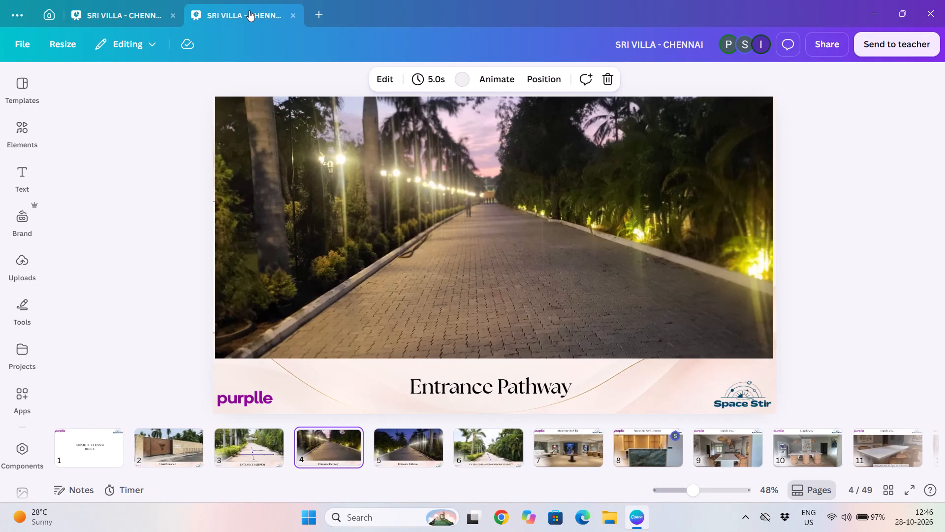
key("Right")
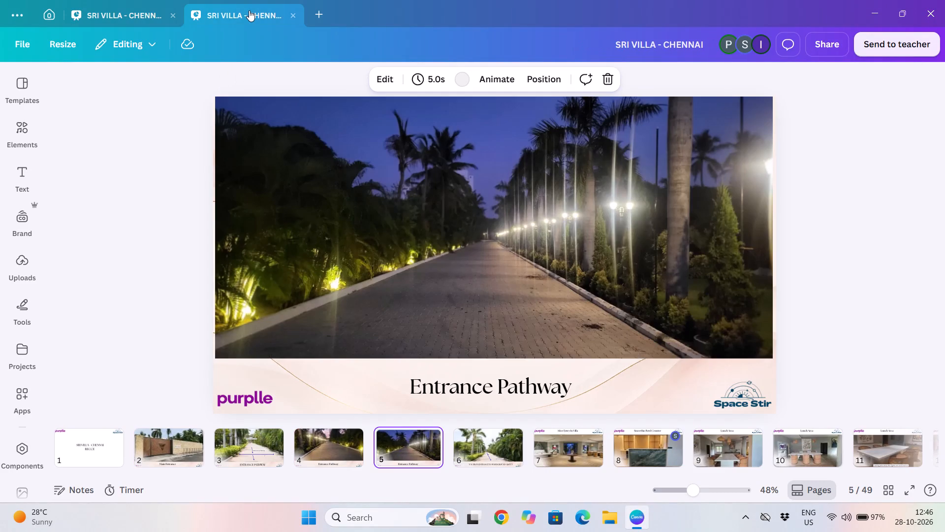
key("Right")
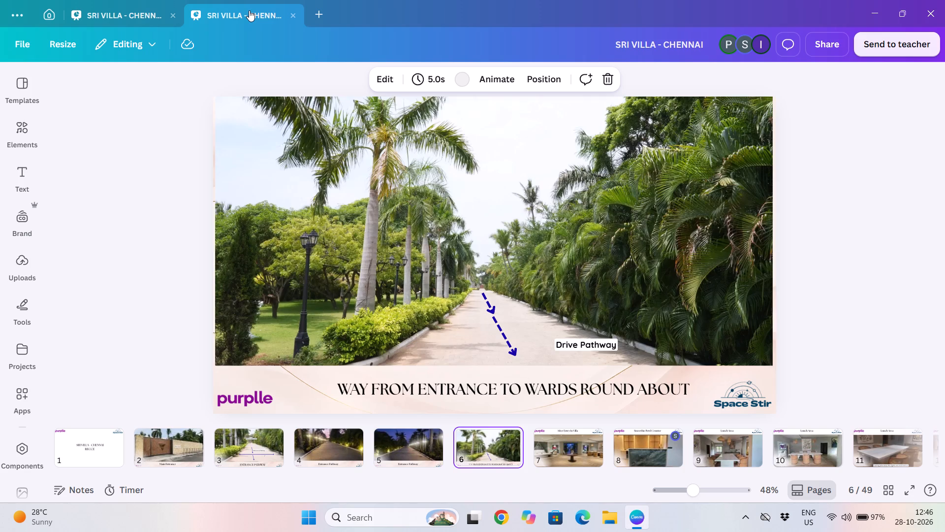
key("Right")
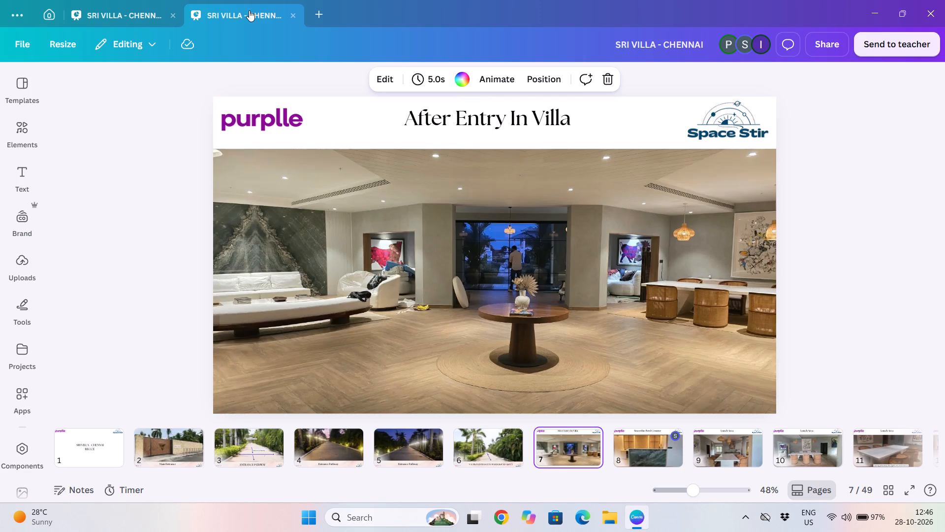
key("Right")
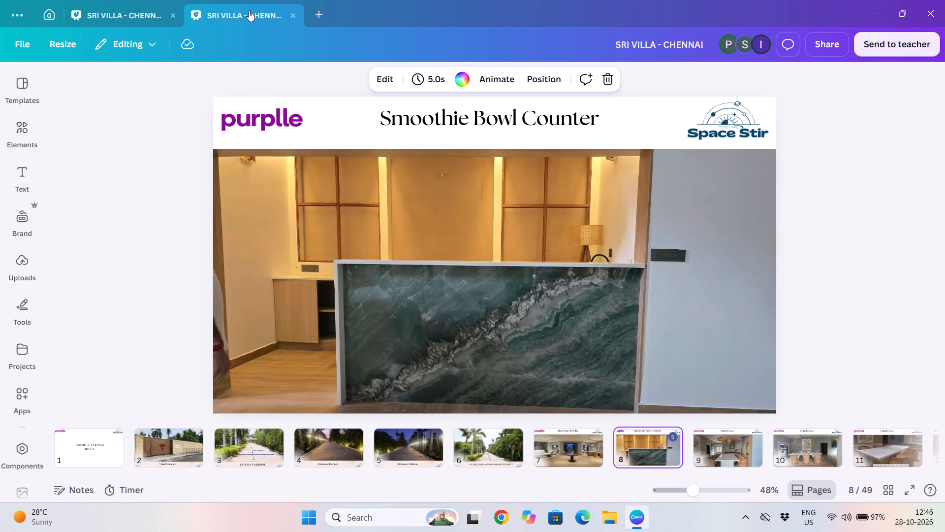
left_click(106, 9)
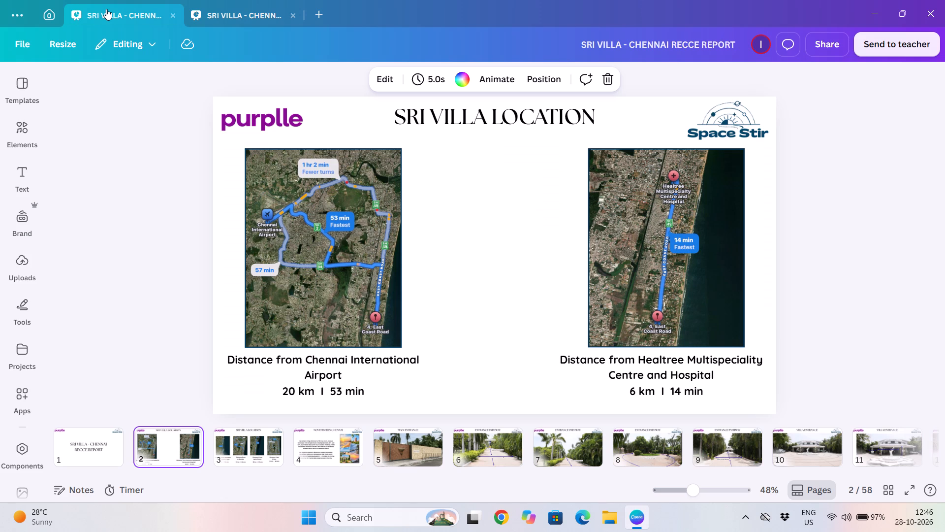
left_click(232, 16)
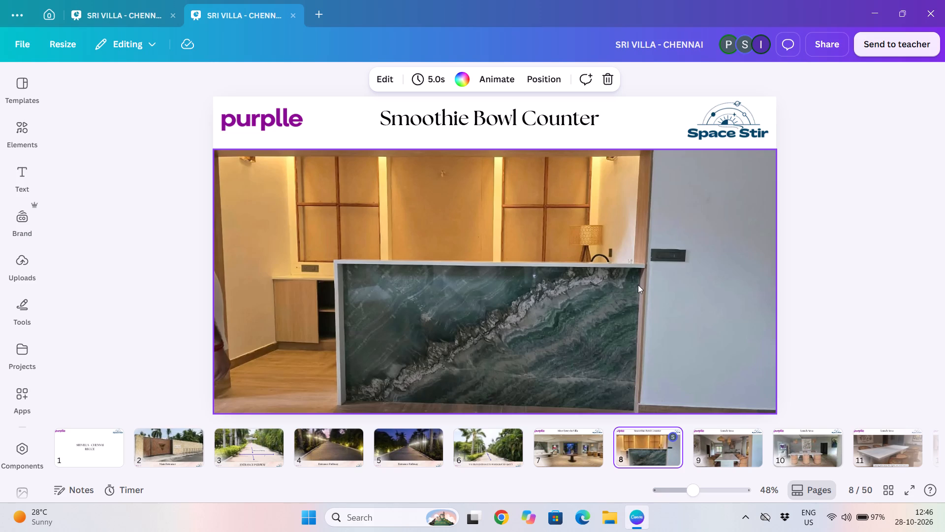
Glance at the Lunch Area page 9, then go back through the presentation to the annotated Entrance Pathway page, page 3.
key("Right")
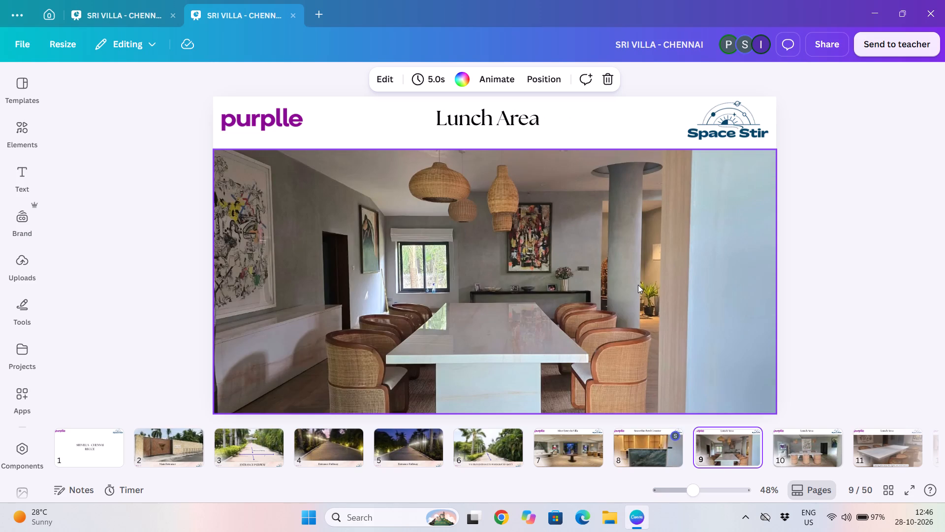
key("Left")
key("Left")
key("Left")
key("Left")
key("Left")
key("Left")
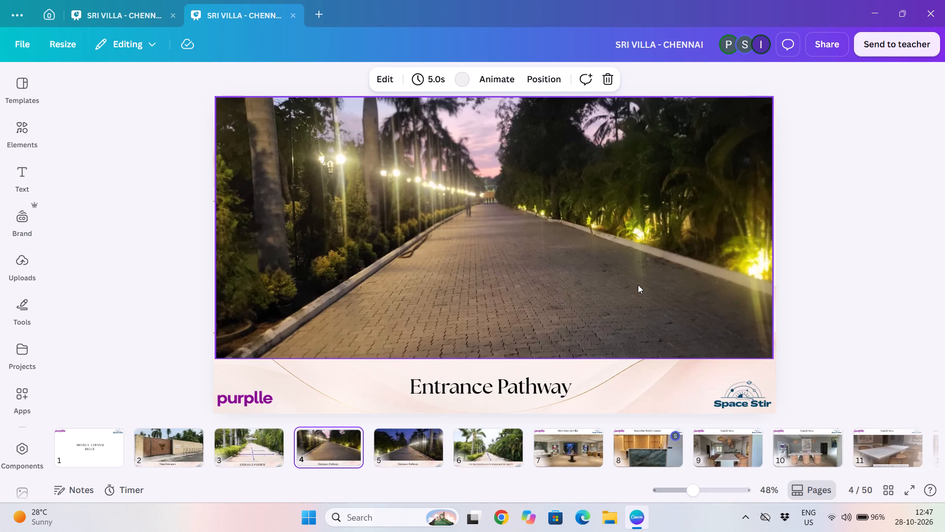
key("Left")
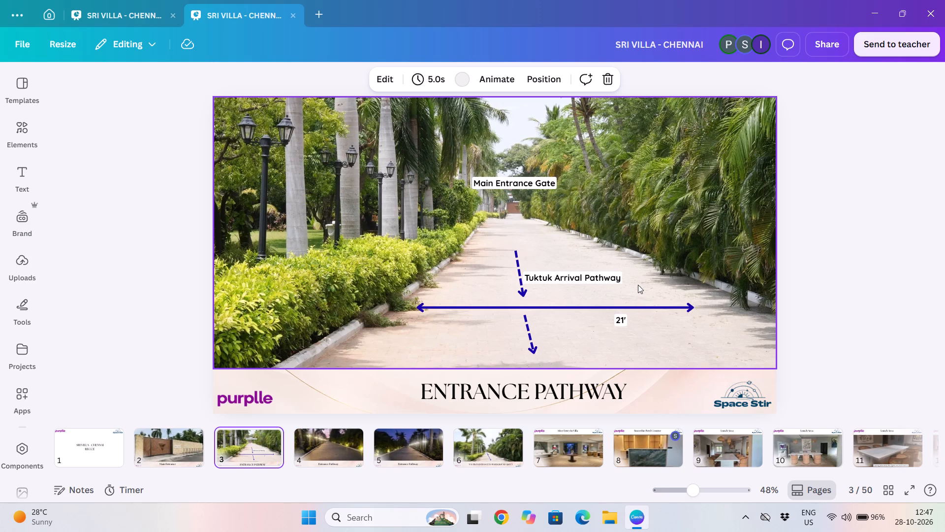
Examine pages 4 to 12 of the presentation, from Entrance Pathway through After Entry In Villa to the Lunch Area setup reference picture.
key("Right")
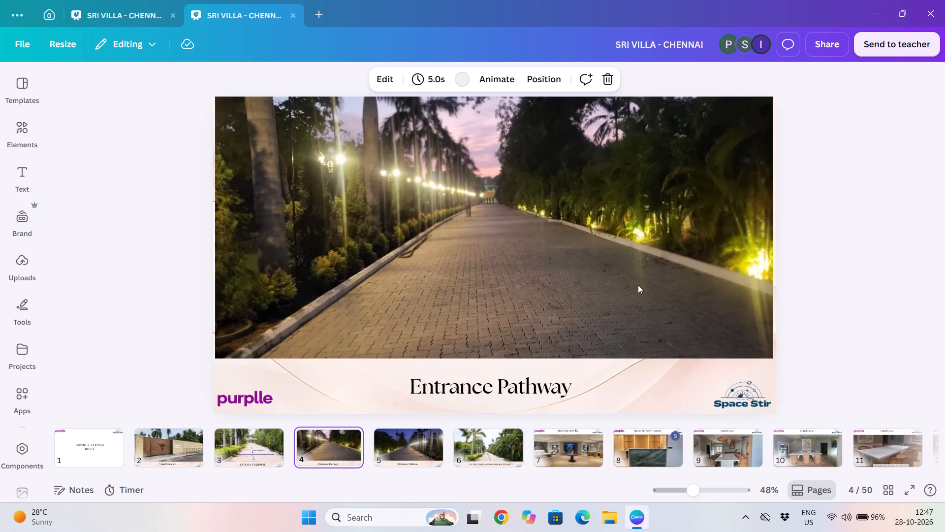
key("Right")
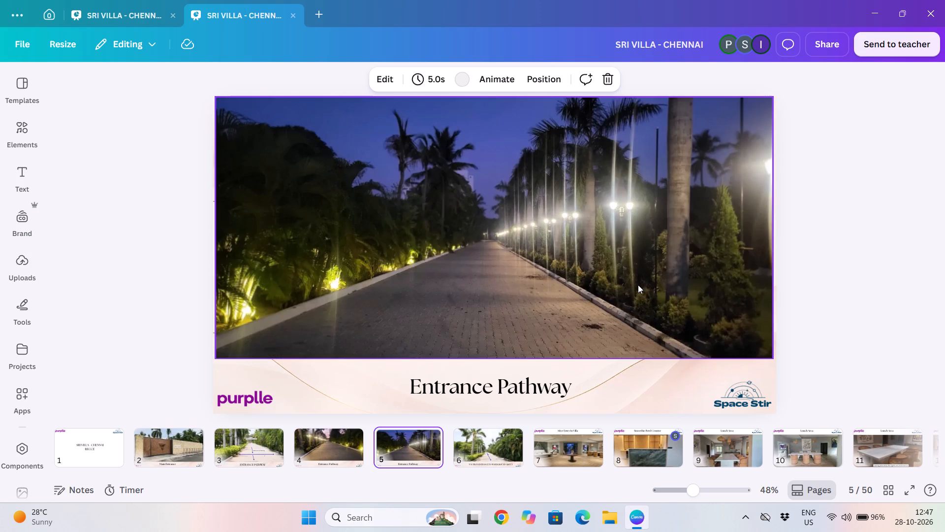
key("Right")
key("Right")
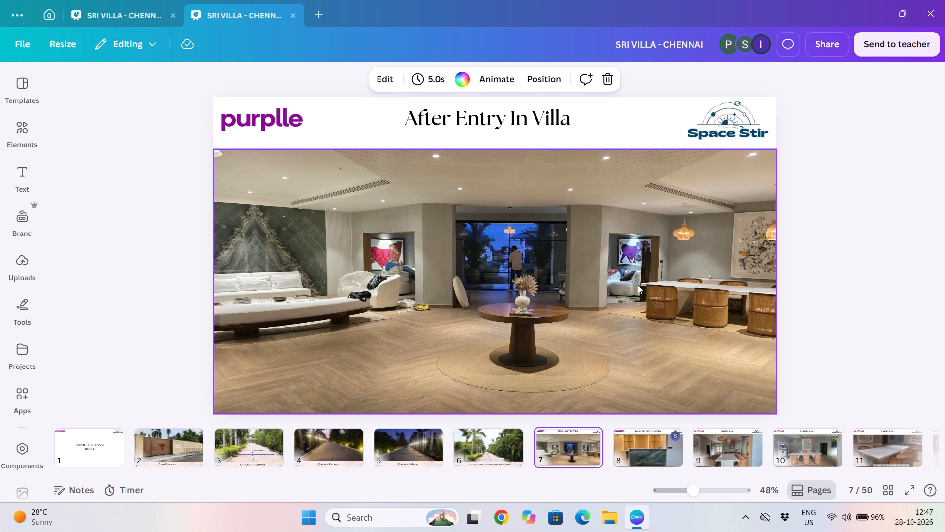
key("Right")
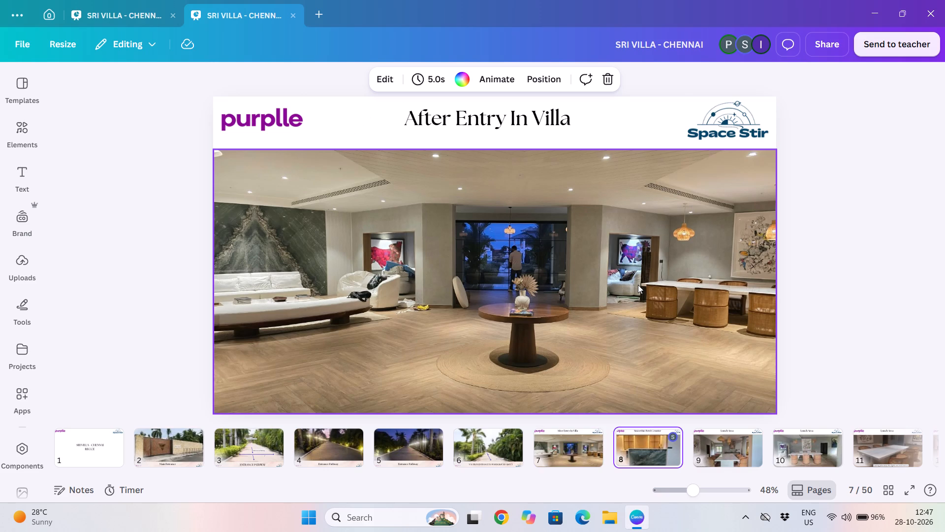
key("Right")
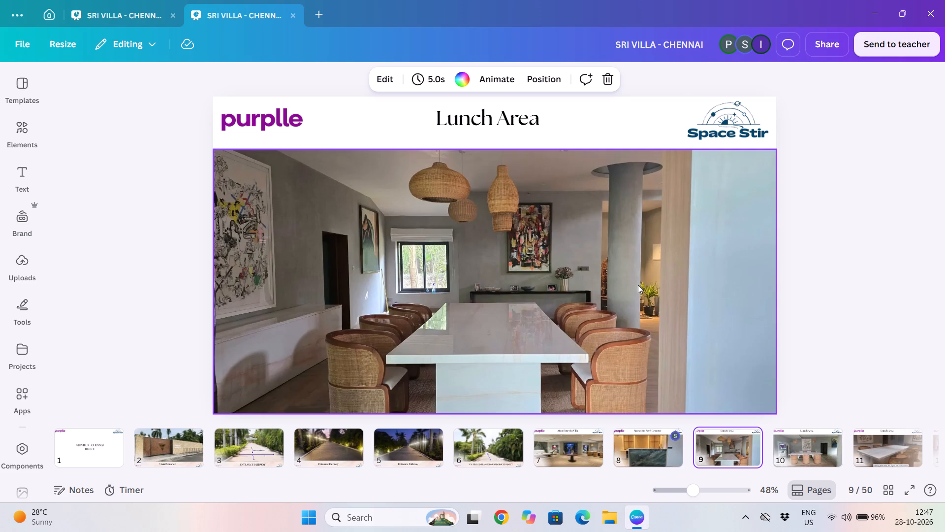
key("Right")
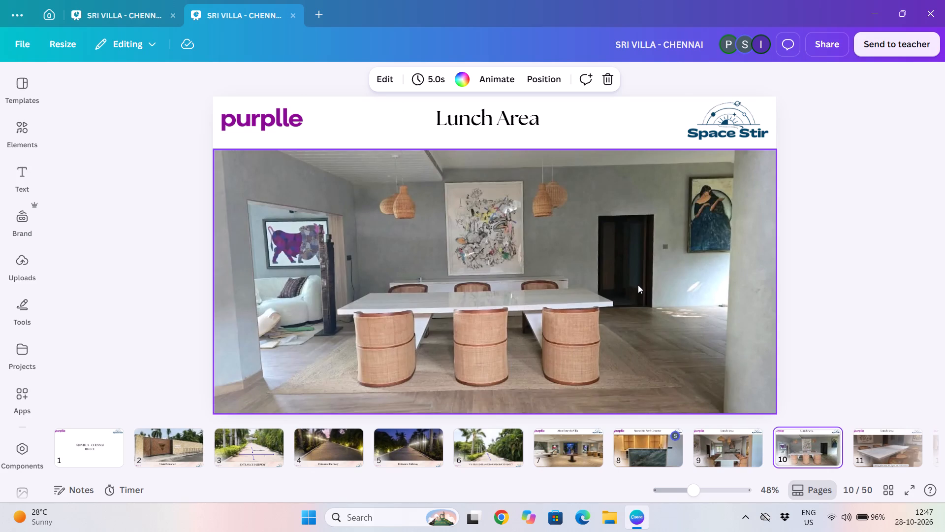
key("Right")
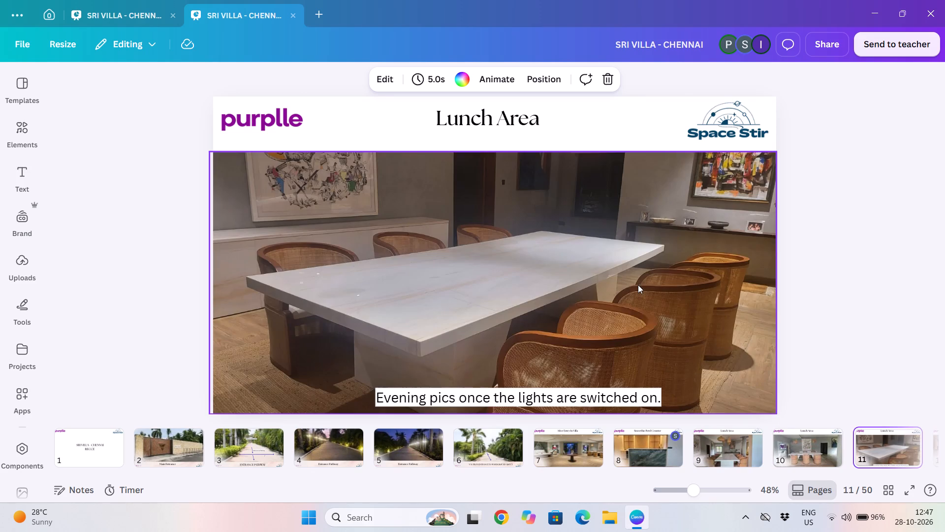
key("Right")
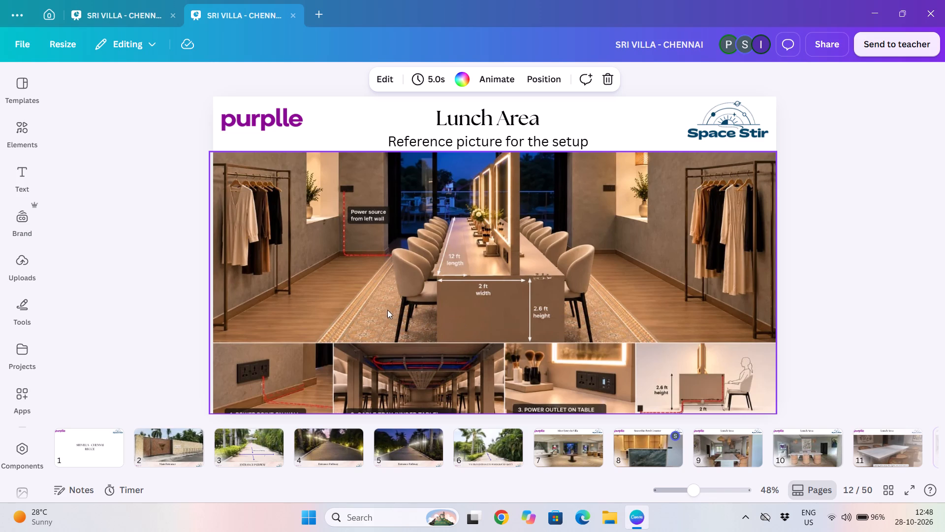
Scale down the setup reference picture on Lunch Area page 12 from its lower-left corner to about 1,700 by 786.
left_click(341, 323)
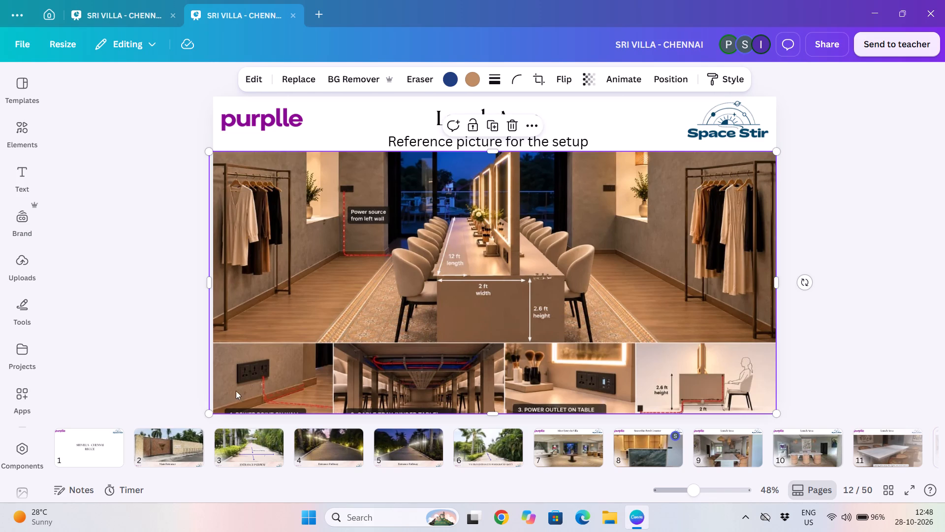
left_click_drag(207, 414, 208, 411)
left_click_drag(208, 411, 286, 382)
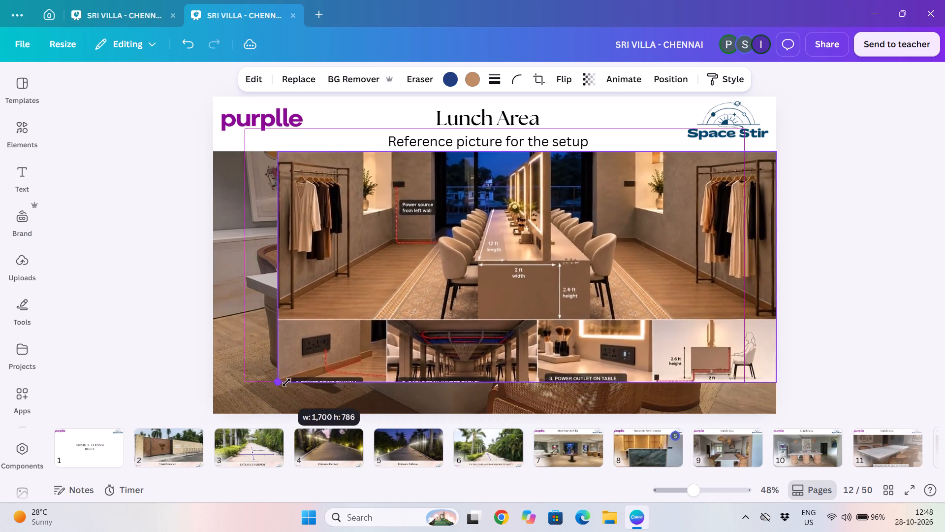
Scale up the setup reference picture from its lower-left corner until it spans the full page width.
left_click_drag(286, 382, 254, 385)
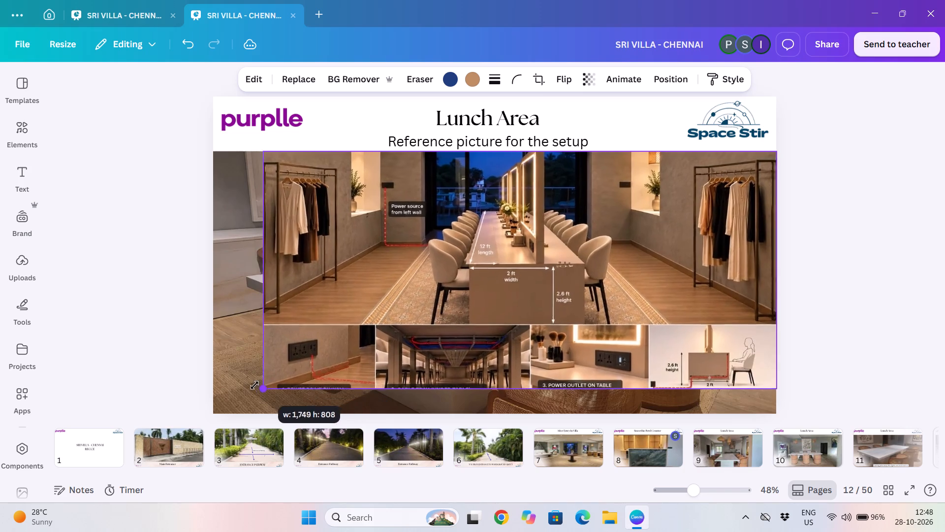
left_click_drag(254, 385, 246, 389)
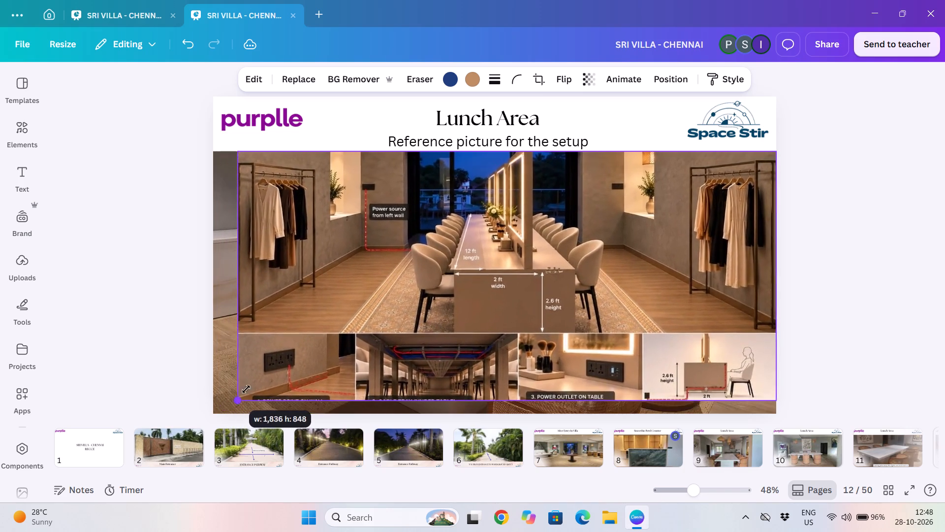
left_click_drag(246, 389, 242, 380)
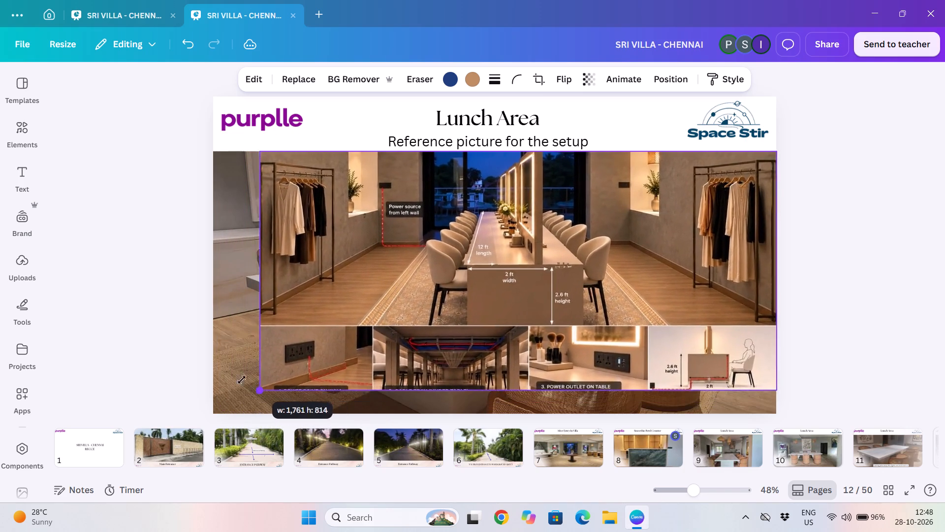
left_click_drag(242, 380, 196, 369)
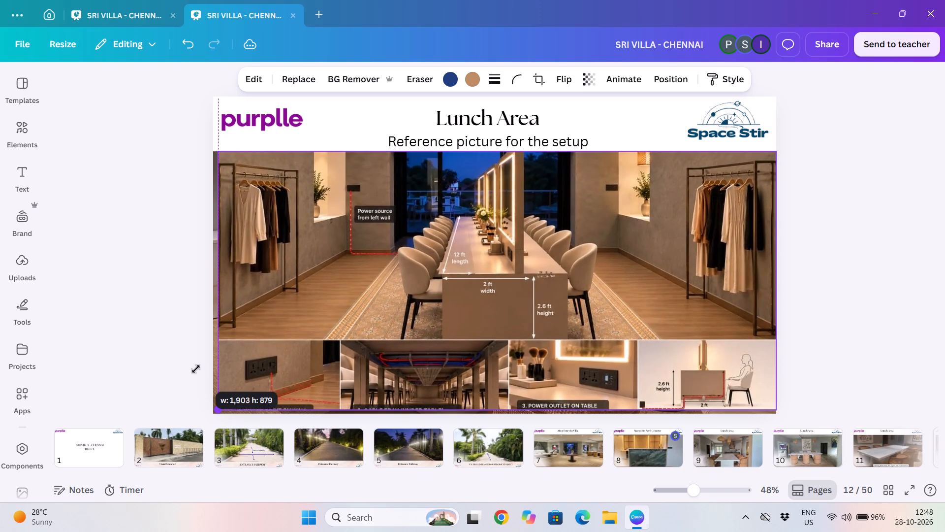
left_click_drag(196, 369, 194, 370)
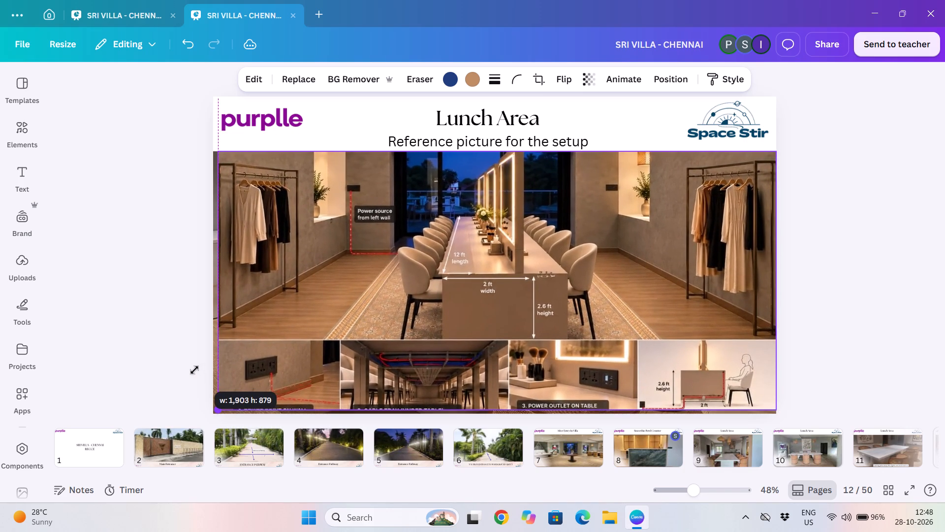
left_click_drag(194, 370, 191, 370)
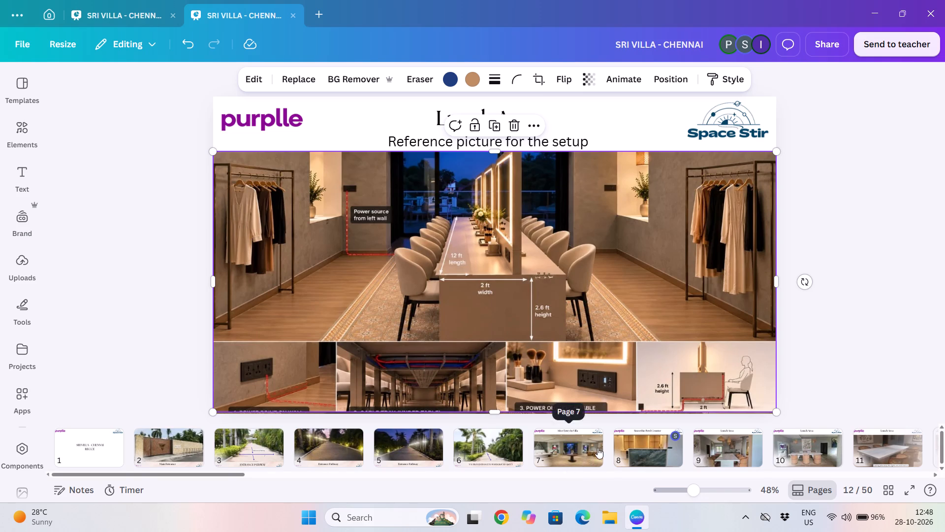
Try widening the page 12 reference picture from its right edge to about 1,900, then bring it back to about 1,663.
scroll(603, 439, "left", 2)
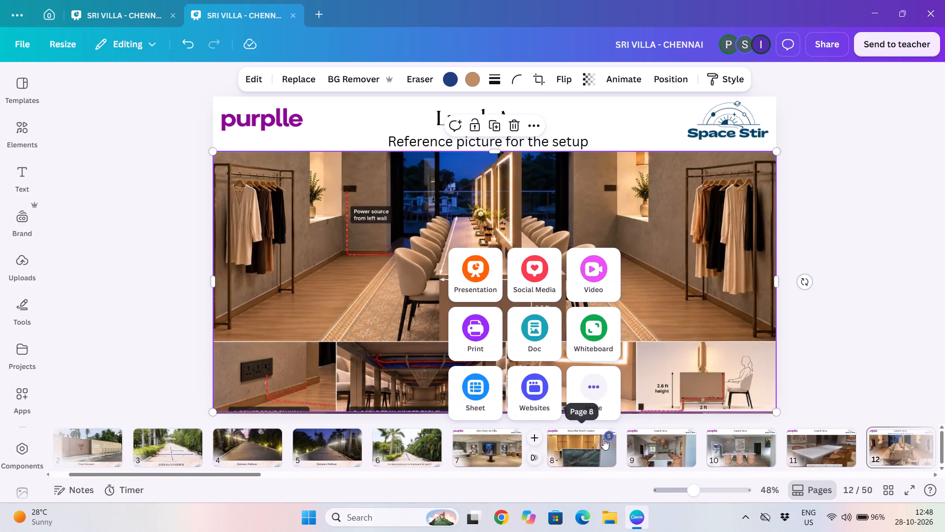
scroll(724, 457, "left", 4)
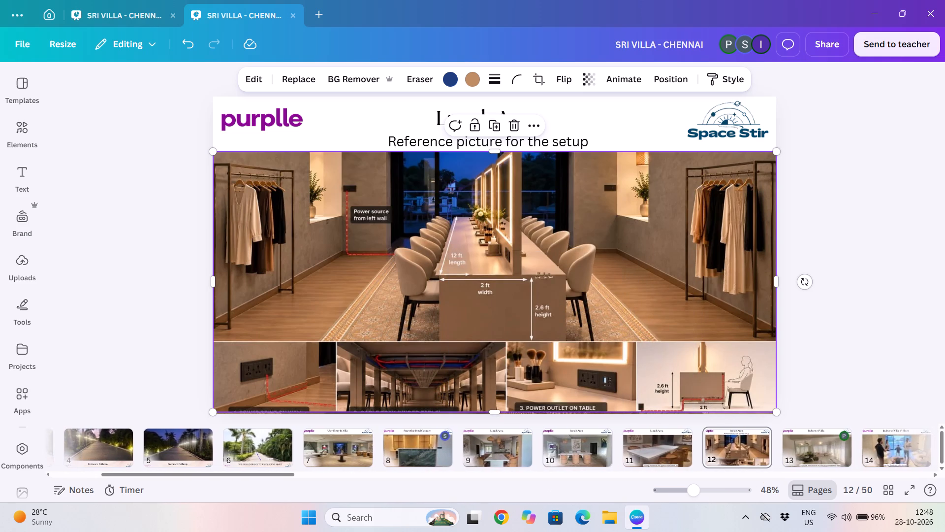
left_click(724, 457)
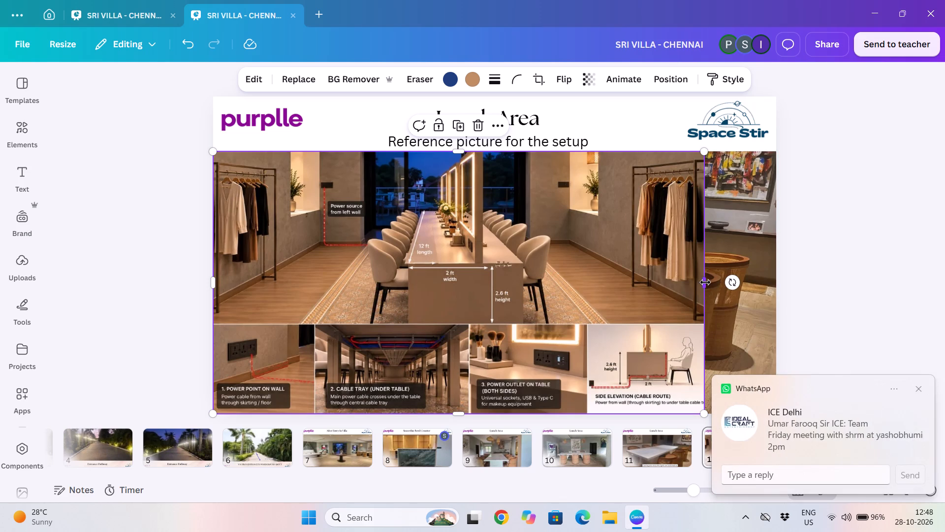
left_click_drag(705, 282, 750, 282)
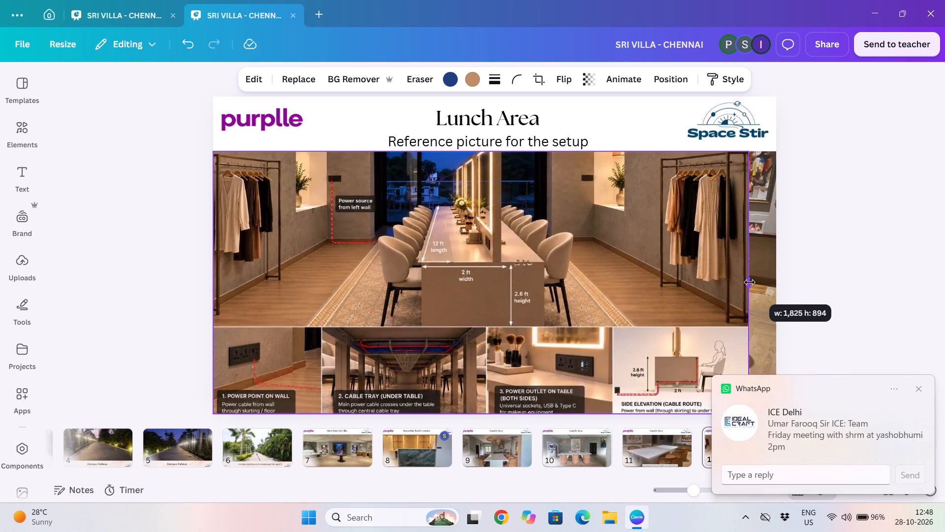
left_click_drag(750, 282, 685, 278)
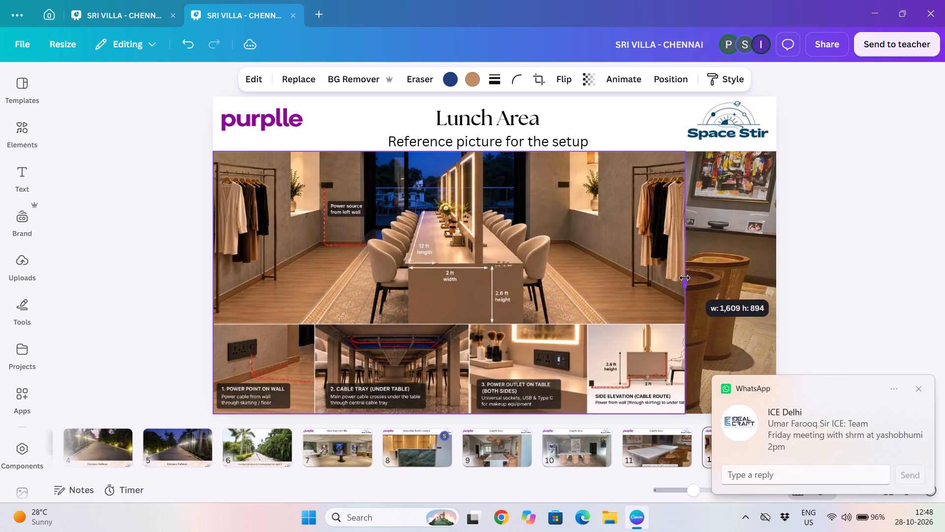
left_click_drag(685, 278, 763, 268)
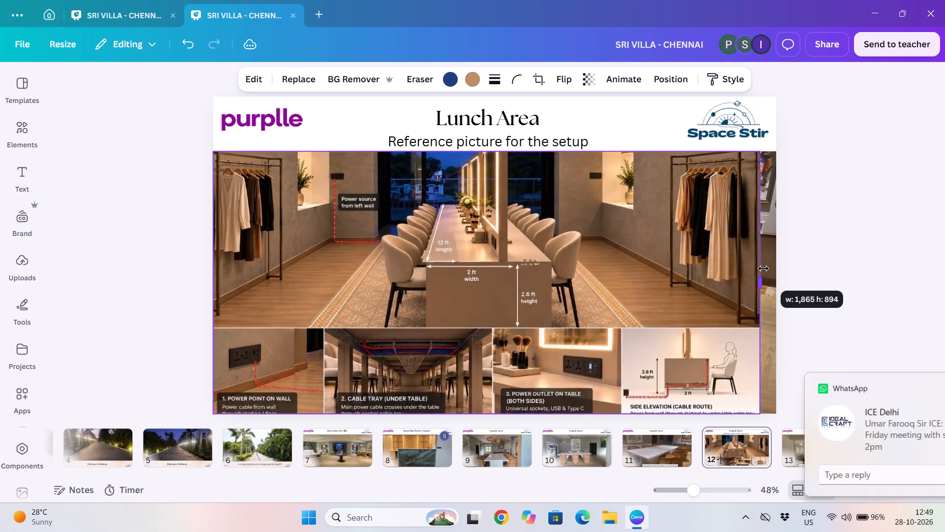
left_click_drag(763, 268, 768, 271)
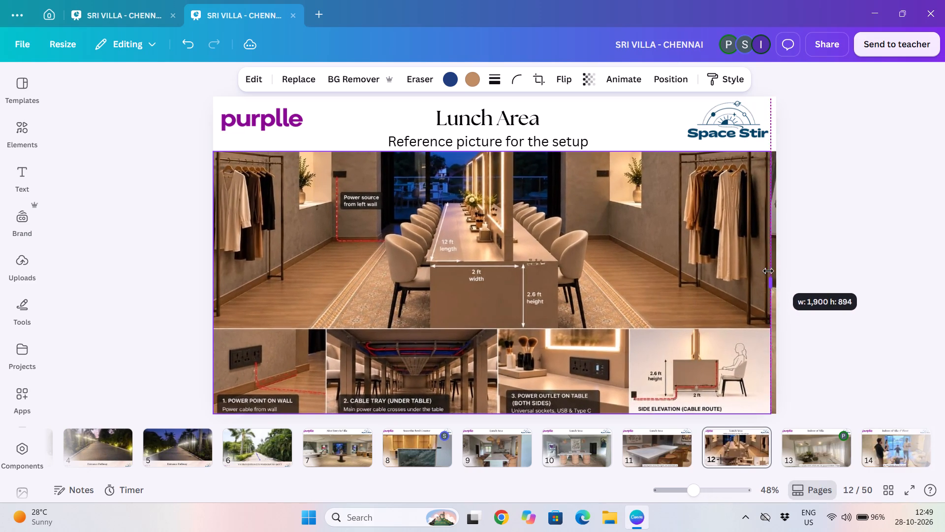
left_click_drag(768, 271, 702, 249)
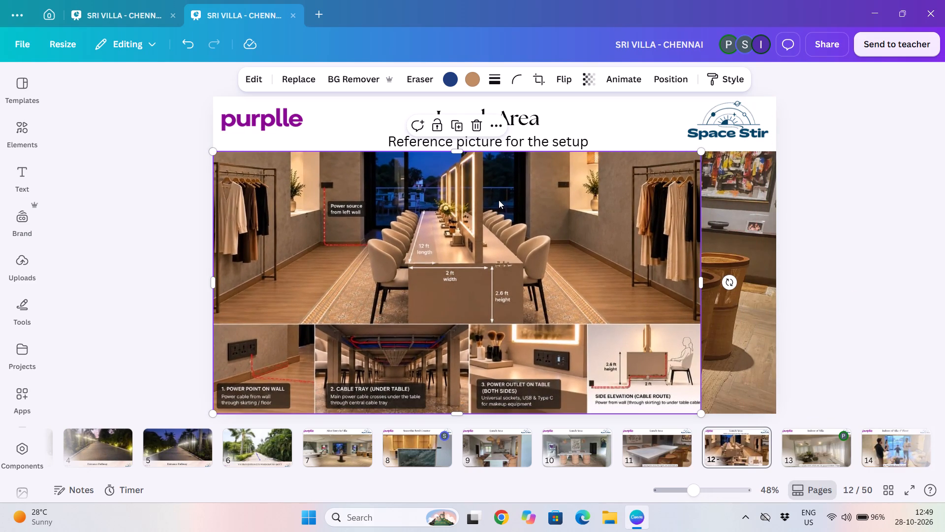
Trim the reference picture's top edge and widen it to the page's right edge, making it 1,920 by 847.
left_click_drag(457, 151, 460, 162)
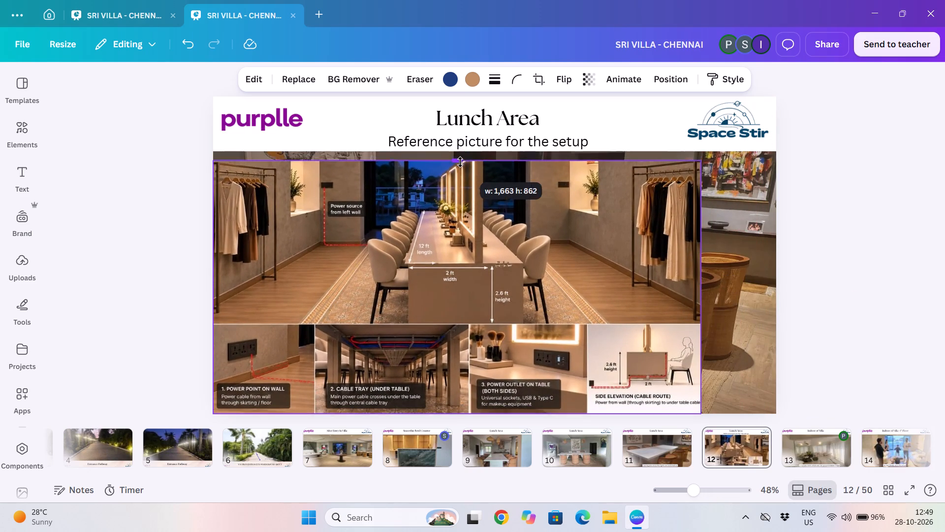
left_click_drag(460, 162, 461, 165)
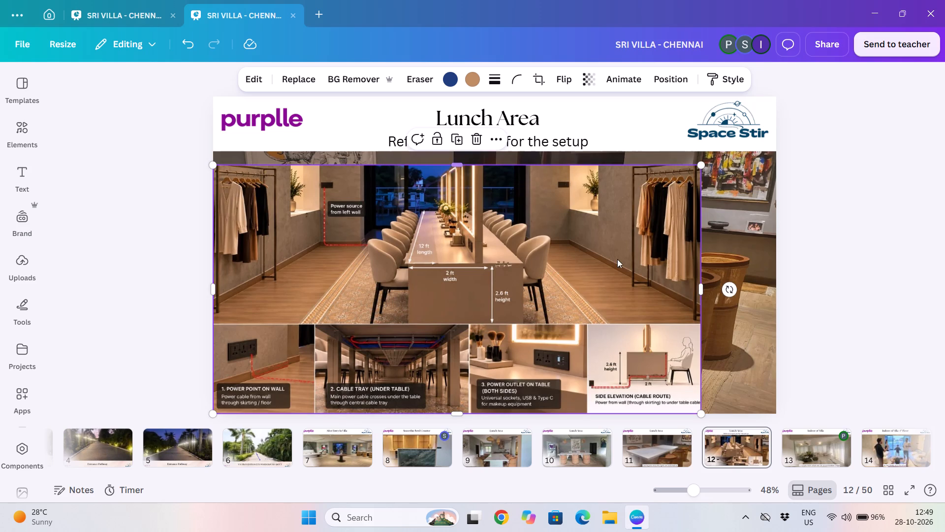
left_click_drag(702, 289, 741, 284)
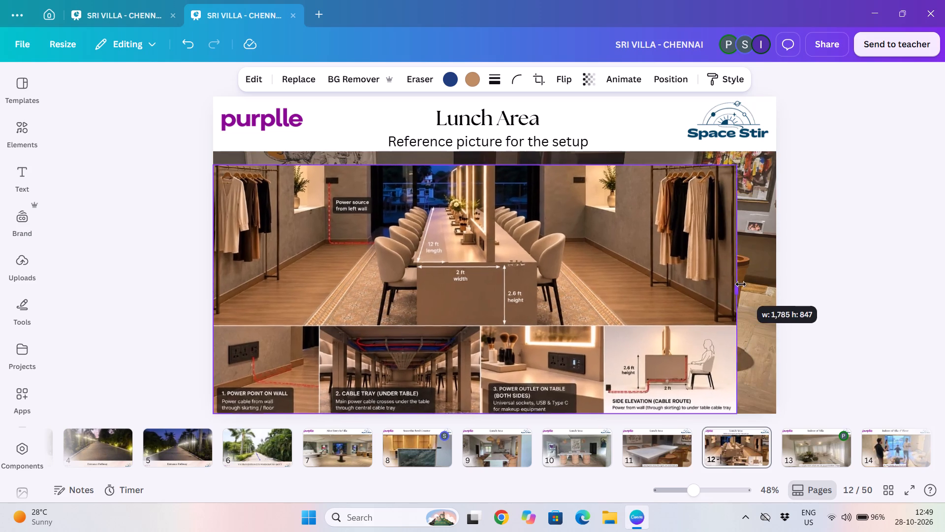
left_click_drag(741, 284, 776, 283)
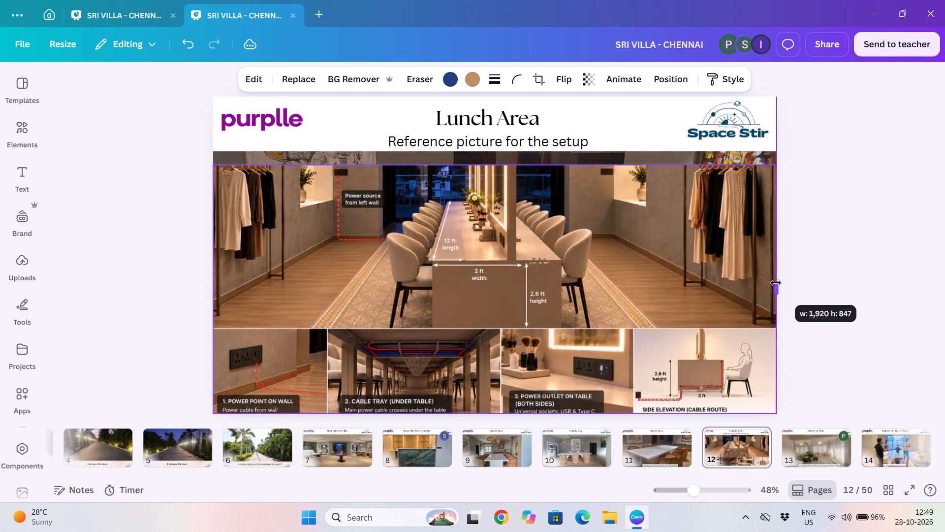
Move the reference picture up so its top edge sits directly below the Lunch Area header, aligned with the page sides.
left_click(613, 244)
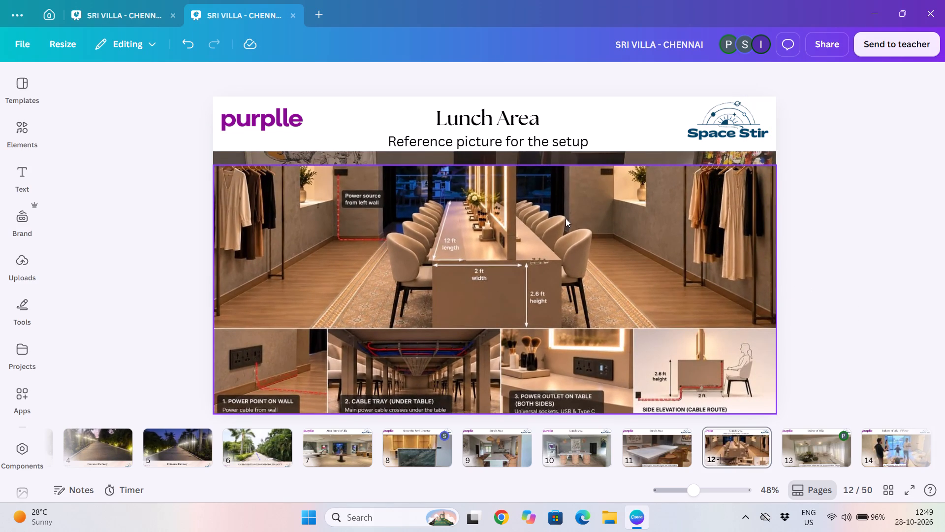
left_click_drag(545, 214, 535, 206)
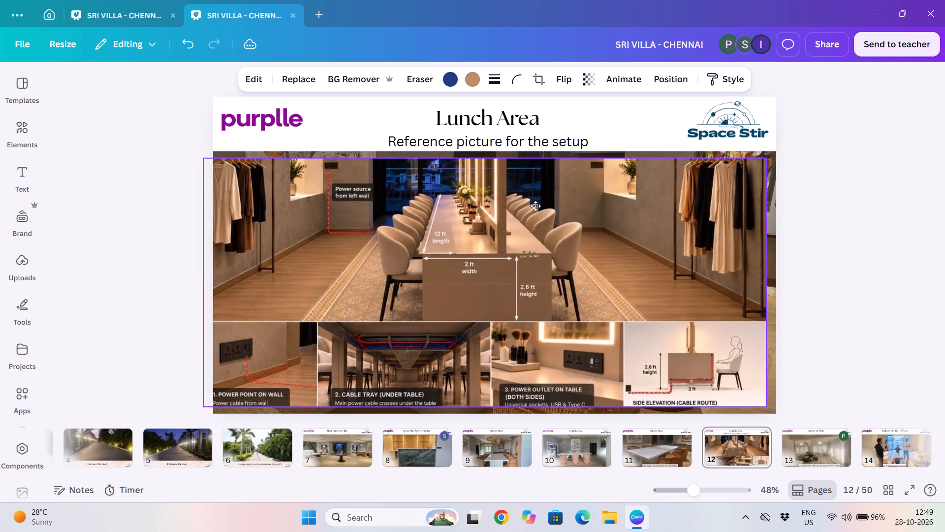
left_click_drag(535, 206, 545, 211)
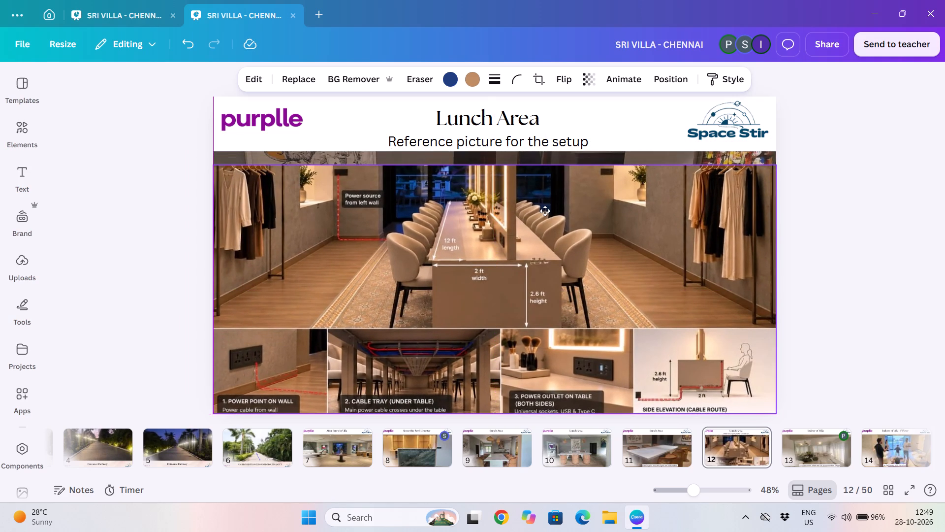
left_click_drag(545, 211, 545, 203)
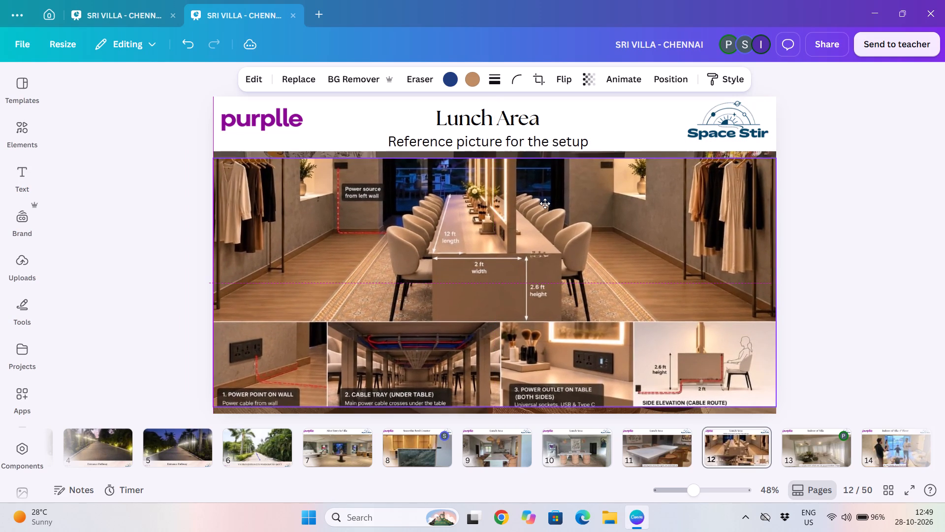
left_click_drag(545, 203, 545, 203)
left_click(821, 166)
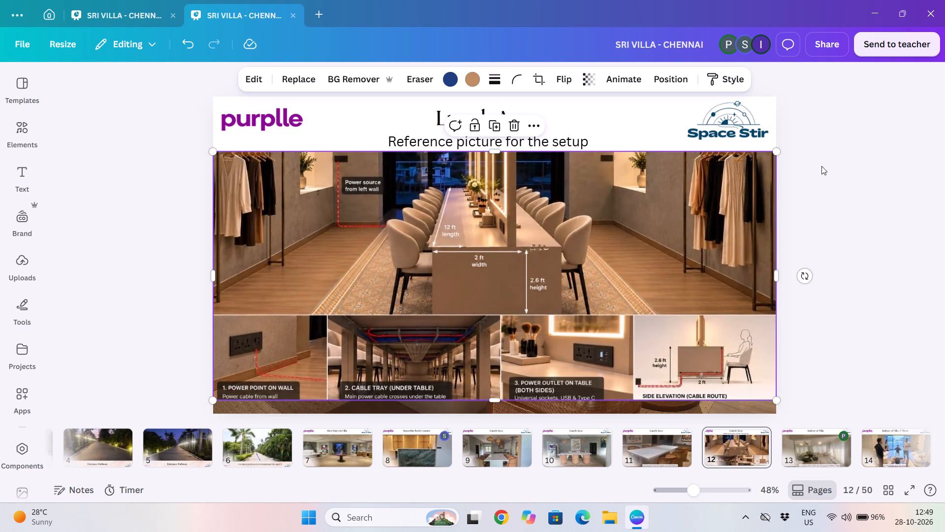
Extend the reference picture's bottom edge to the bottom of the page, making it about 1,920 by 893.
left_click(511, 295)
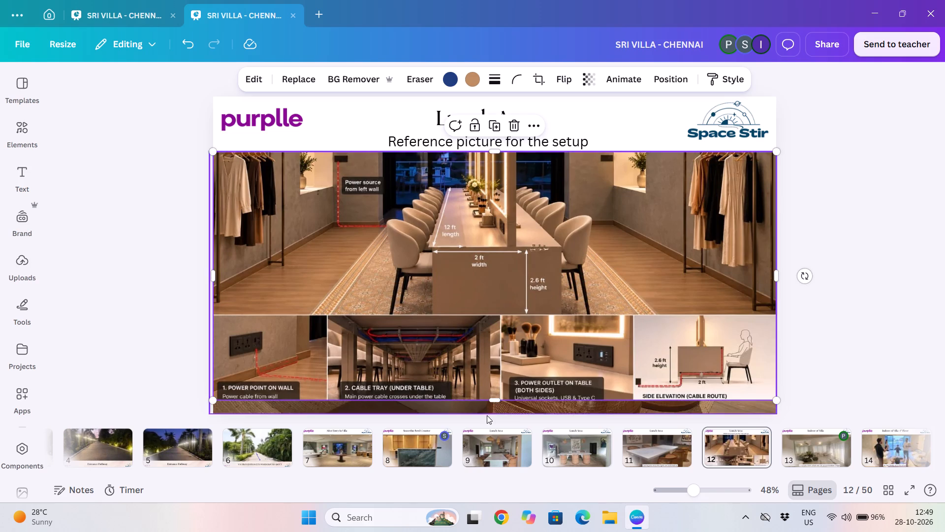
left_click_drag(496, 400, 500, 414)
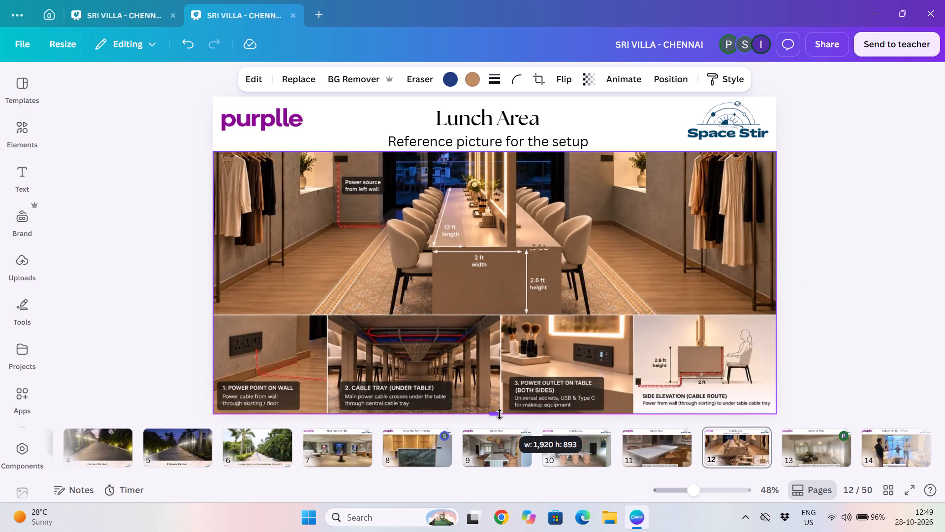
left_click_drag(500, 414, 499, 414)
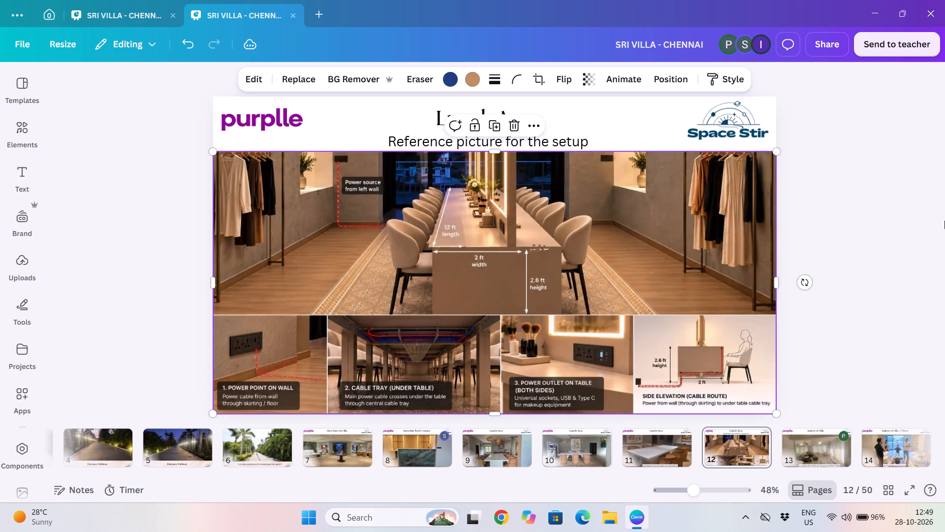
left_click(877, 205)
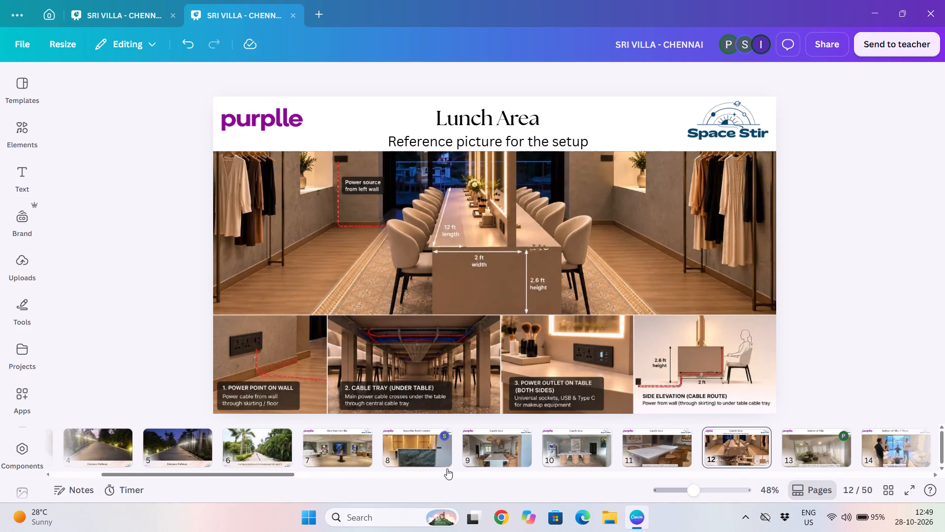
Review pages 7 to 11, from After Entry In Villa to the Lunch Area evening picture.
scroll(396, 458, "right", 3)
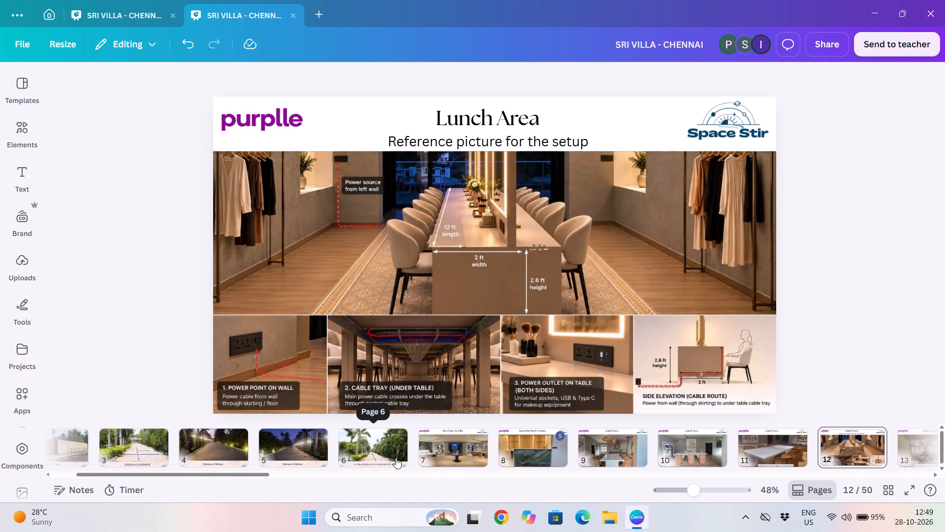
left_click(457, 451)
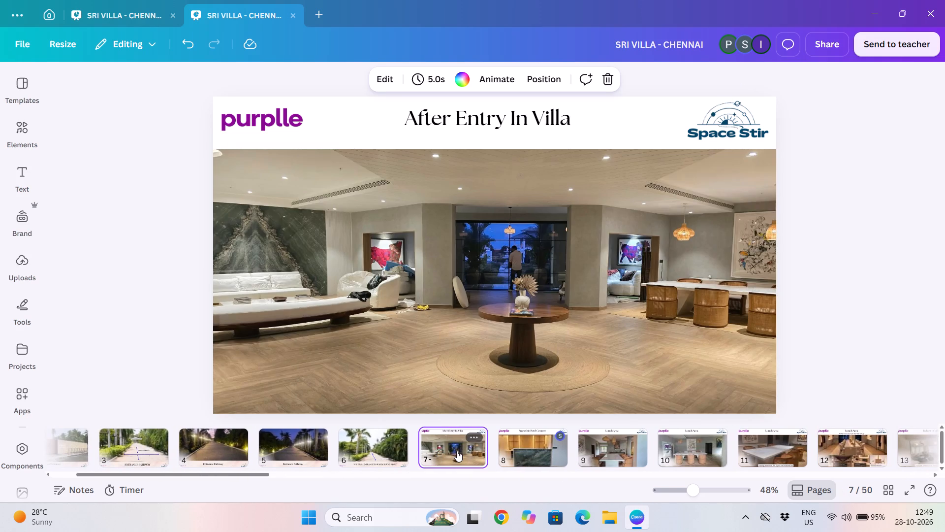
key("Right")
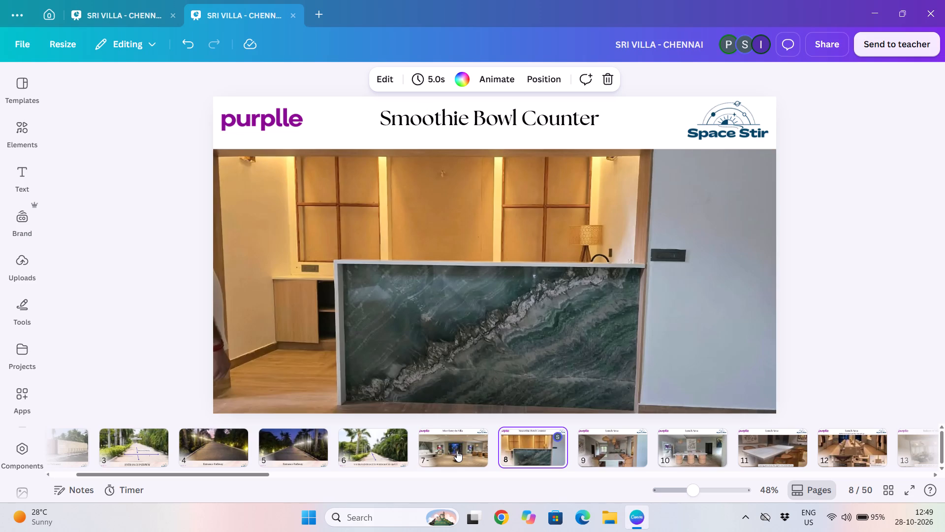
key("Right")
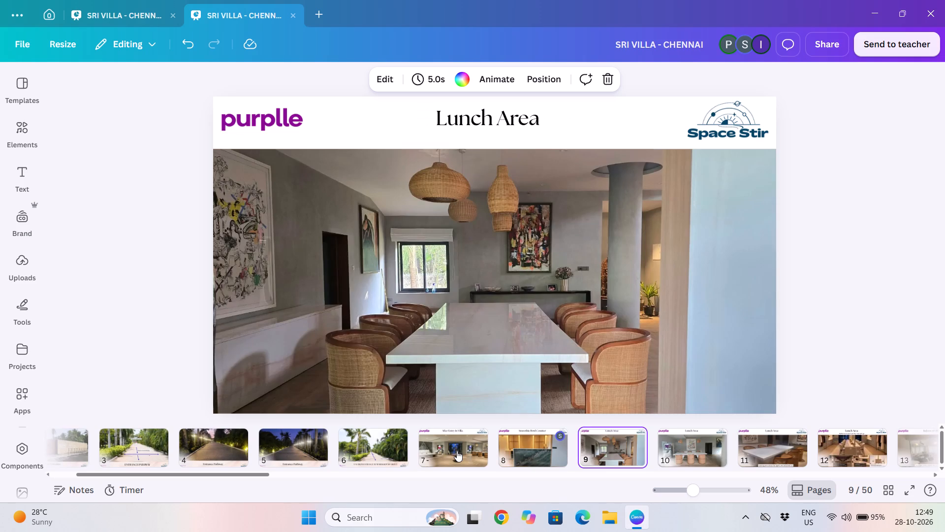
key("Right")
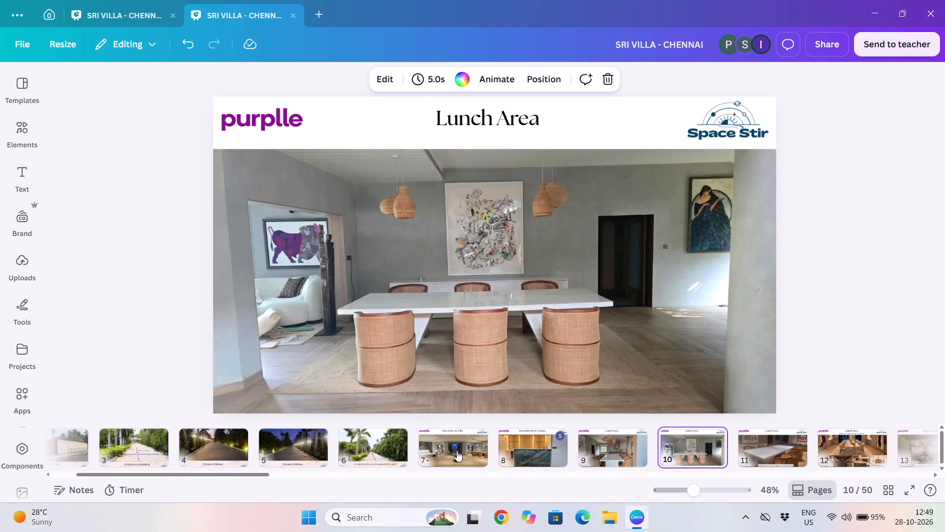
key("Right")
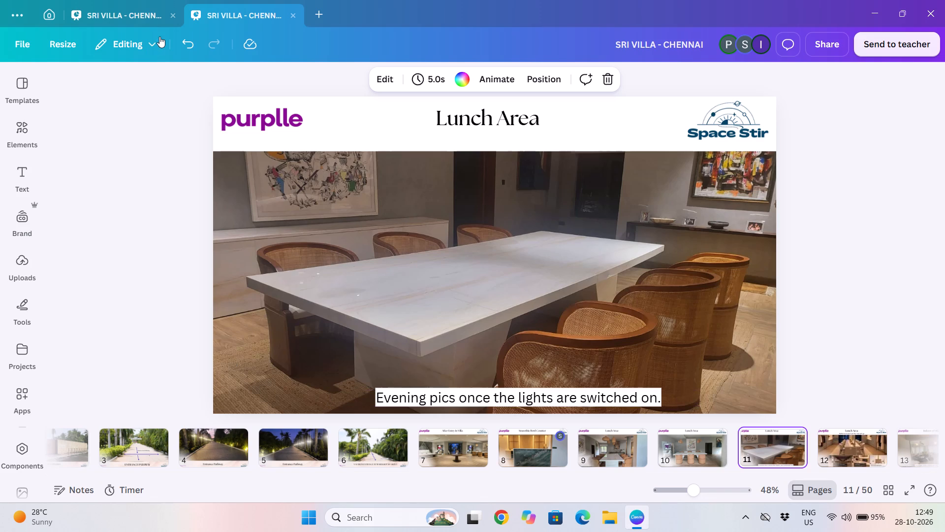
Pull in the left edge of the evening Lunch Area picture to the page's left edge, making it 1,920 by 894.
left_click(309, 178)
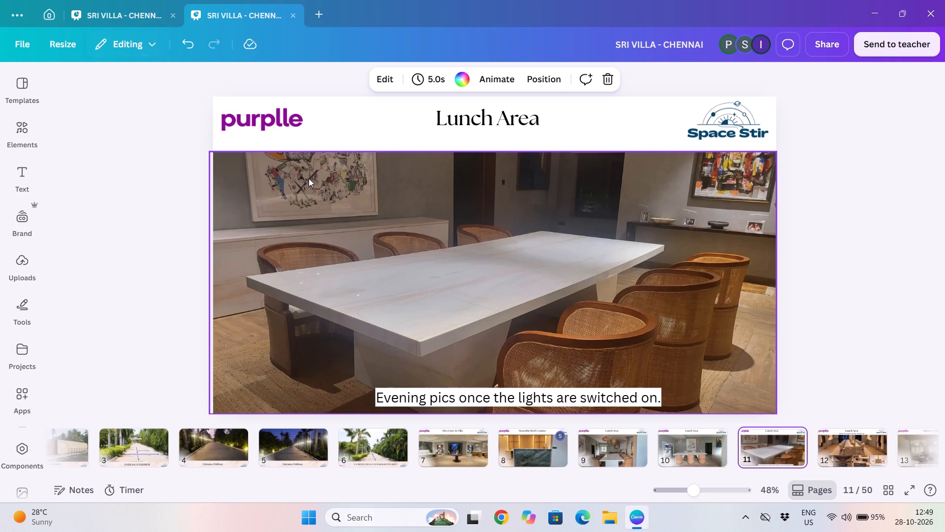
left_click_drag(210, 280, 222, 279)
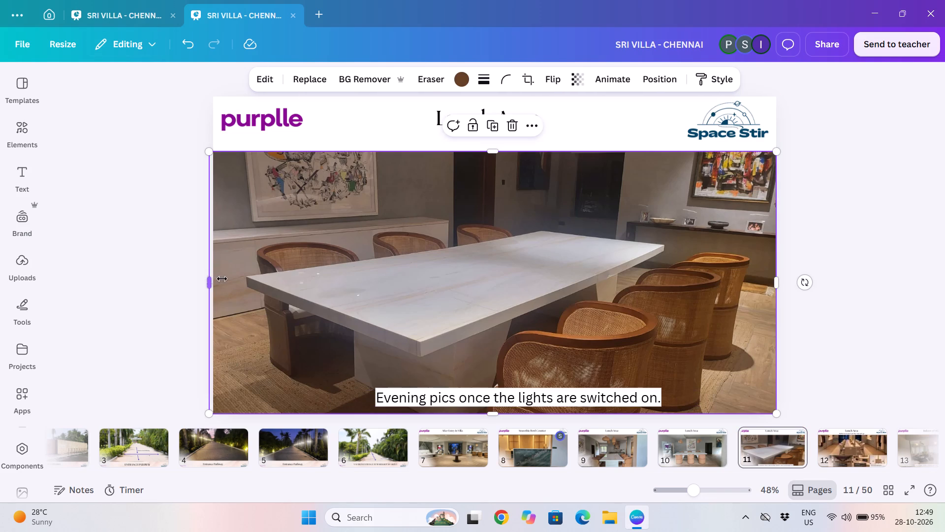
left_click_drag(222, 279, 215, 281)
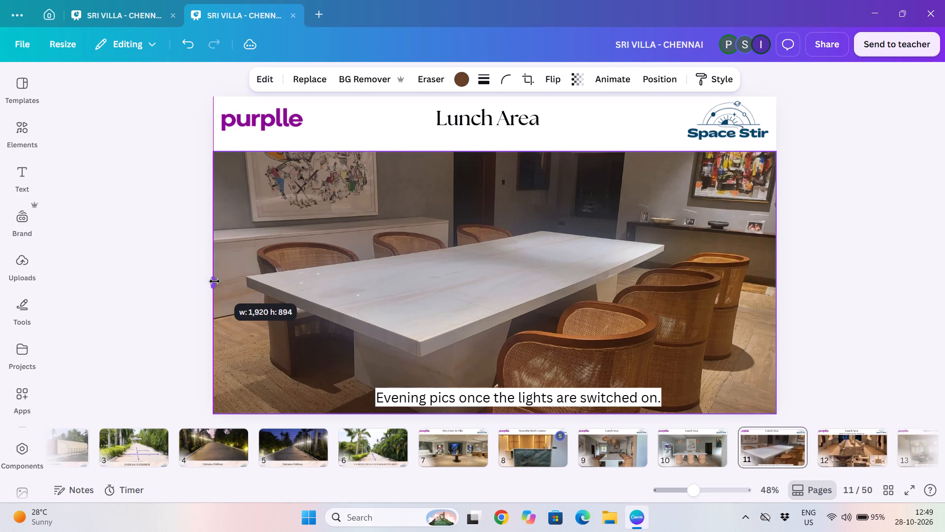
left_click_drag(215, 281, 215, 280)
left_click(179, 275)
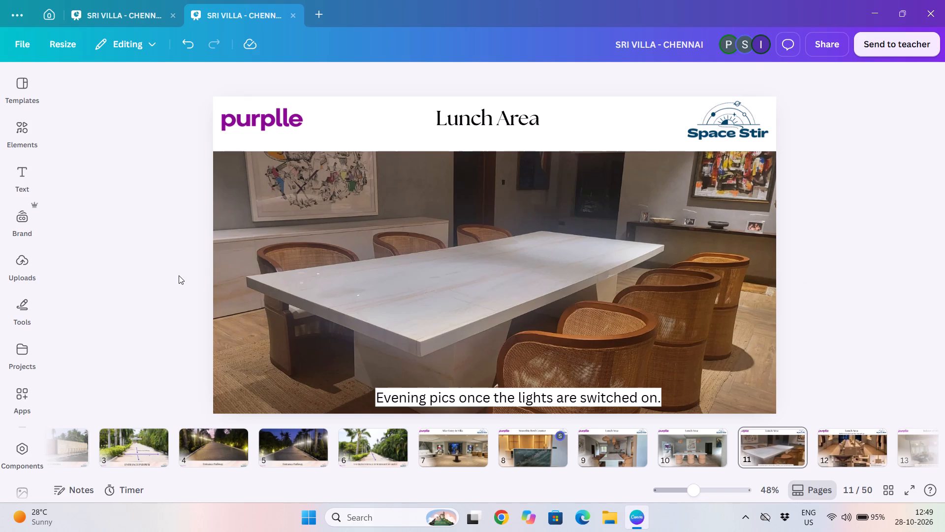
Switch to the SRI VILLA - CHENNAI RECCE REPORT and review pages 2 to 10, from the villa location to the Villa Entrance.
left_click(146, 7)
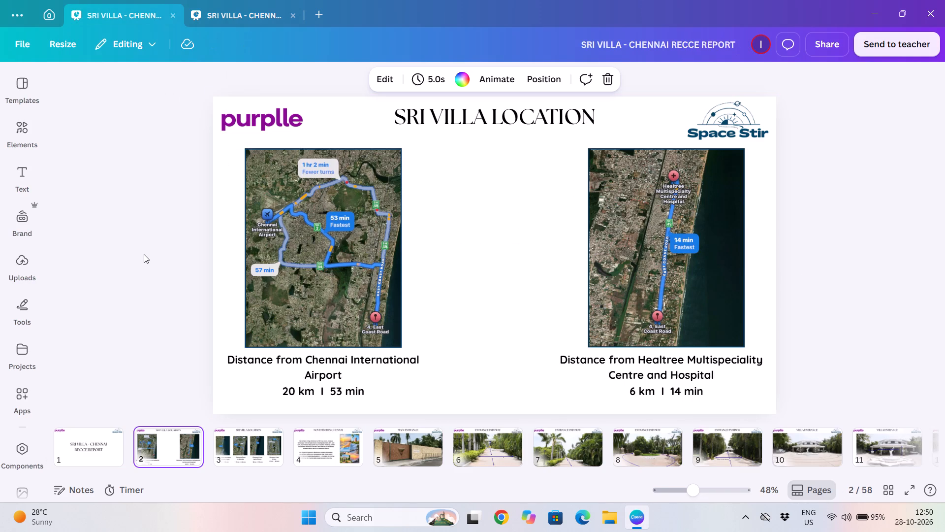
key("Right")
key("Right")
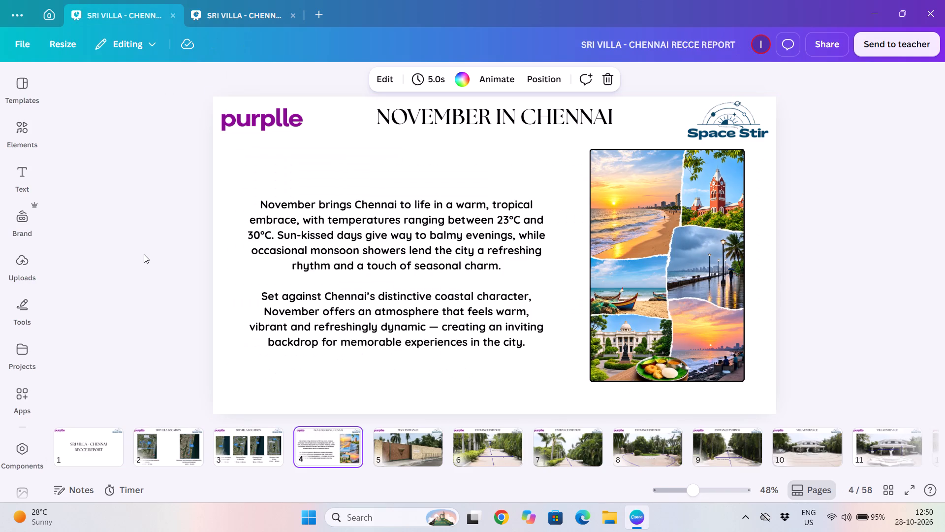
key("Right")
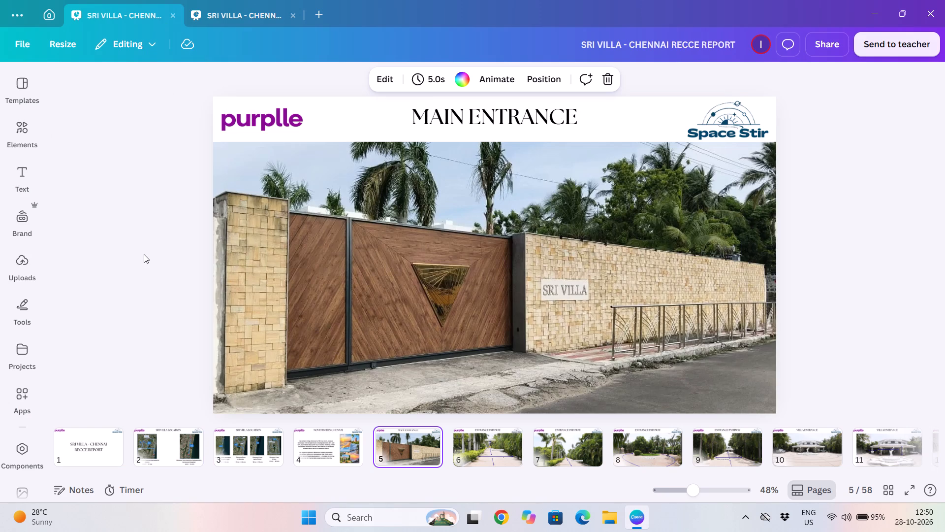
key("Right")
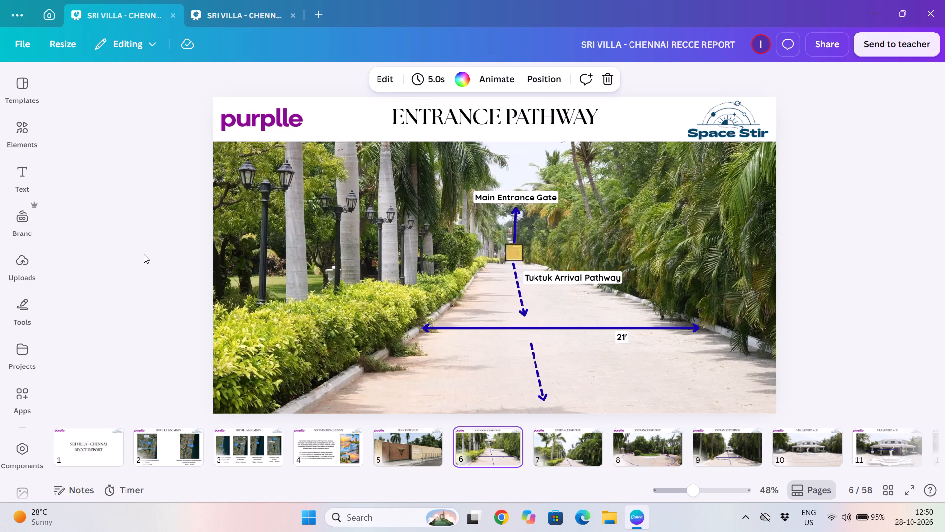
key("Right")
key("Right")
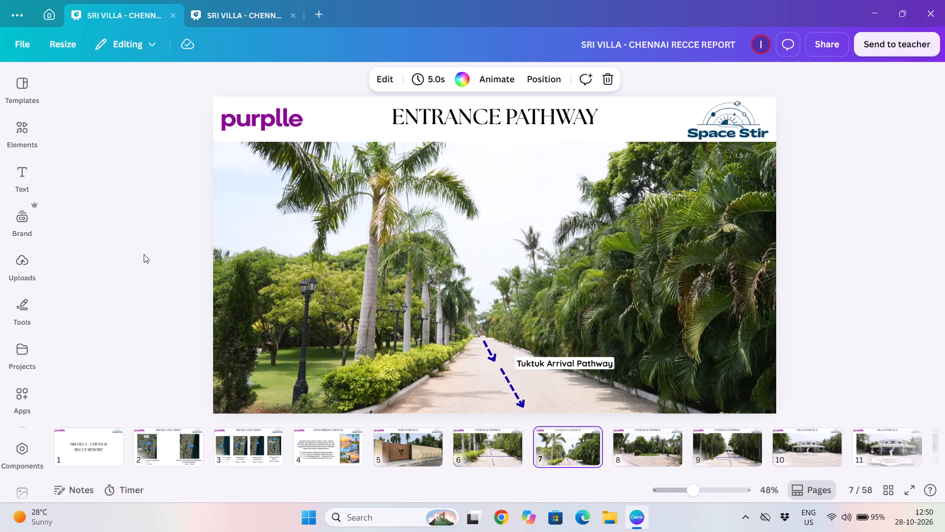
key("Right")
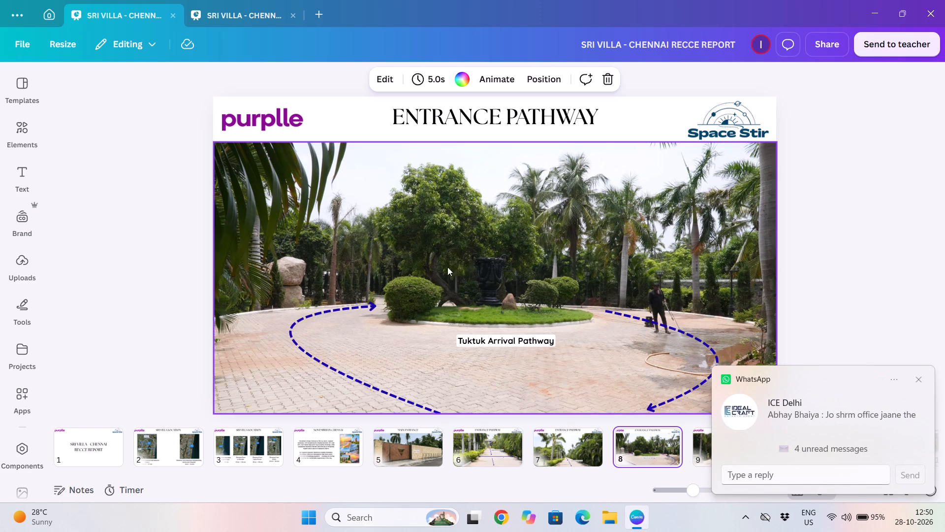
left_click(918, 380)
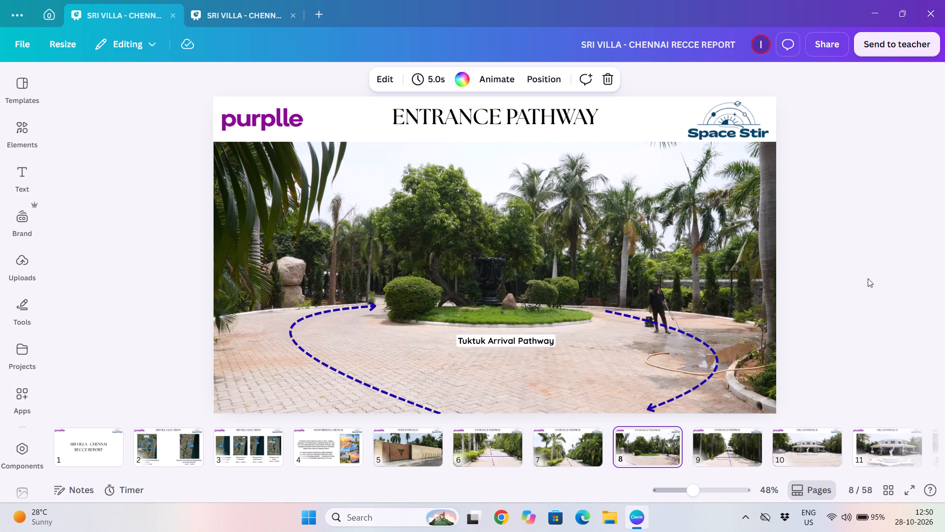
key("Right")
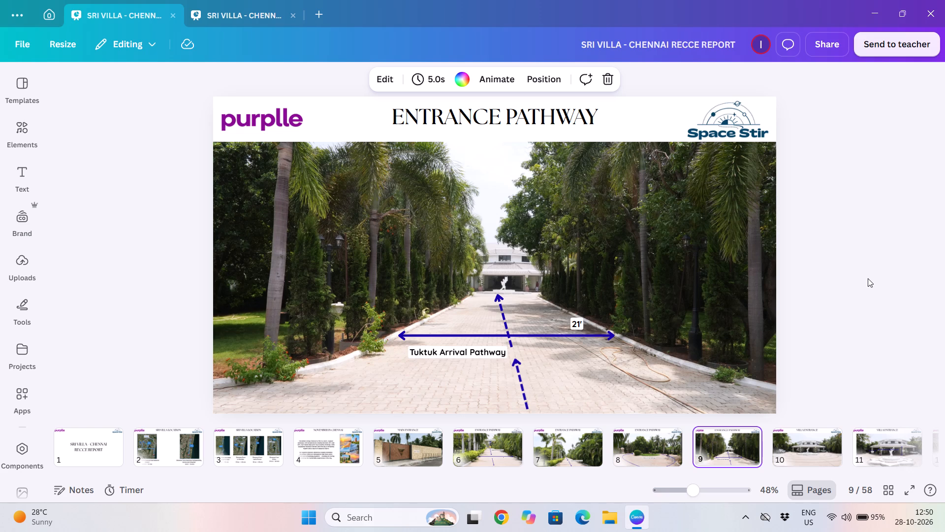
key("Right")
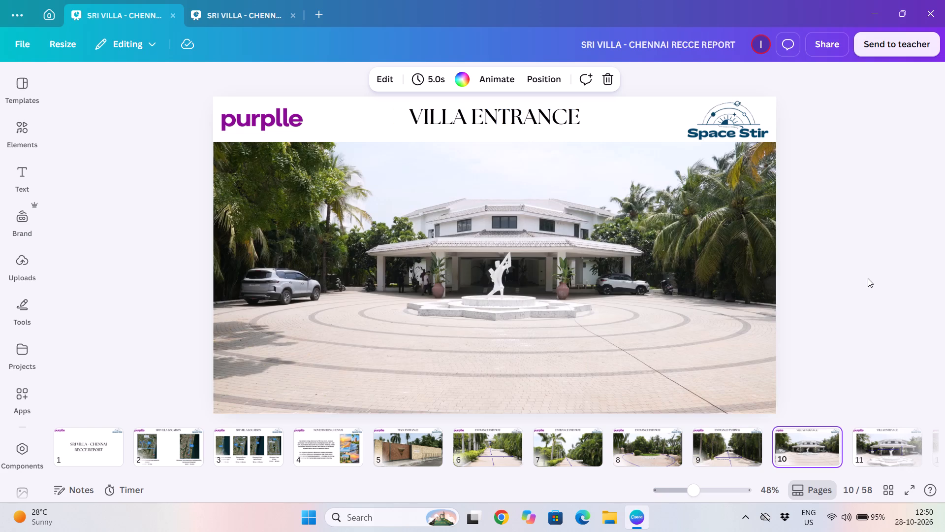
Recheck the recce report's Entrance Pathway pages from page 8, continuing through the Villa Entrance pages with their marked dimensions up to page 12.
key("Left")
key("Left")
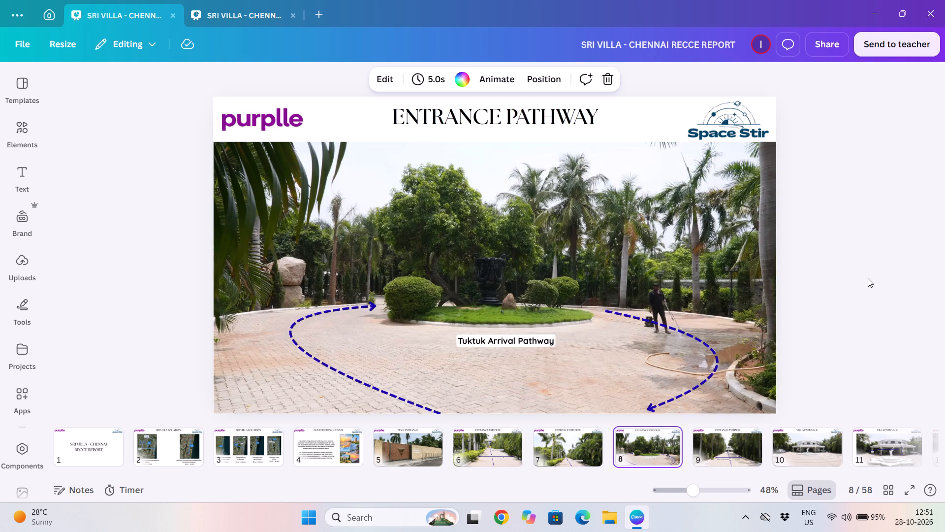
key("Right")
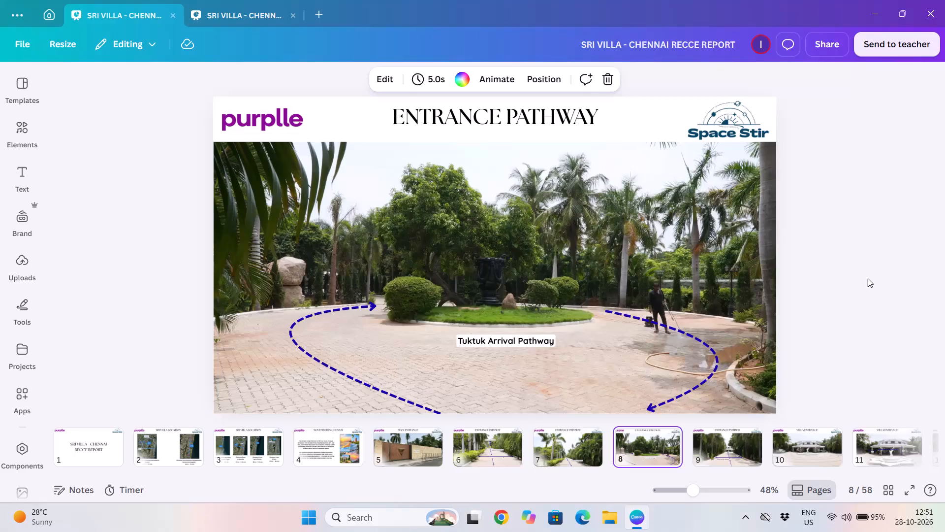
key("Right")
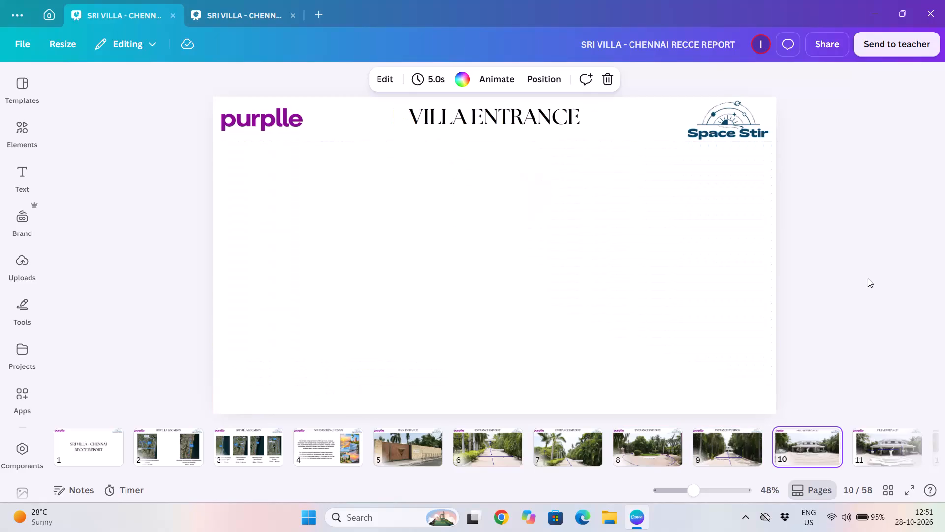
key("Right")
key("Right")
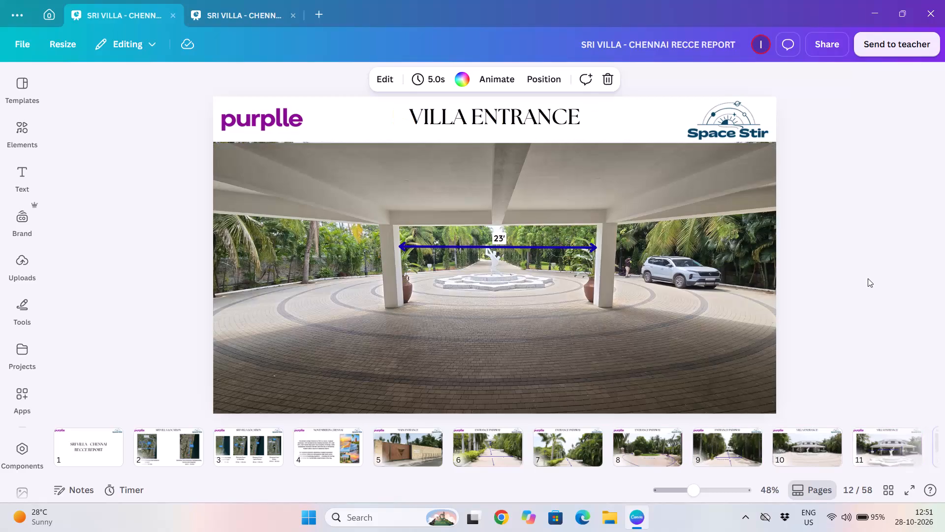
key("Left")
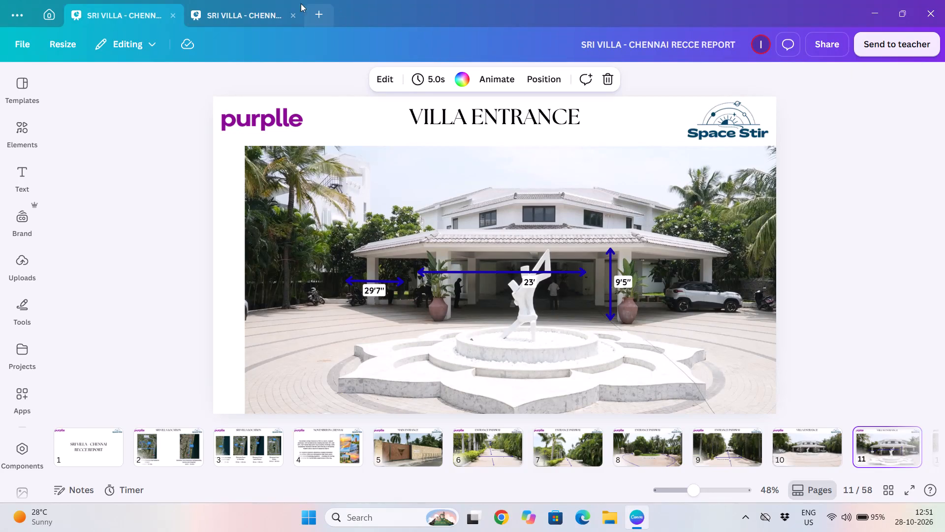
Glance at the Lunch Area page of the SRI VILLA - CHENNAI presentation and return to the recce report's Villa Entrance page.
left_click(229, 18)
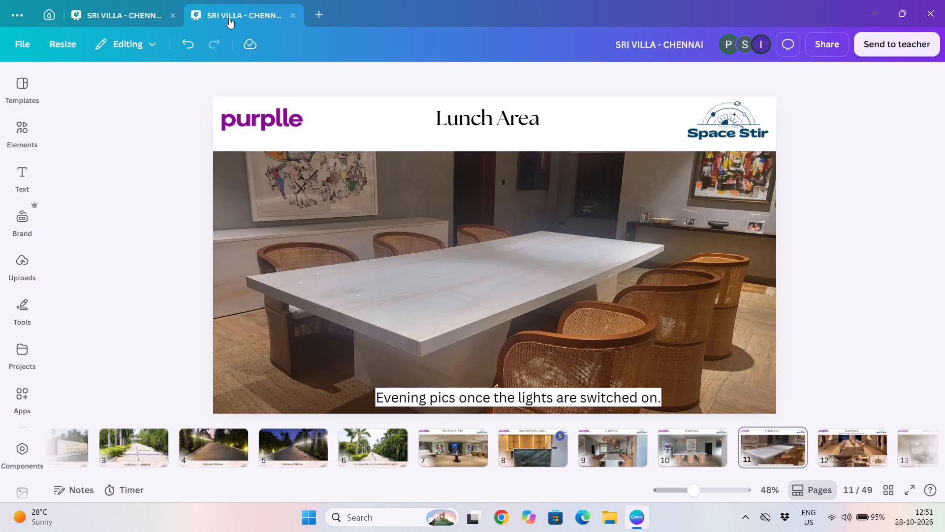
left_click(118, 1)
left_click(130, 13)
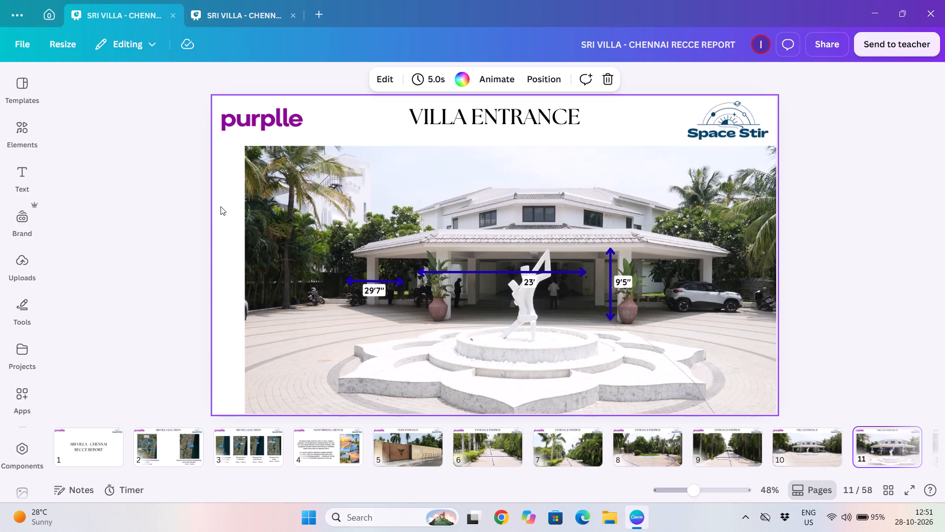
Review the RECCE REPORT pages from the Villa Entrance on to Villa Backyard page 20.
key("Right")
key("Right")
key("Right")
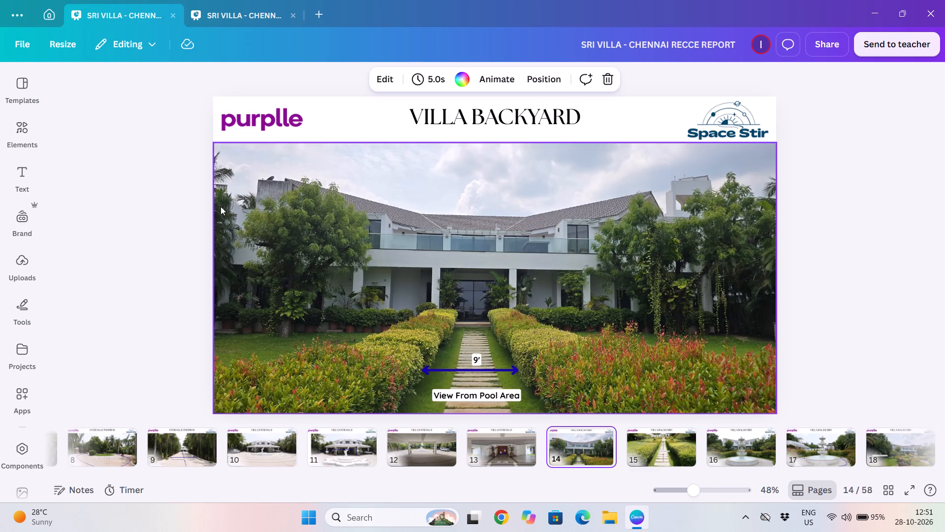
key("Right")
key("Right")
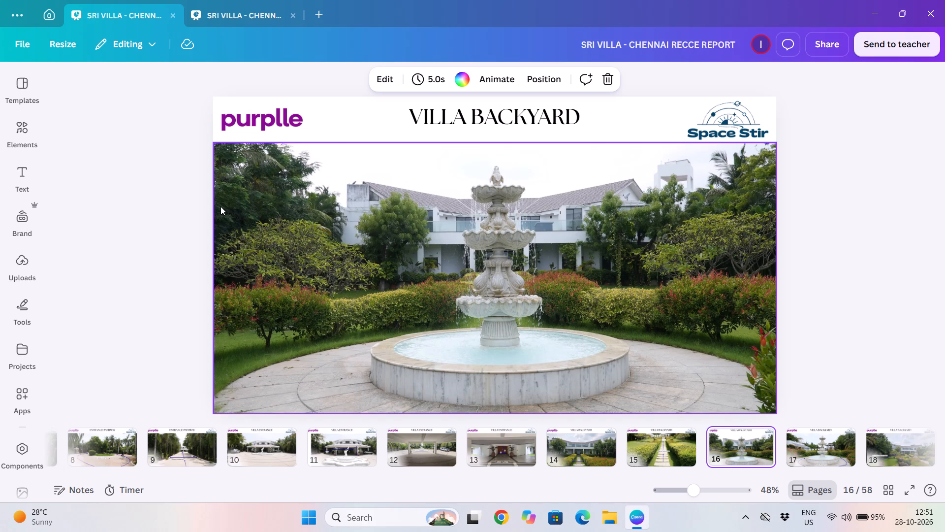
key("Right")
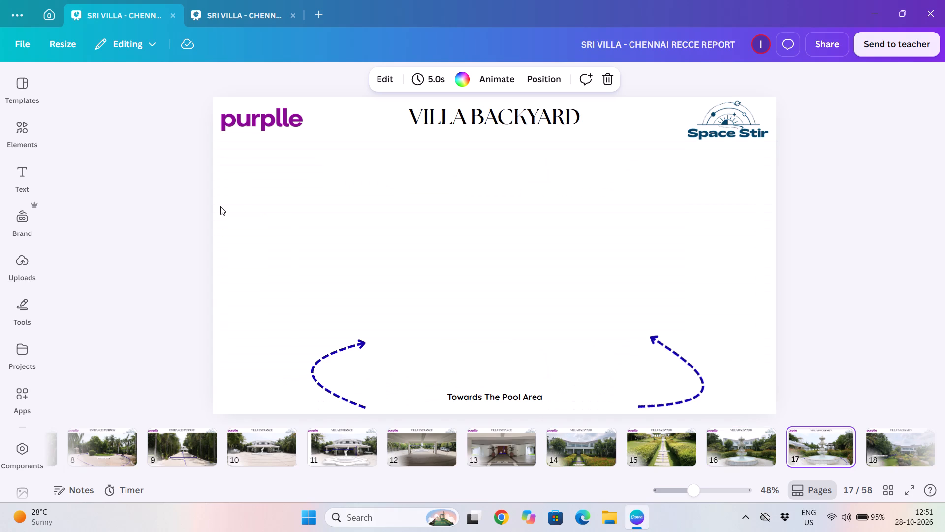
key("Right")
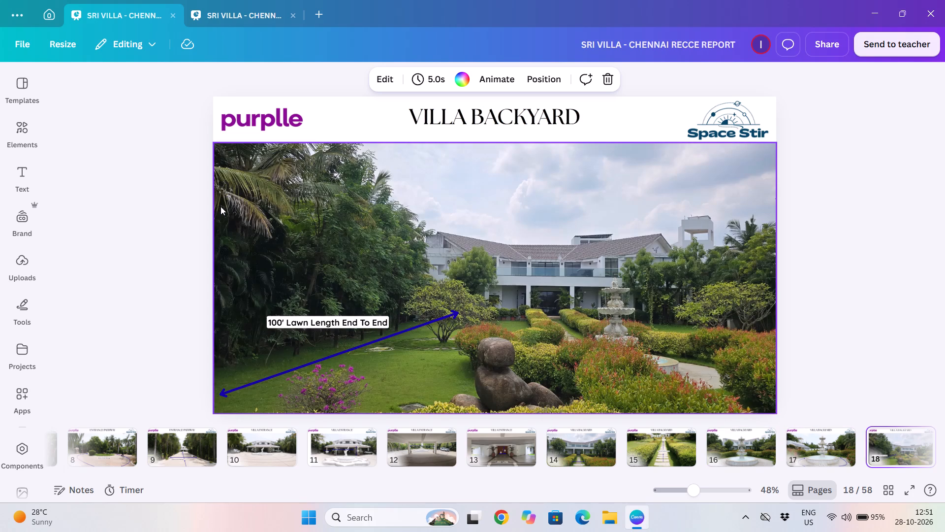
key("Right")
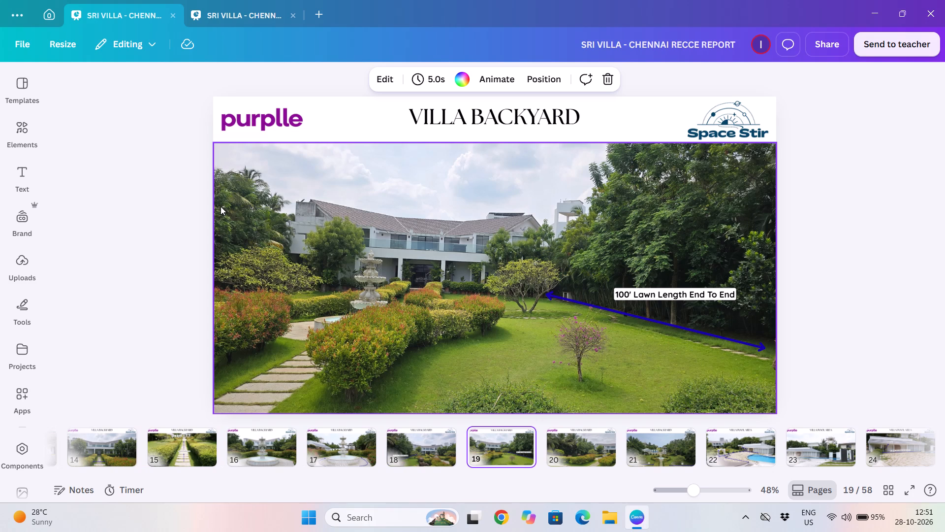
key("Right")
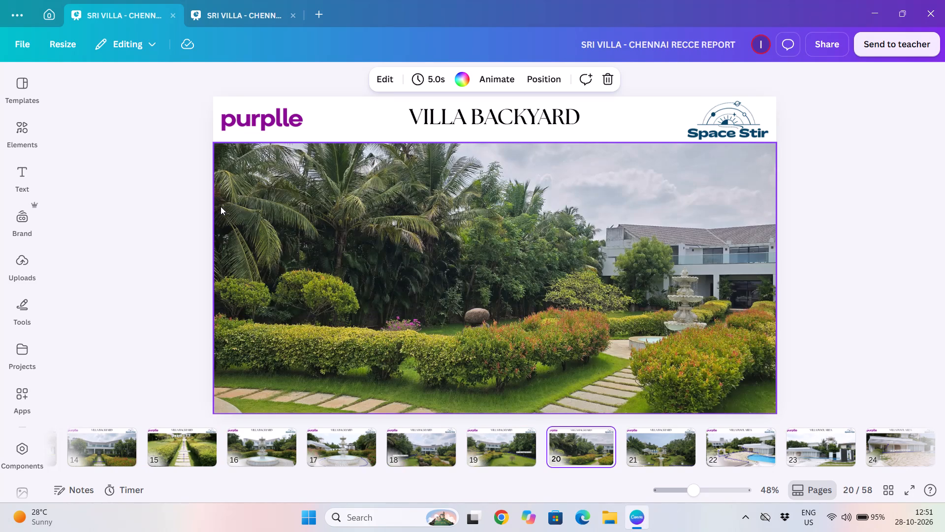
Recheck the Villa Backyard pages from page 16 onward, and continue through the Villa Pool Area pages to page 24.
key("Left")
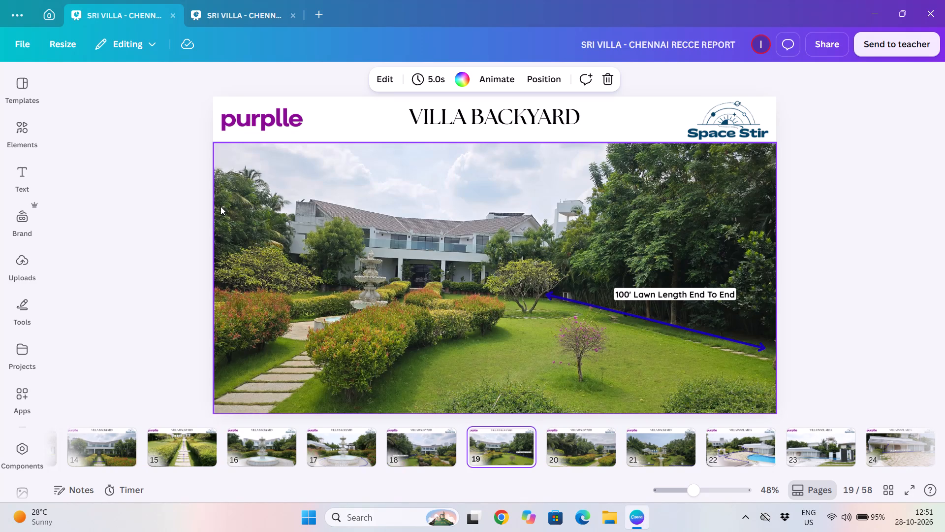
key("Left")
key("Left")
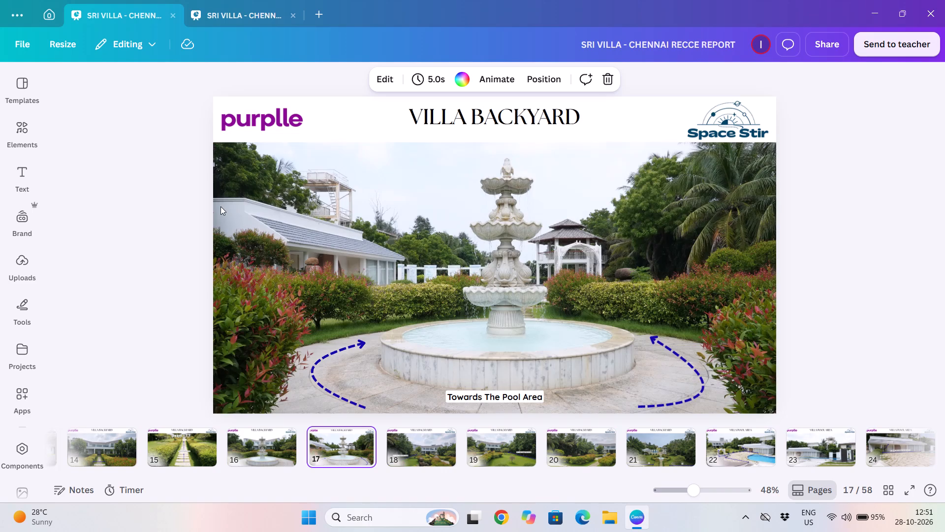
key("Left")
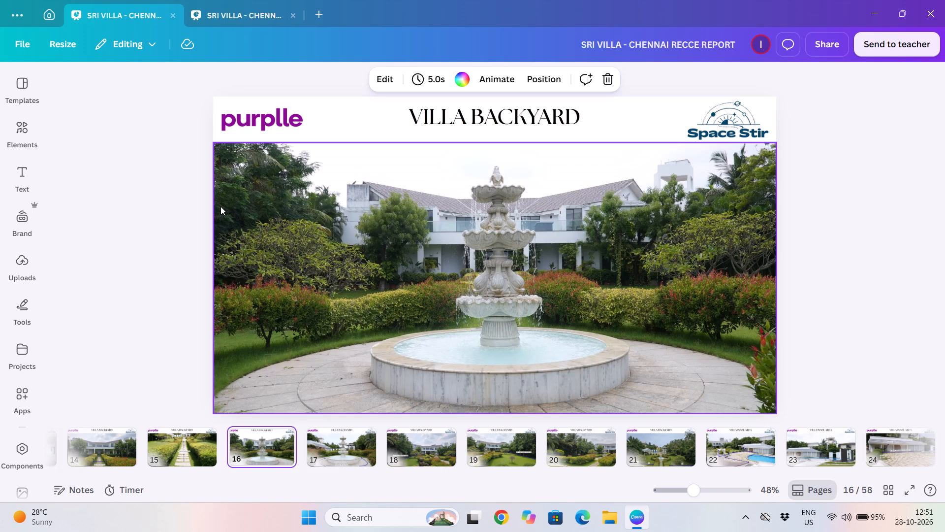
key("Right")
key("Right")
key("Right")
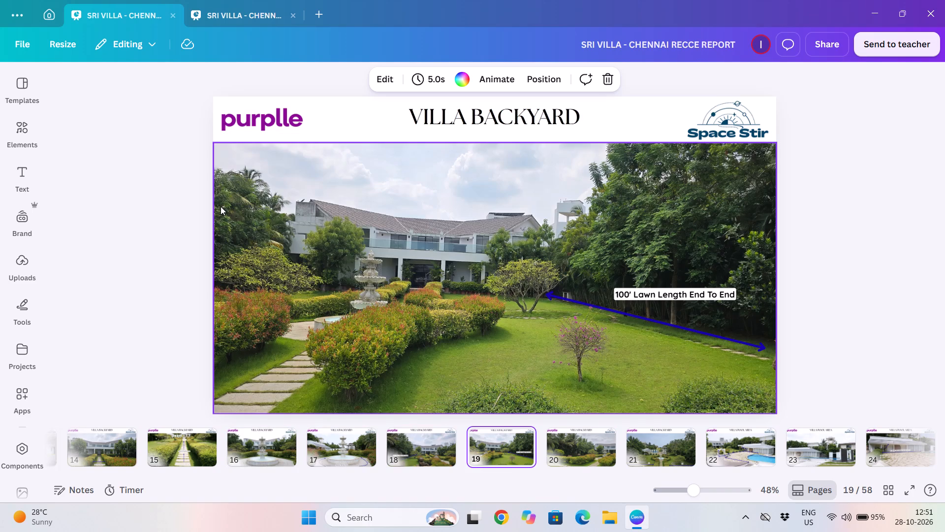
key("Right")
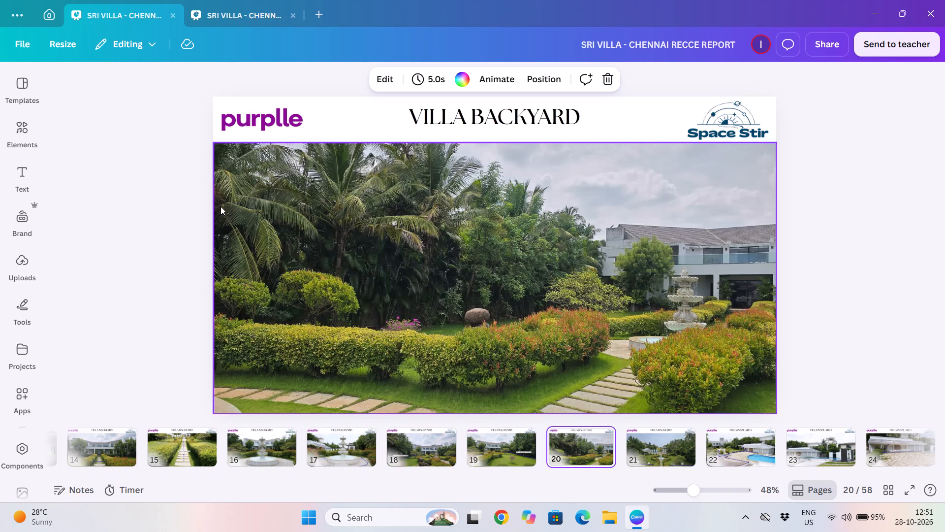
key("Right")
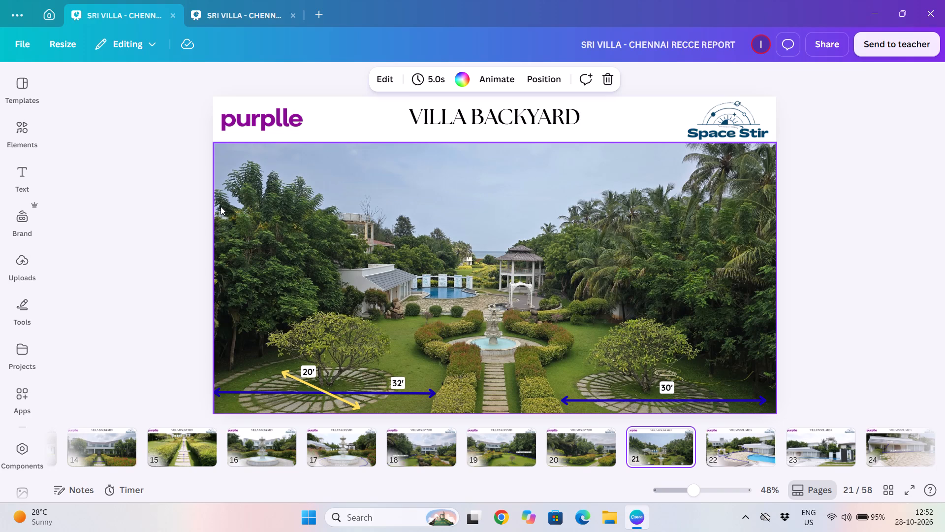
key("Right")
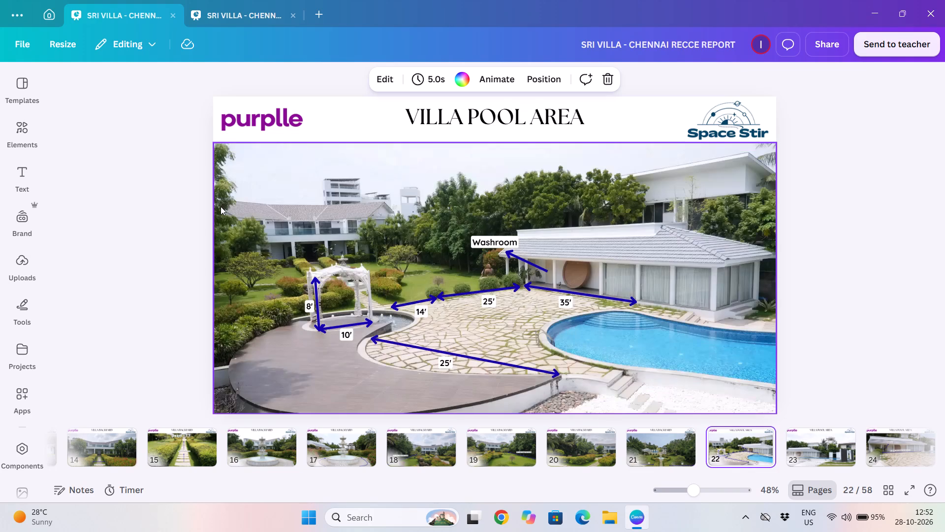
key("Right")
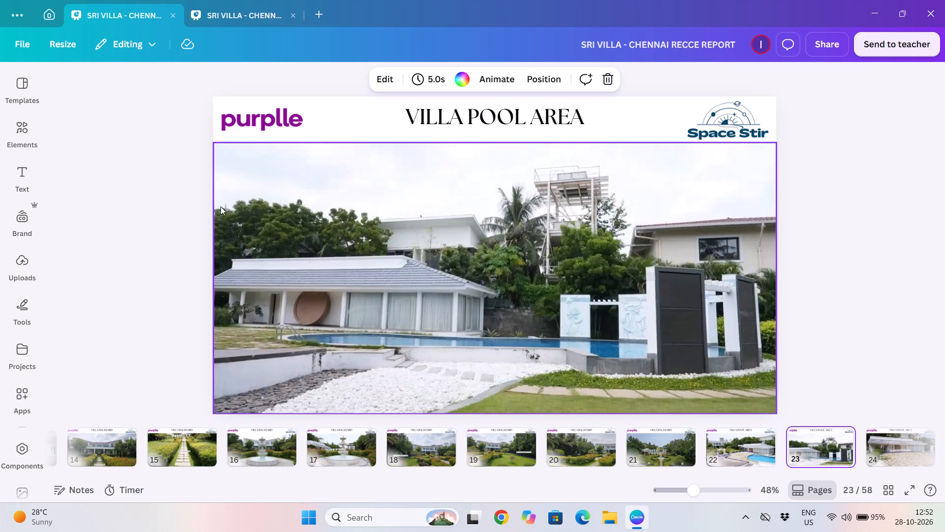
key("Right")
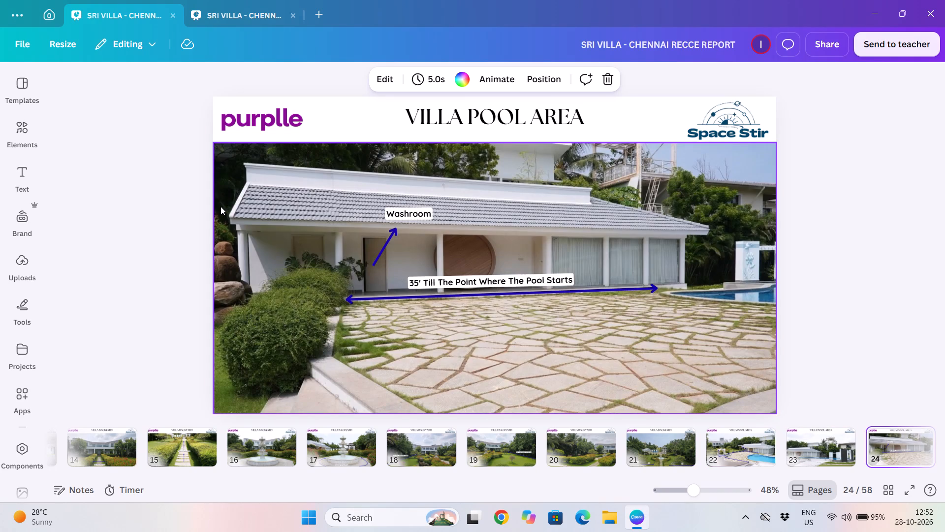
Switch to the SRI VILLA - CHENNAI presentation and review its closing pages, from Drive Pathway back through Entrance Passage to the Beach Area pages.
left_click(233, 18)
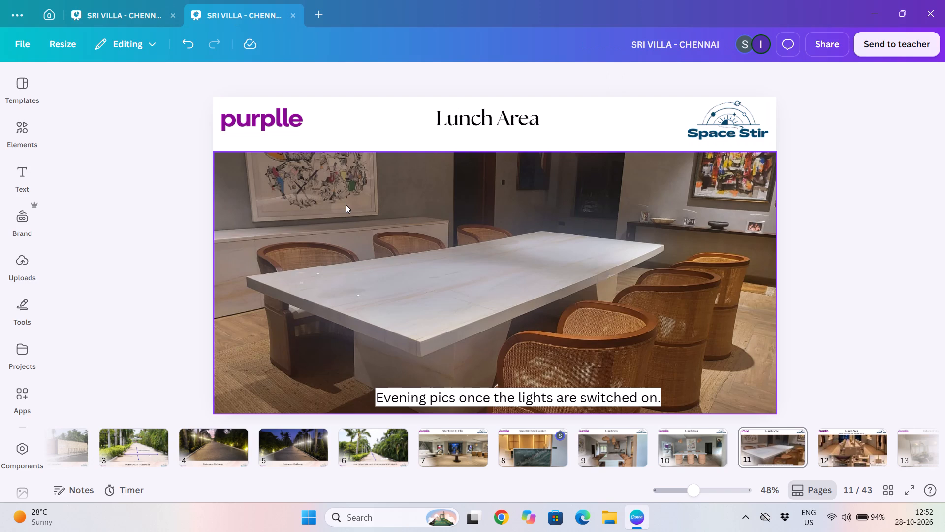
scroll(639, 441, "left", 3)
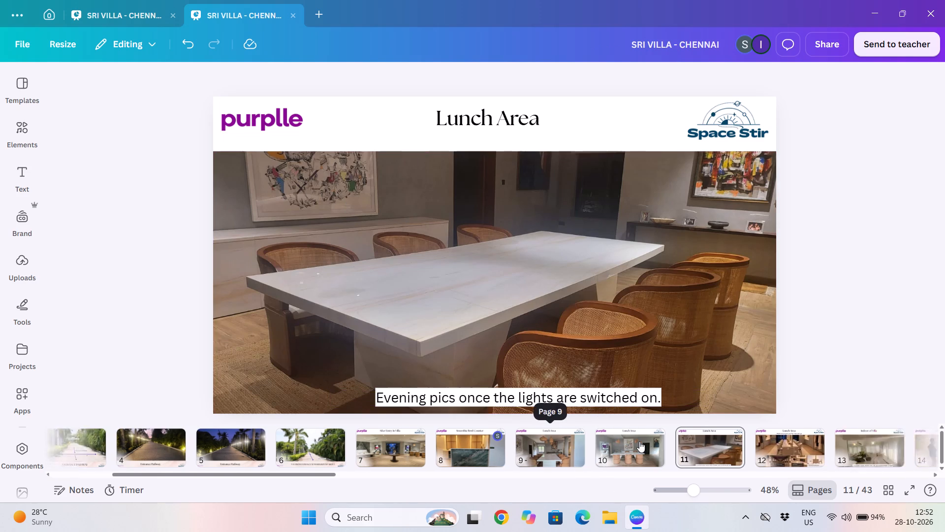
scroll(639, 441, "left", 18)
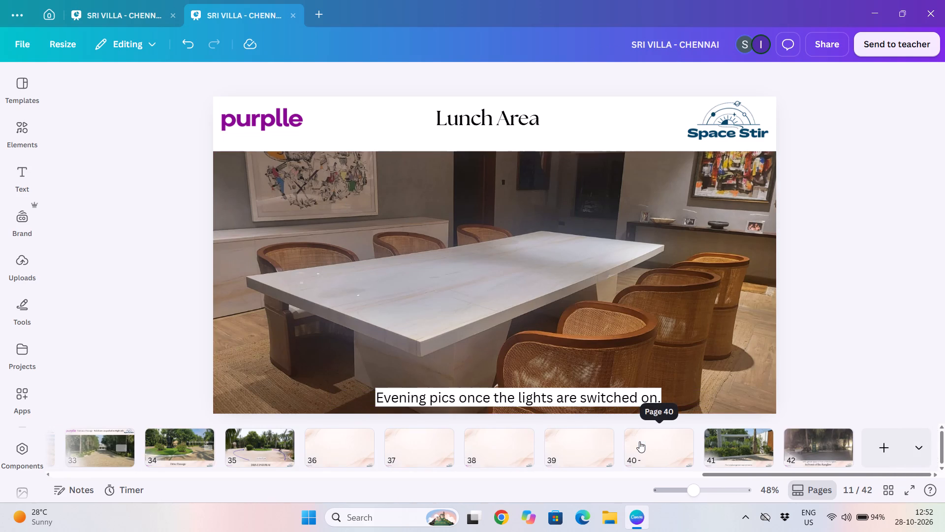
left_click(342, 452)
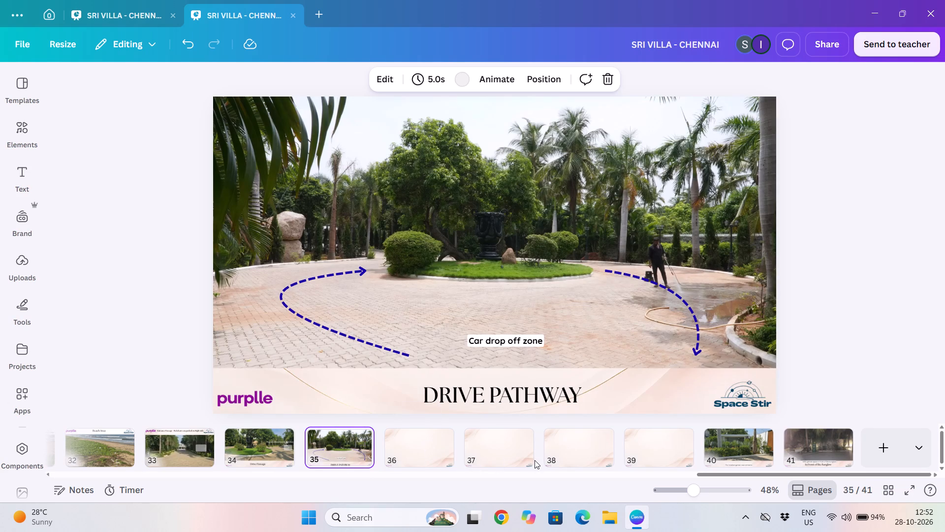
scroll(579, 460, "left", 2)
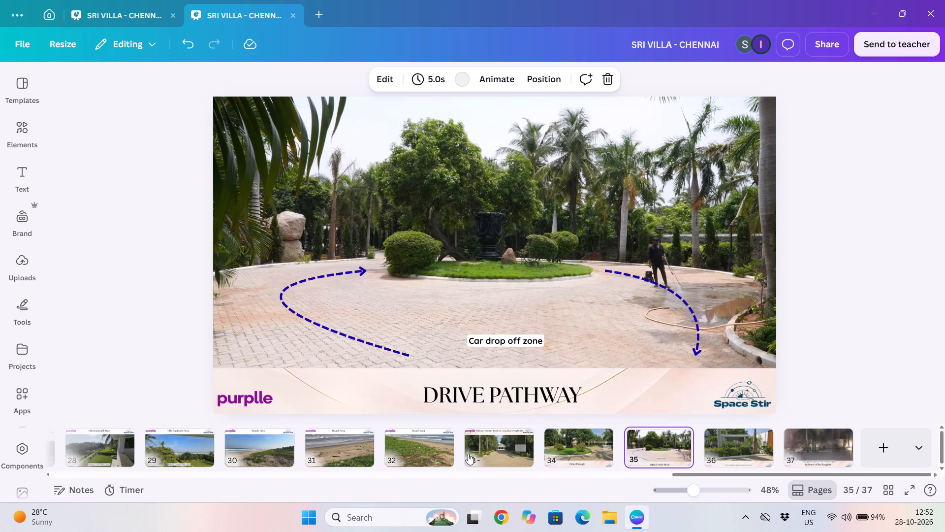
left_click(498, 448)
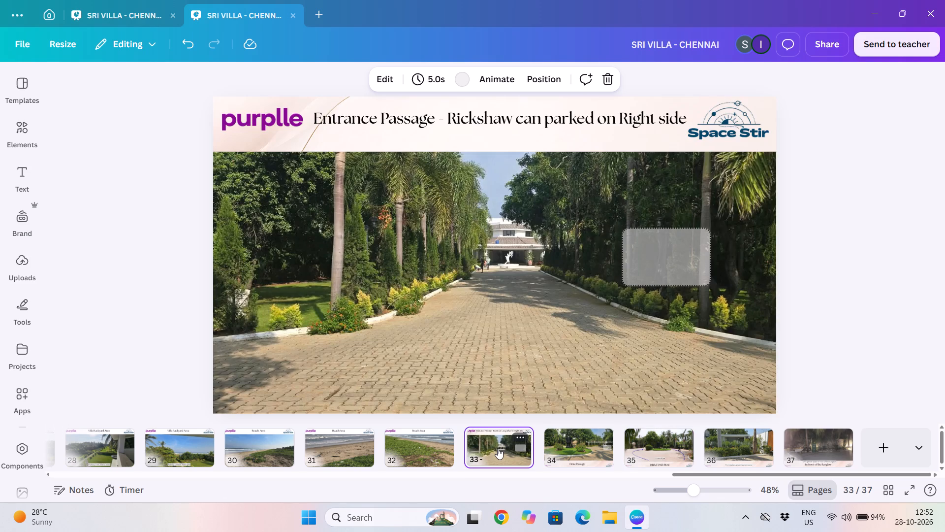
left_click(427, 449)
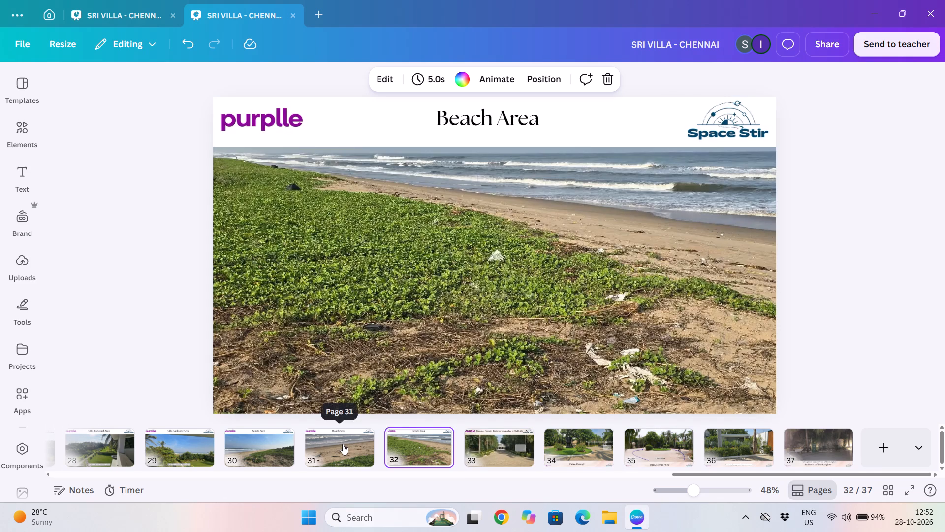
left_click(343, 444)
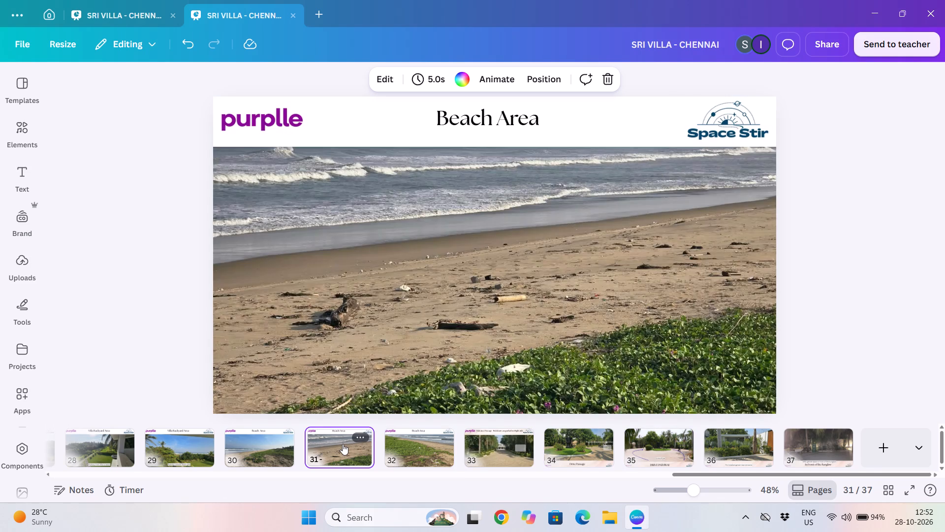
left_click(270, 444)
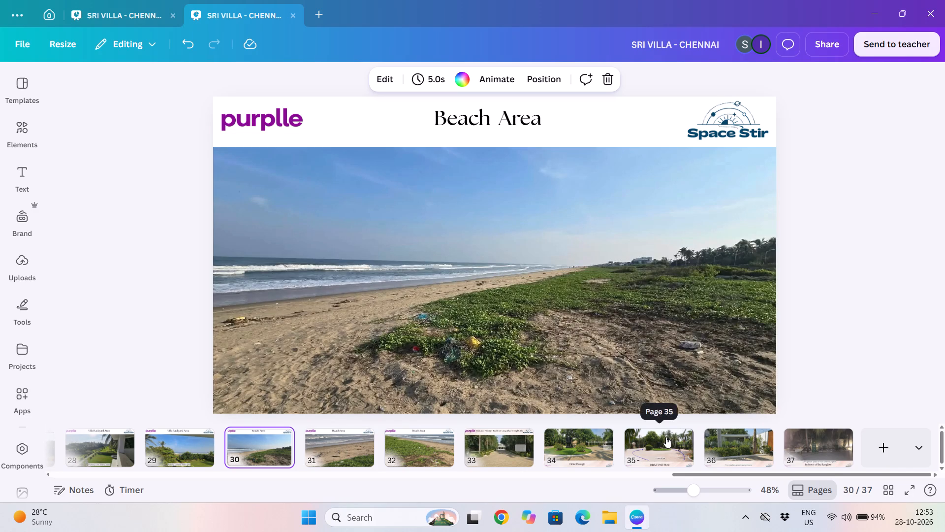
Check the genset page, and recheck the pages from Beach Area through Entrance Passage, Drive Passage and Drive Pathway.
left_click(727, 440)
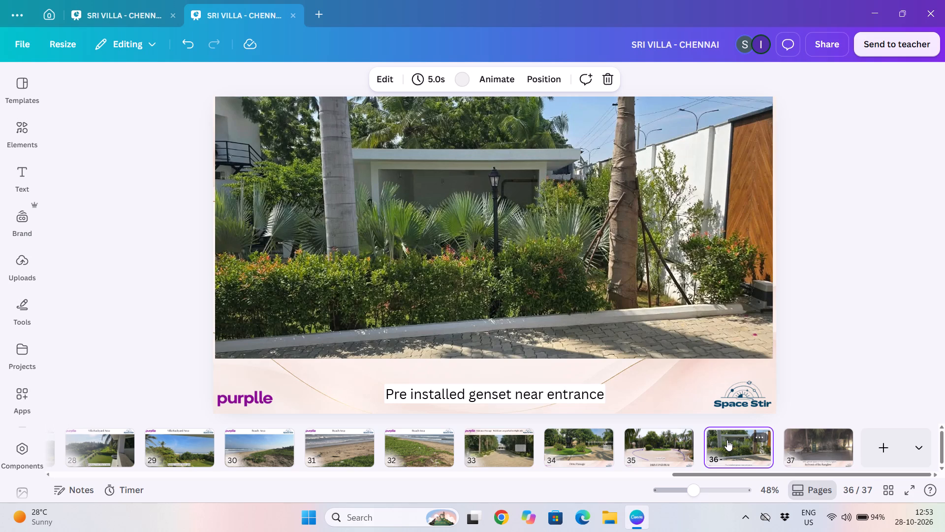
left_click(354, 444)
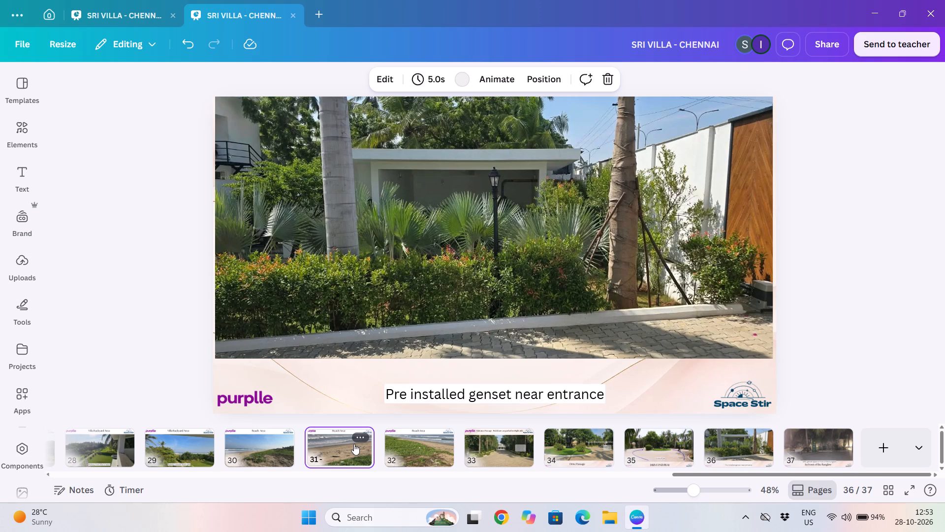
left_click(416, 449)
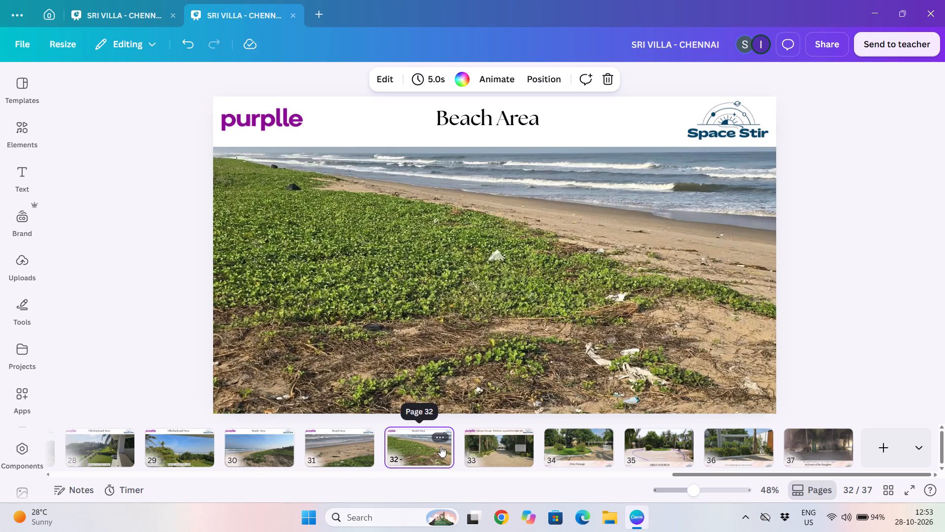
left_click(515, 447)
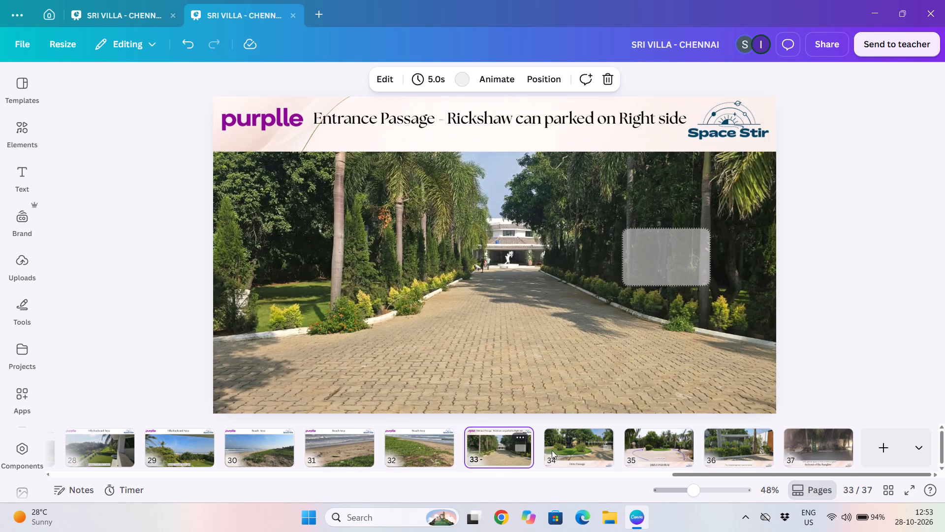
left_click(575, 448)
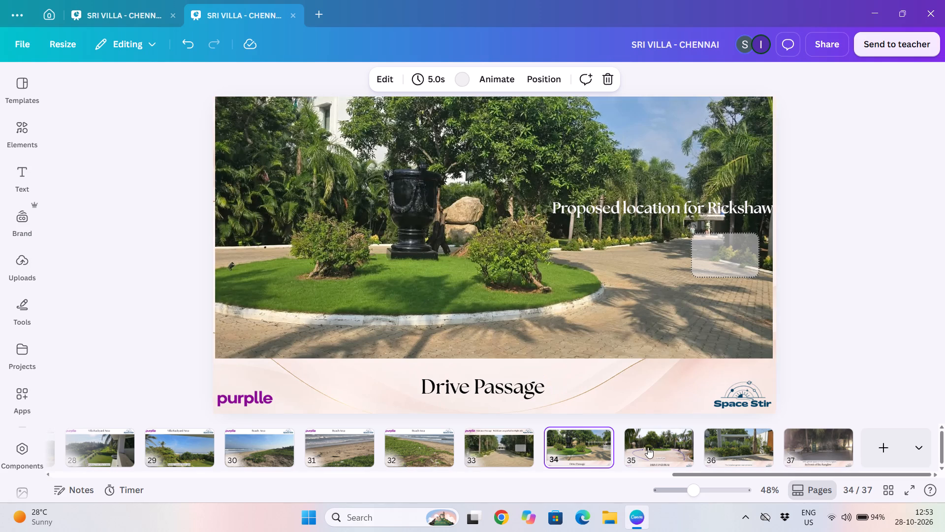
left_click(661, 449)
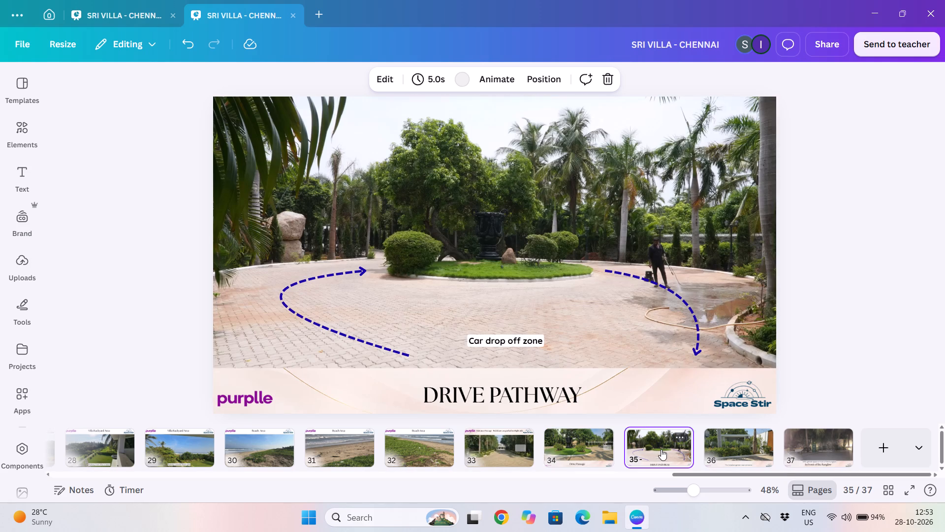
left_click(725, 452)
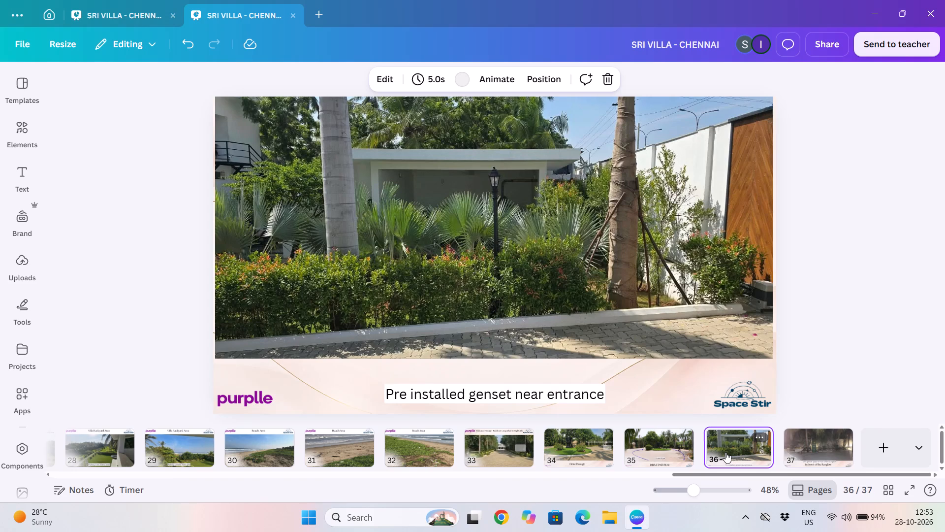
left_click(737, 449)
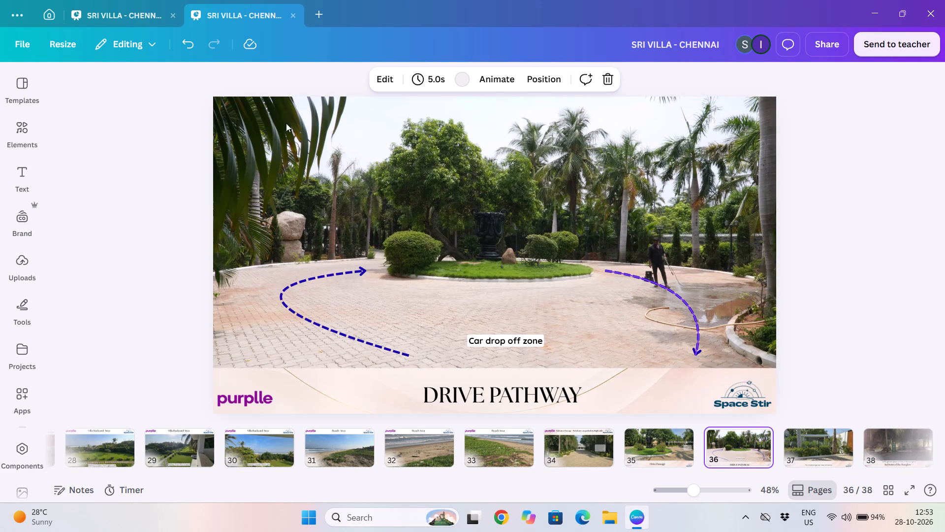
Switch to the RECCE REPORT presentation and review the Entrance Pathway pages from page 6 through to Villa Entrance page 11.
left_click(128, 14)
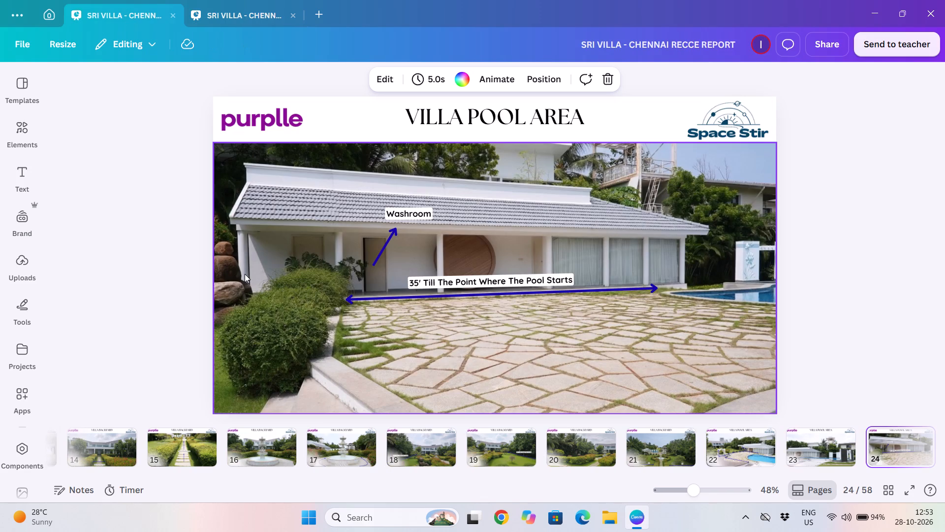
scroll(284, 443, "right", 4)
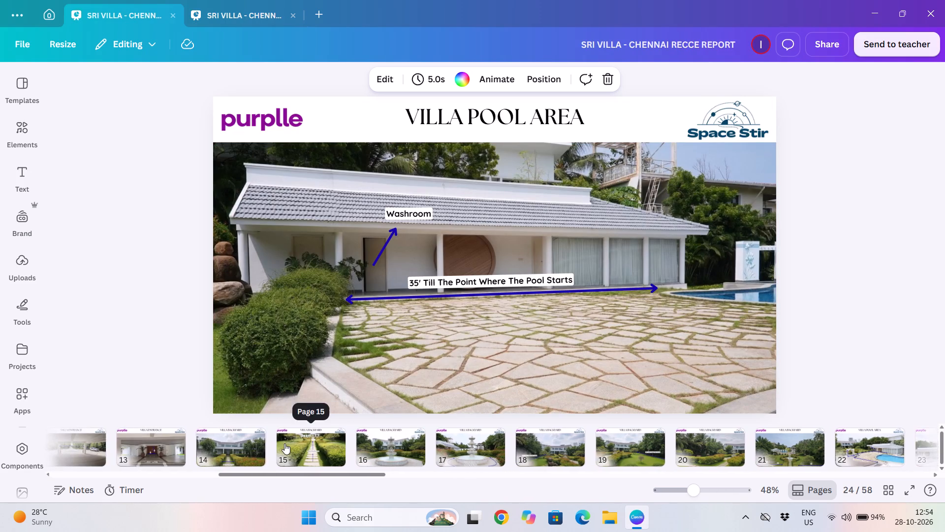
scroll(284, 443, "right", 8)
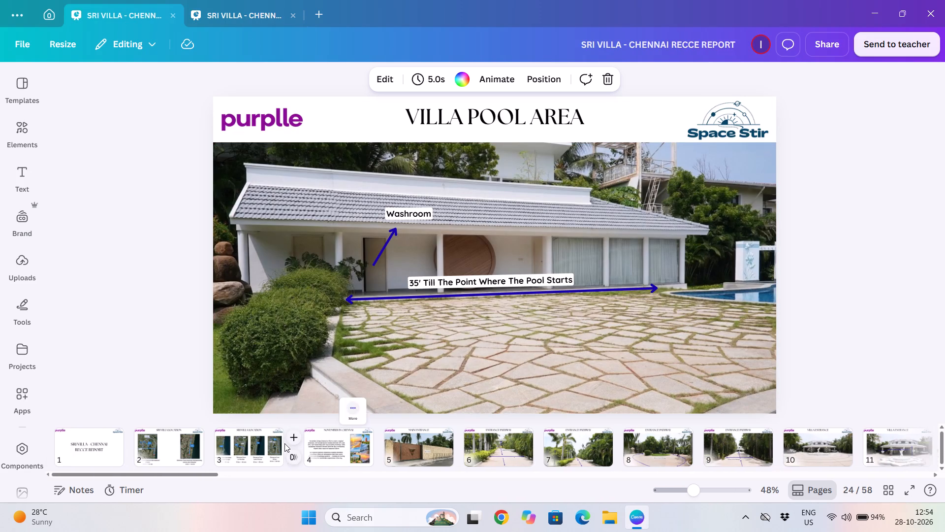
scroll(284, 443, "right", 1)
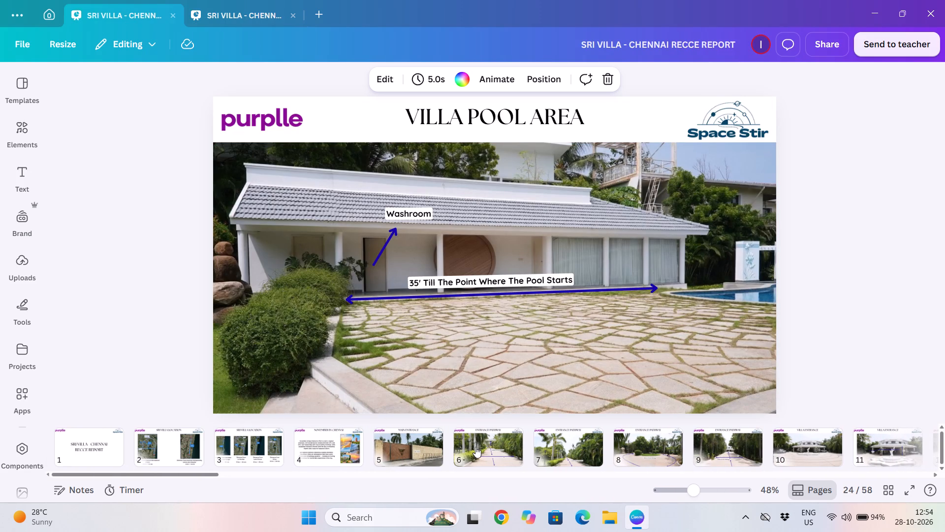
left_click(475, 447)
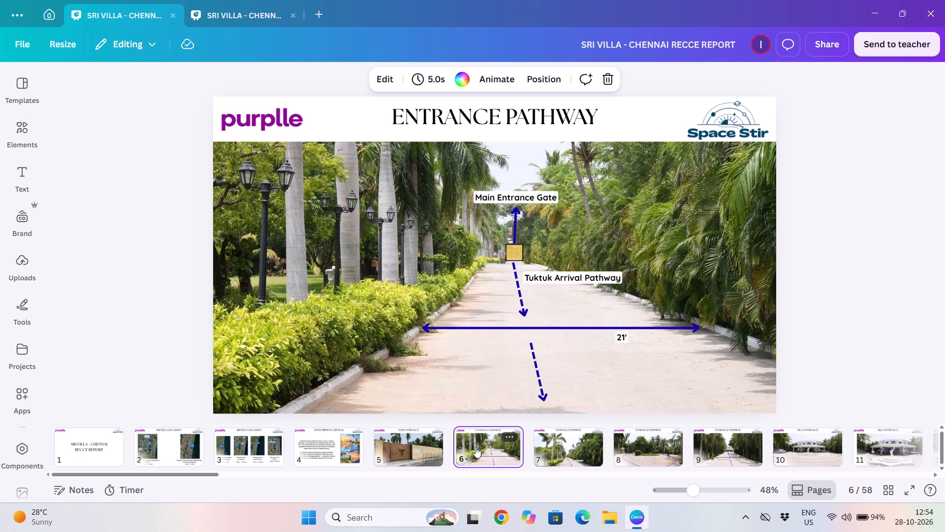
key("Right")
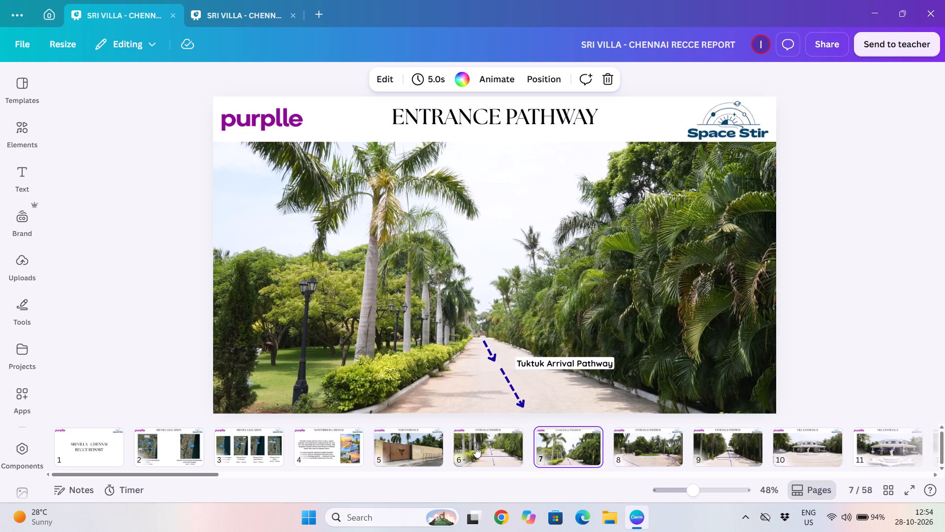
key("Right")
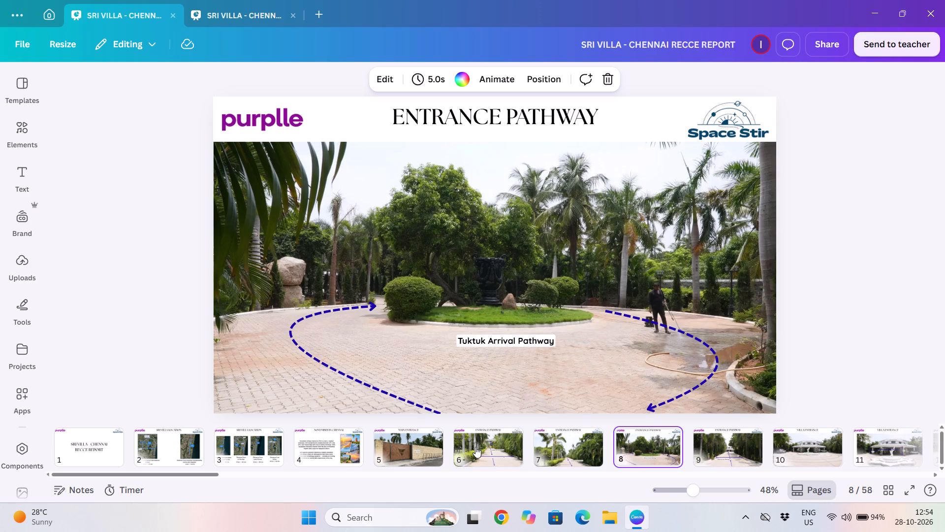
key("Right")
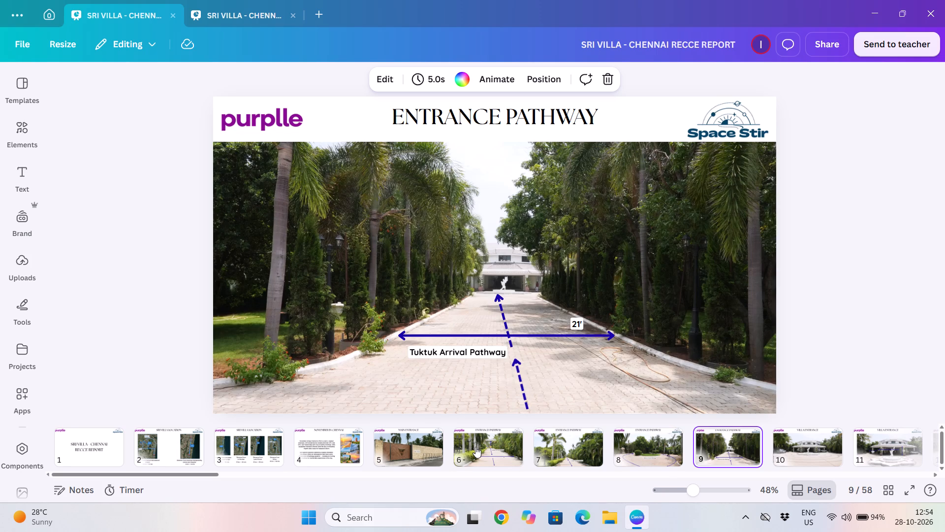
key("Right")
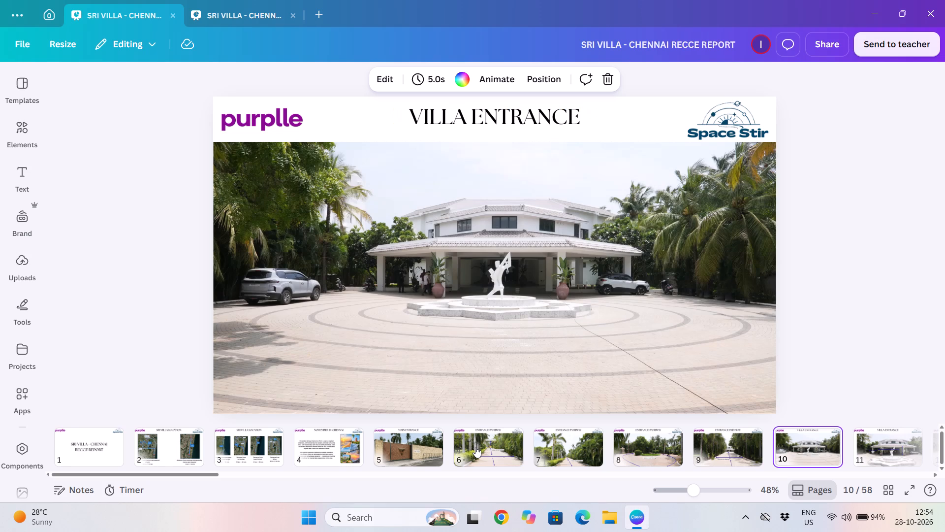
key("Right")
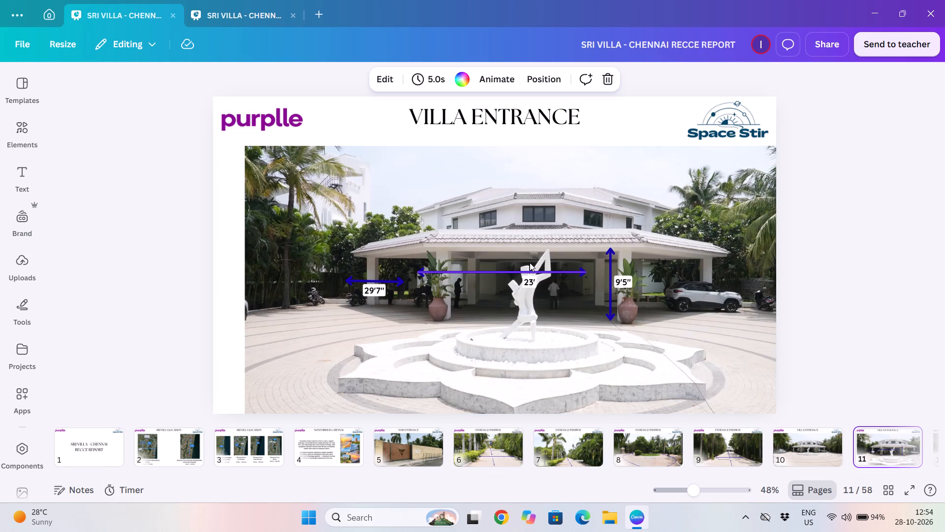
Widen the Villa Entrance picture on page 11 by extending its left edge towards the page's left edge.
left_click(351, 256)
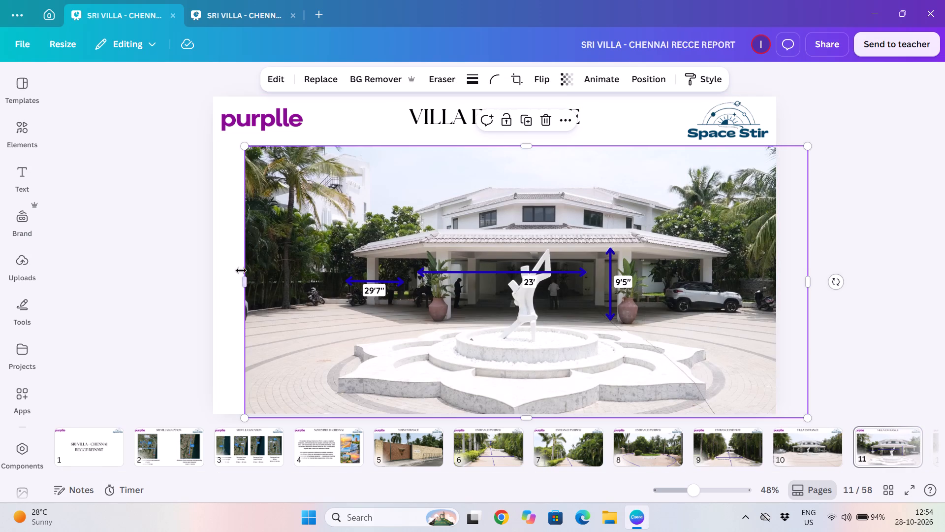
left_click_drag(245, 282, 222, 276)
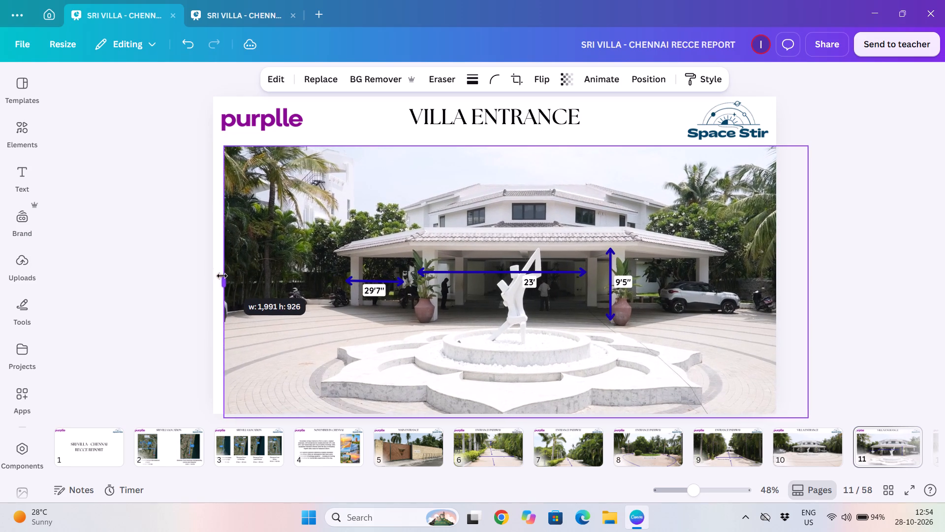
left_click_drag(222, 276, 211, 269)
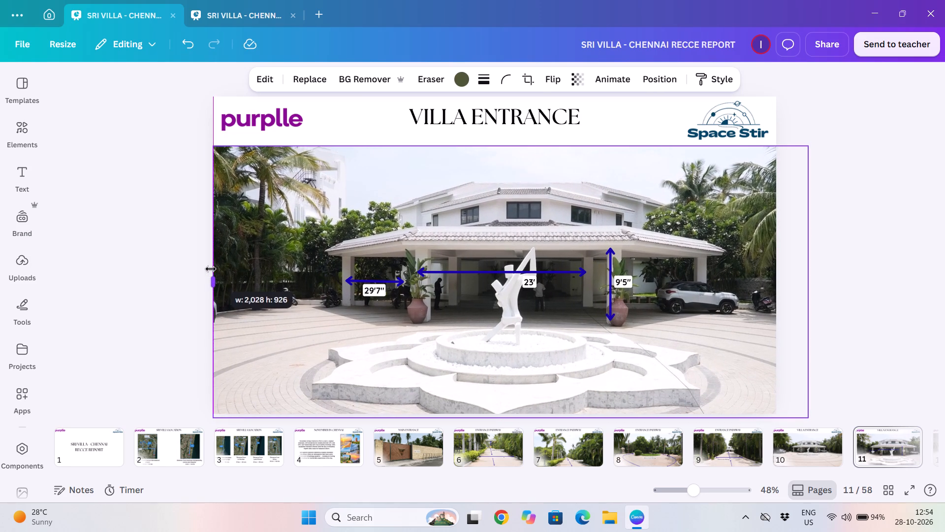
left_click_drag(211, 269, 218, 271)
Move the Villa Entrance picture up and left to align with the page's left and bottom edges, just below the header.
left_click_drag(490, 210, 482, 201)
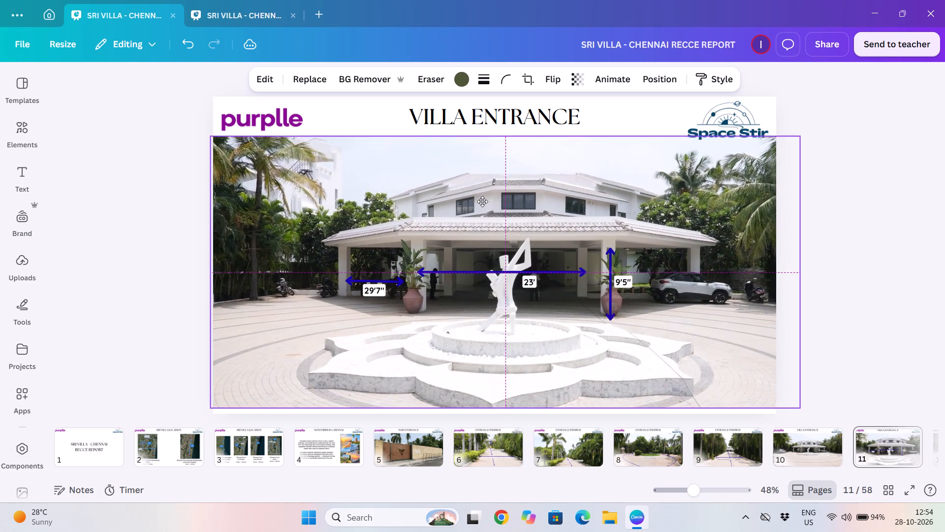
left_click_drag(482, 201, 486, 204)
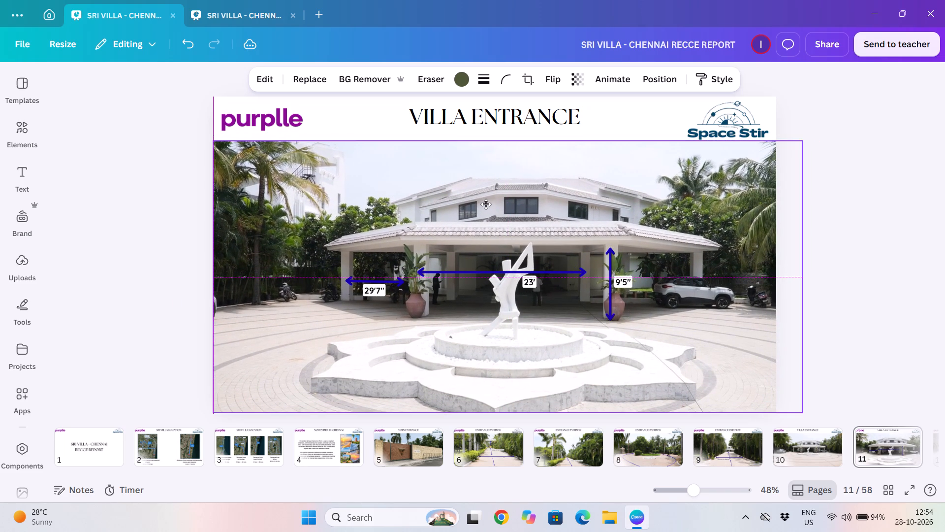
left_click_drag(486, 204, 486, 202)
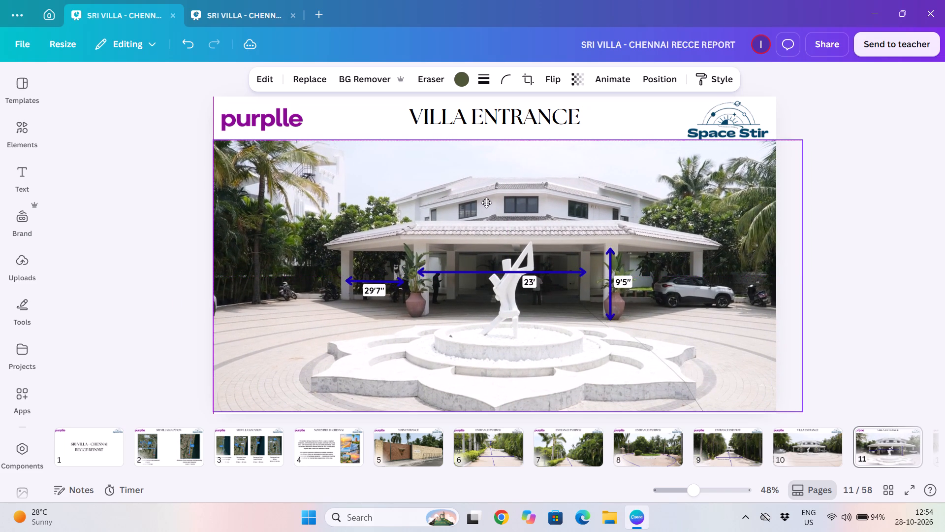
left_click_drag(486, 202, 486, 205)
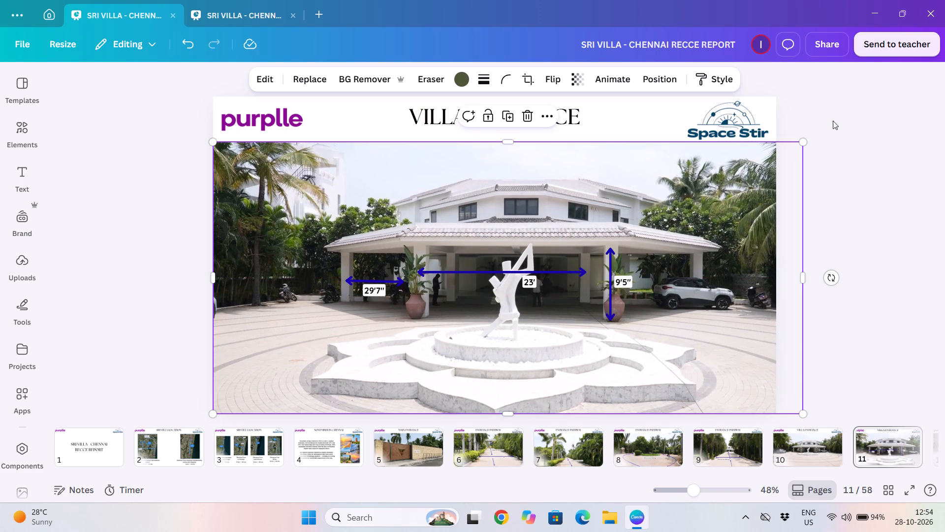
left_click(851, 126)
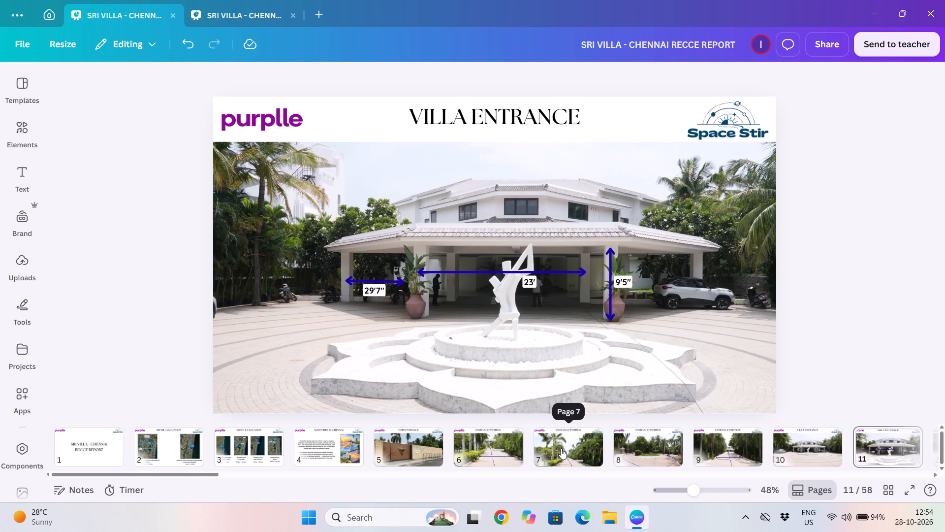
Open the November in Chennai page, page 4, of the RECCE REPORT presentation.
scroll(391, 452, "right", 2)
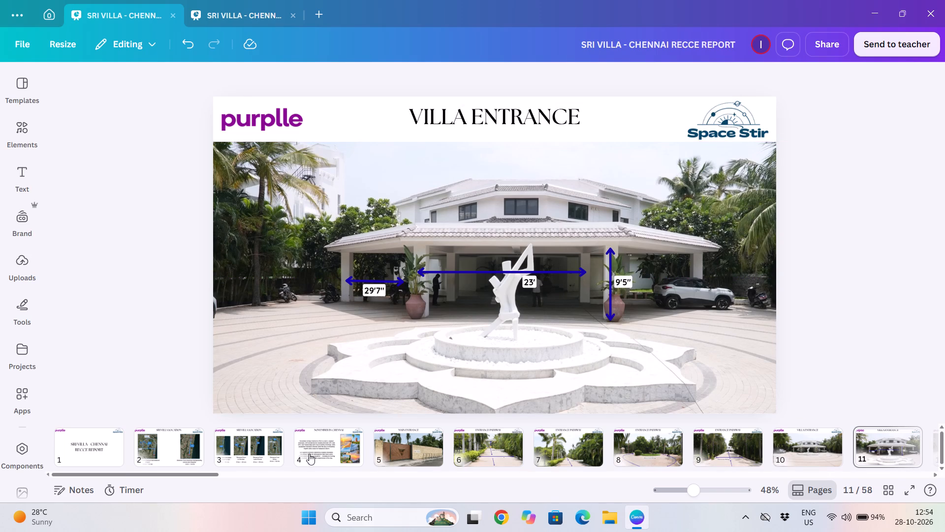
left_click(349, 441)
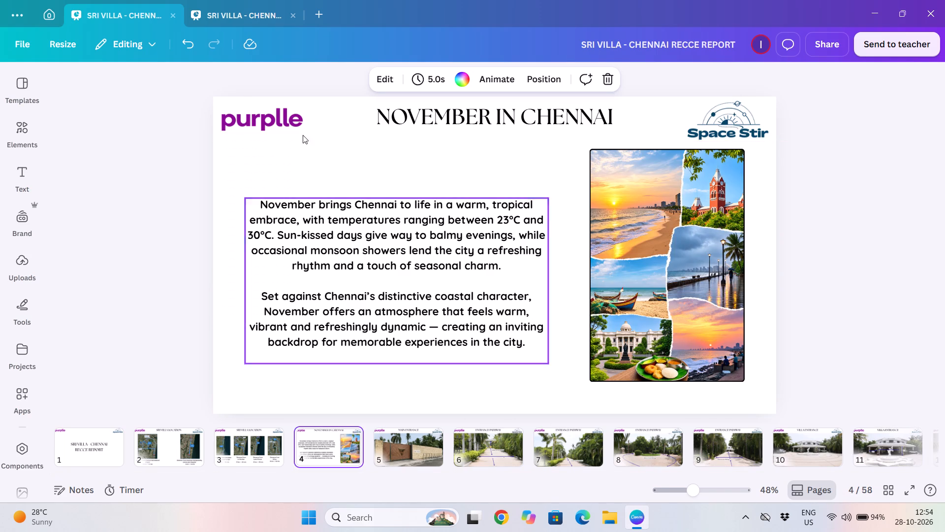
Switch to the SRI VILLA - CHENNAI presentation and review the Entrance Pathway pages from page 3 through to After Entry In Villa page 7.
left_click(224, 11)
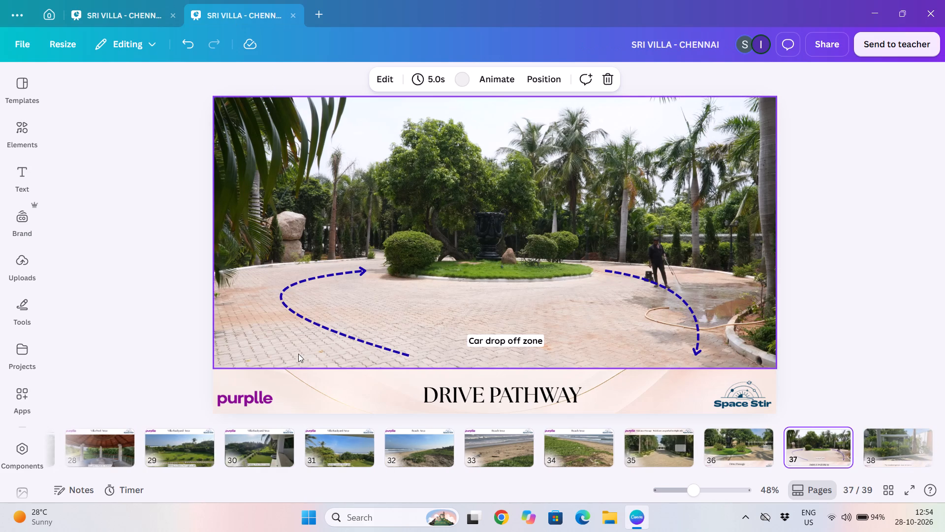
scroll(581, 447, "left", 3)
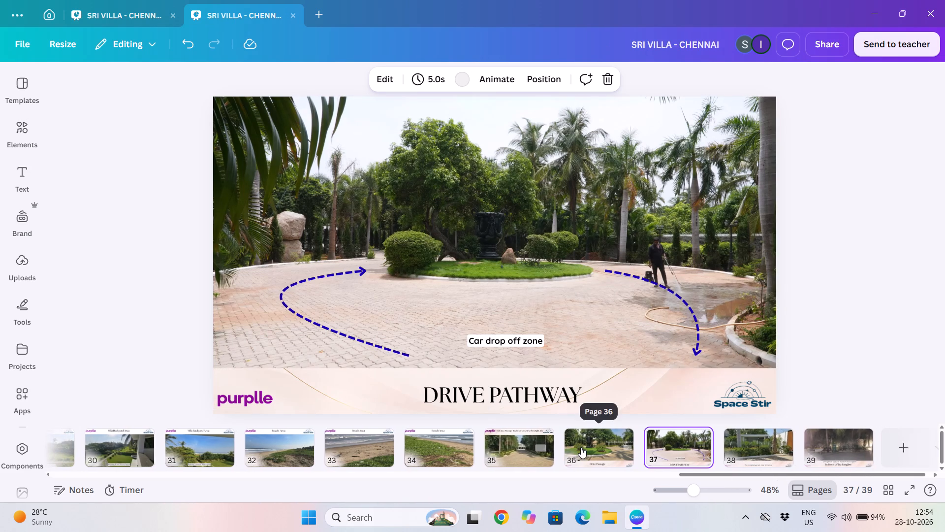
scroll(581, 447, "left", 2)
scroll(581, 447, "right", 9)
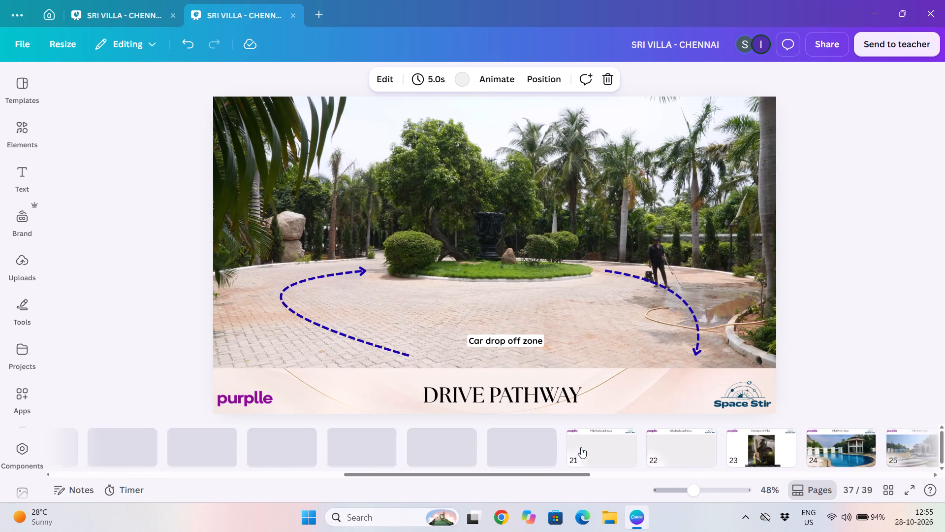
scroll(581, 447, "right", 6)
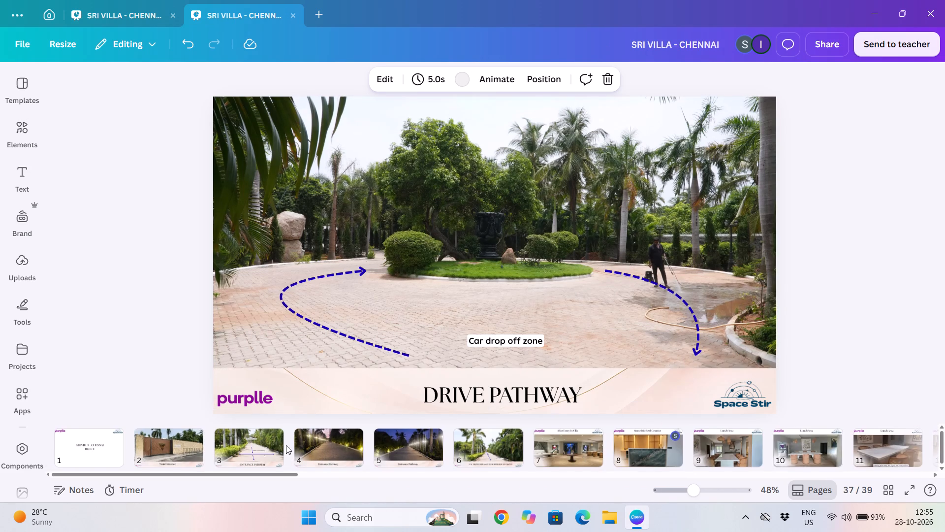
left_click(249, 442)
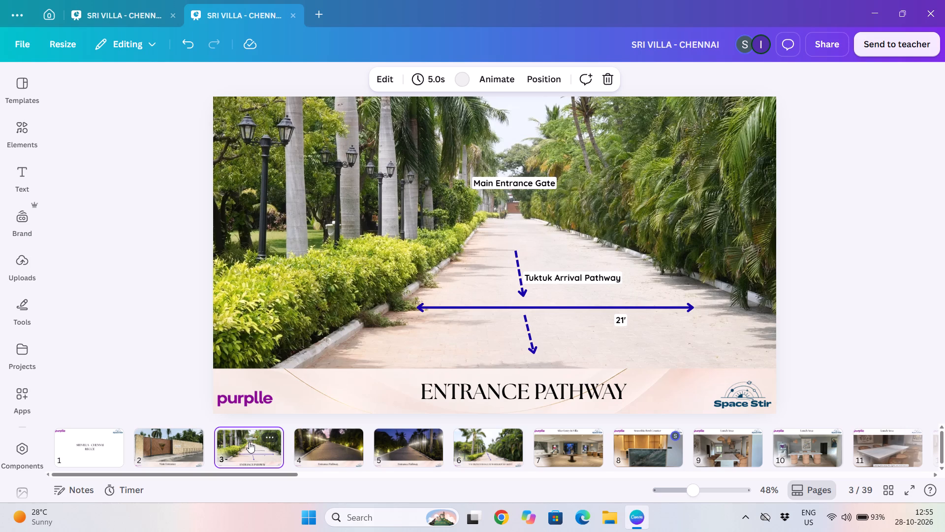
key("Right")
key("Right")
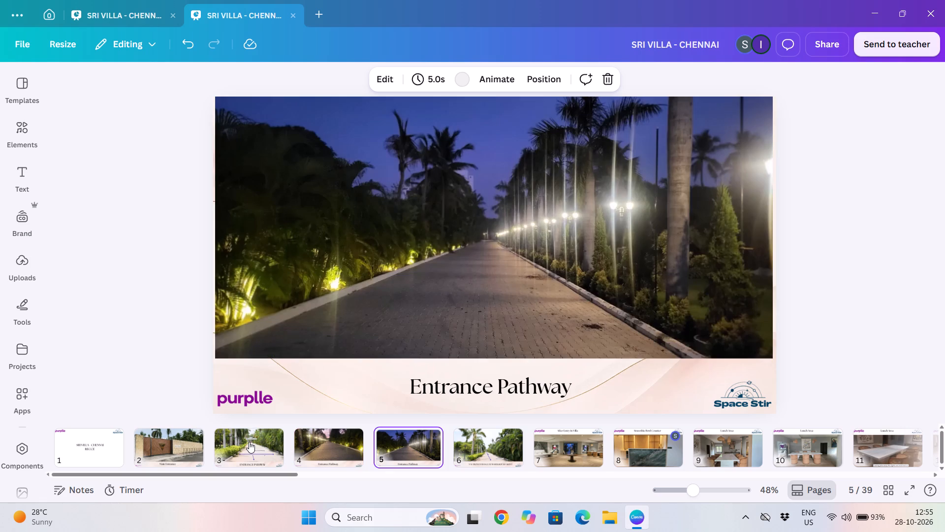
key("Right")
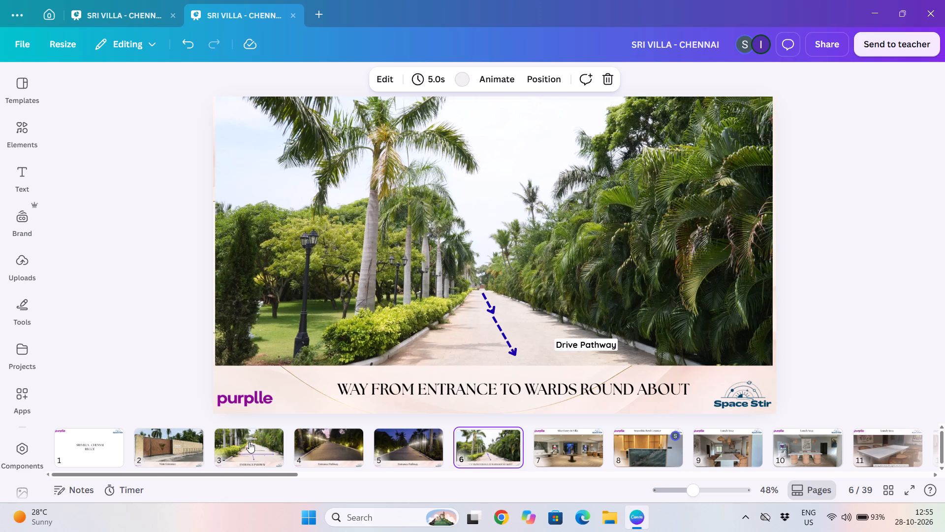
key("Right")
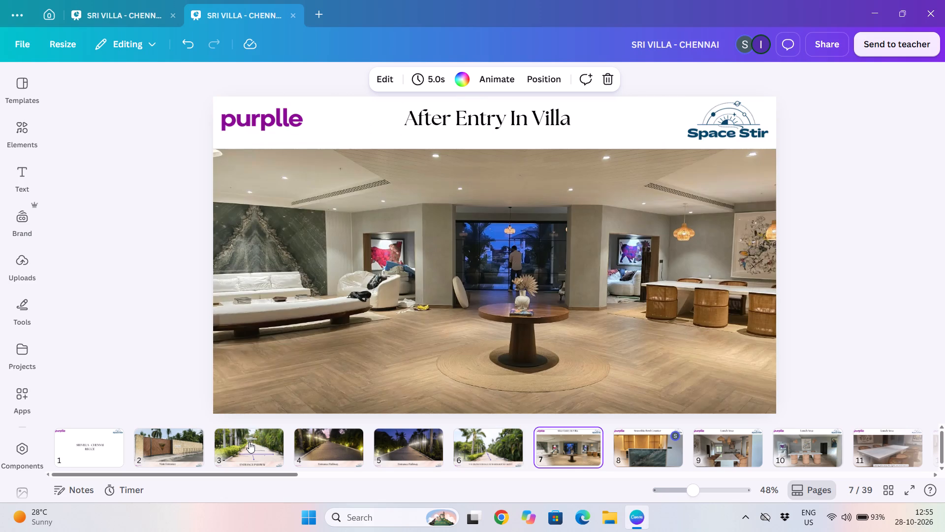
key("Left")
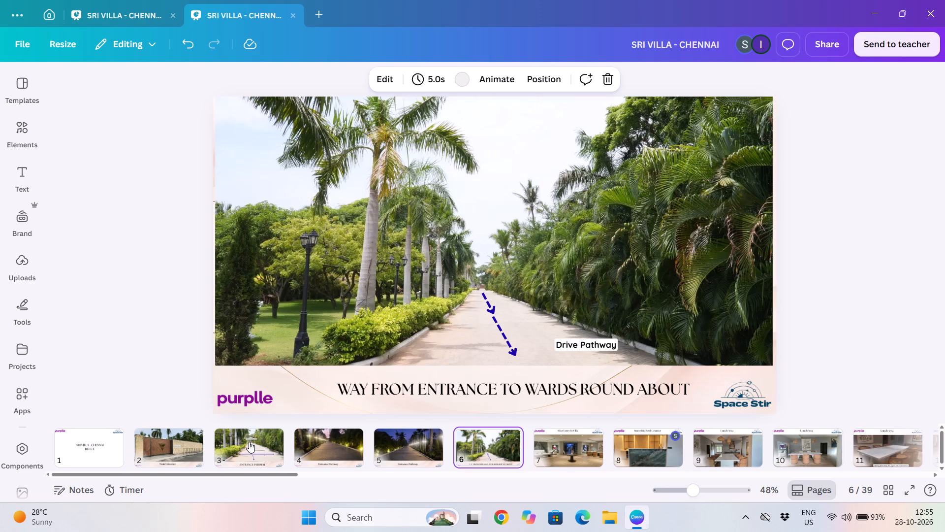
key("Right")
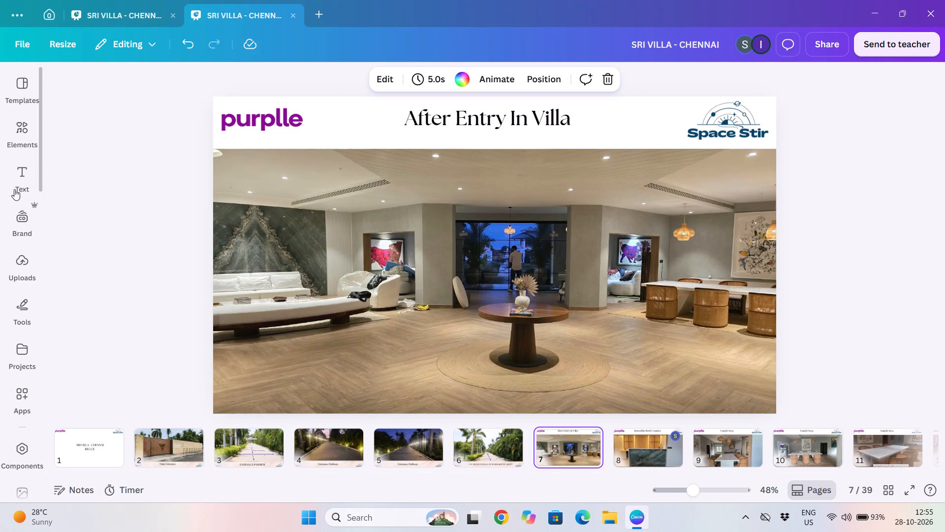
Switch to the RECCE REPORT presentation and review the Entrance Pathway and Villa Entrance pages through to page 13.
left_click(137, 7)
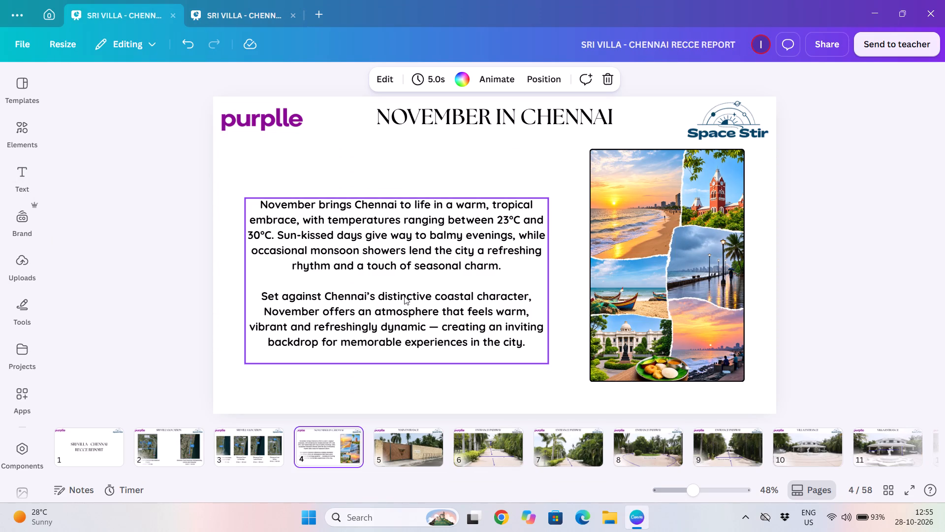
key("Right")
key("Right")
key("Right")
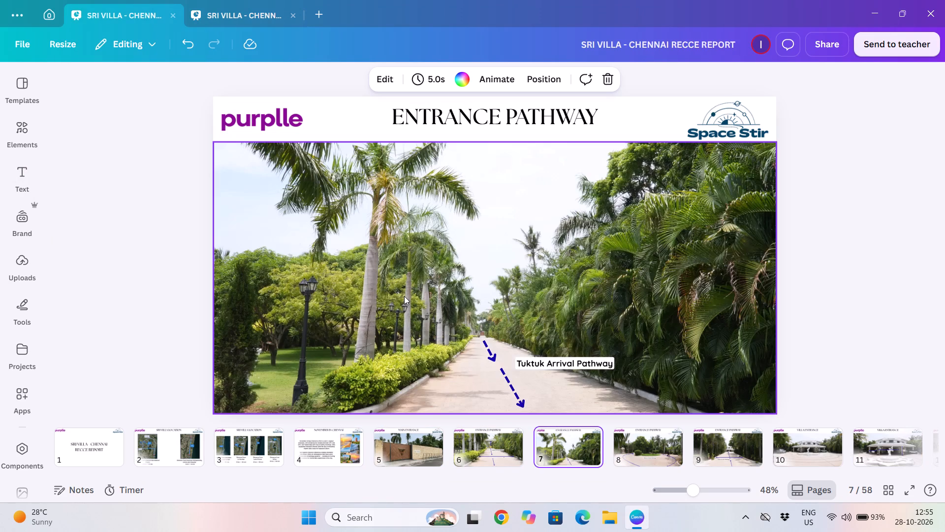
key("Right")
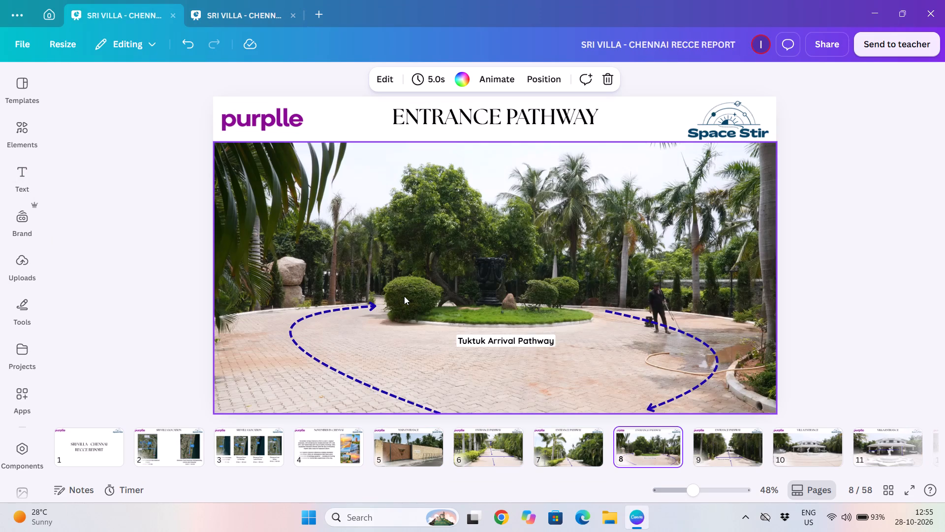
key("Right")
key("Right")
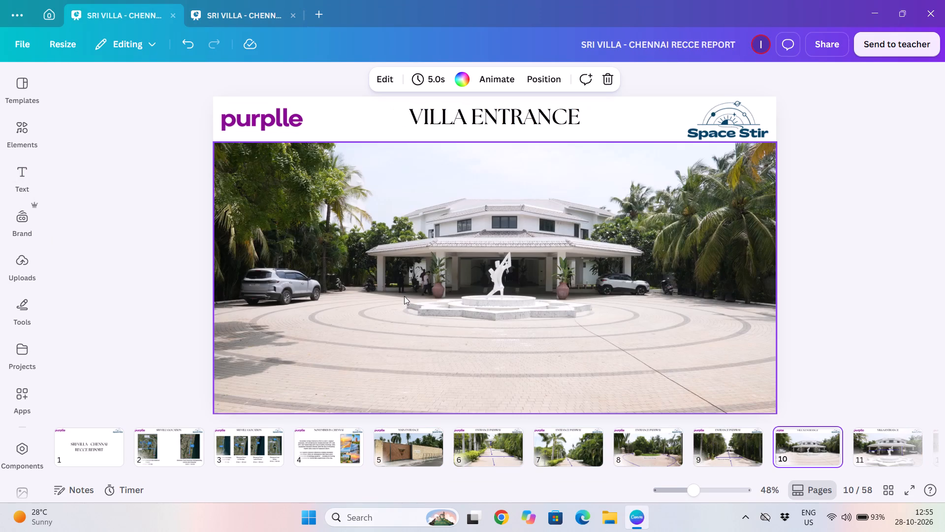
key("Right")
key("Right")
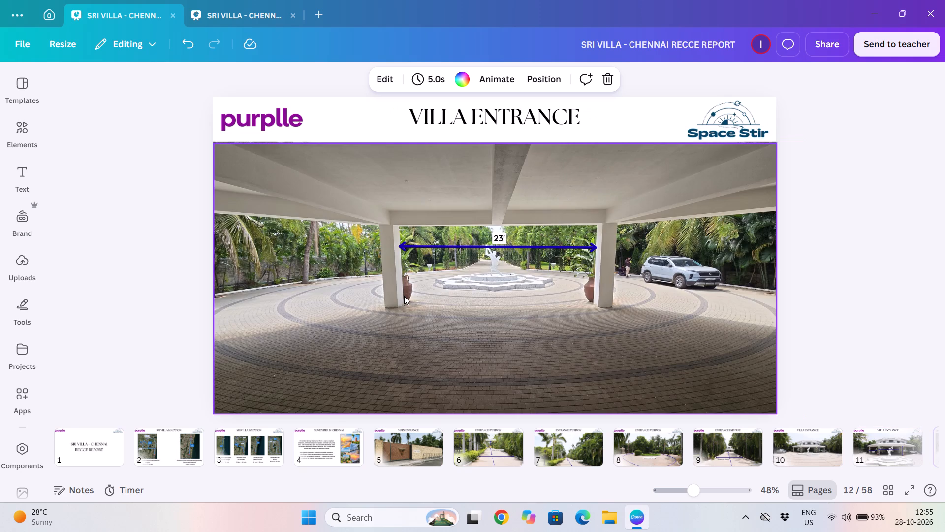
key("Right")
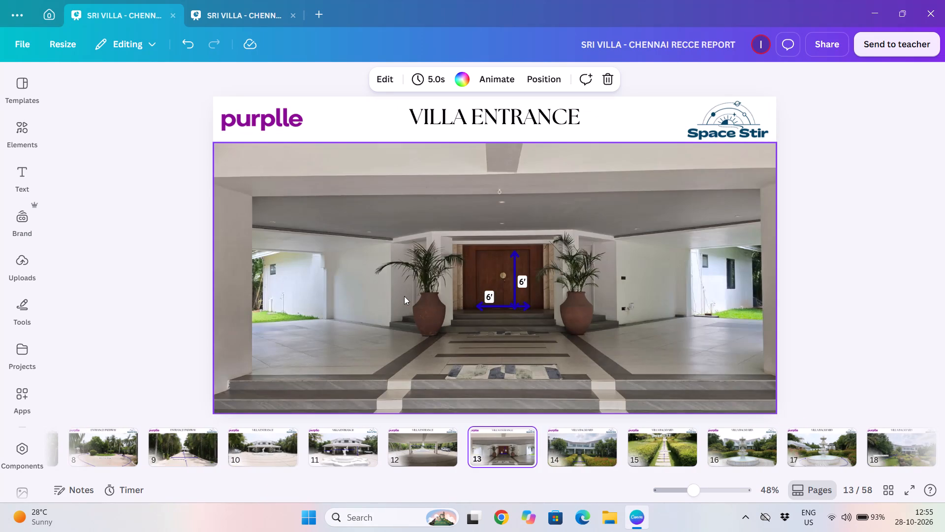
Check the Villa Backyard pages 14 to 16, and return to Villa Entrance page 13.
key("Right")
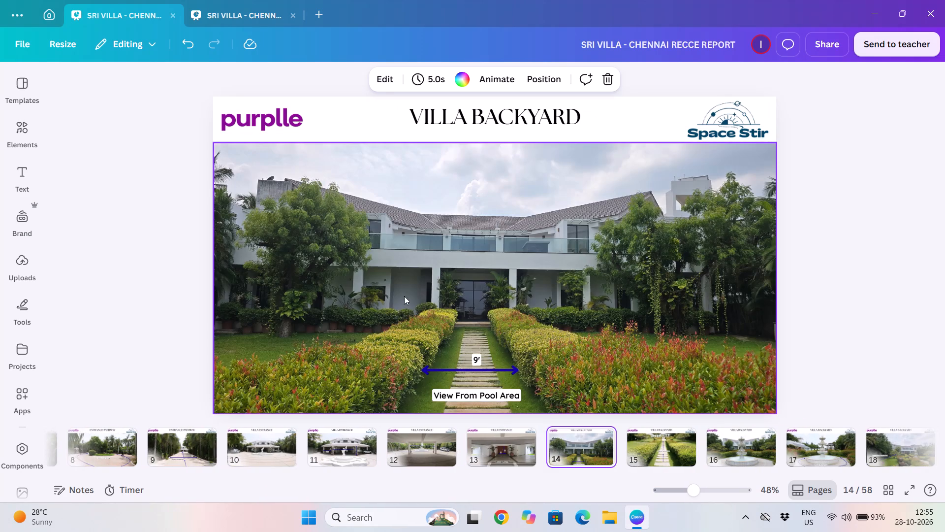
key("Right")
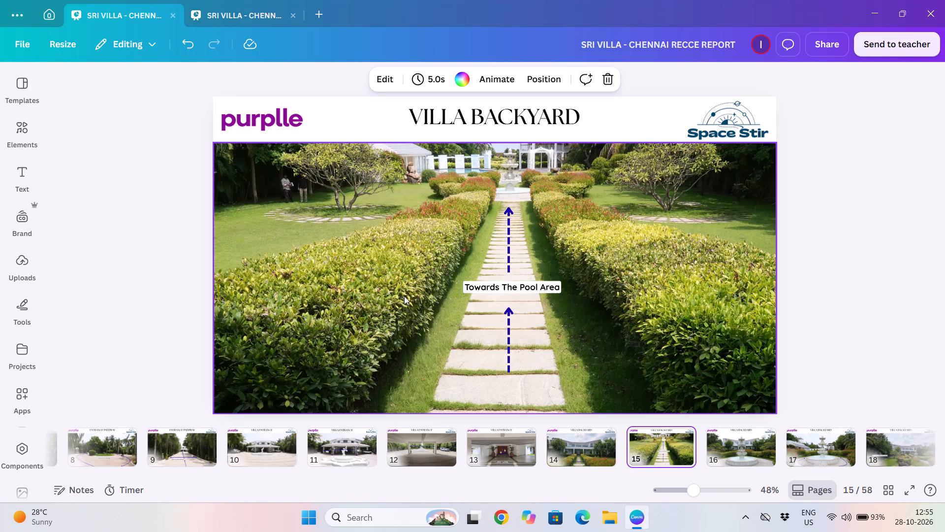
key("Right")
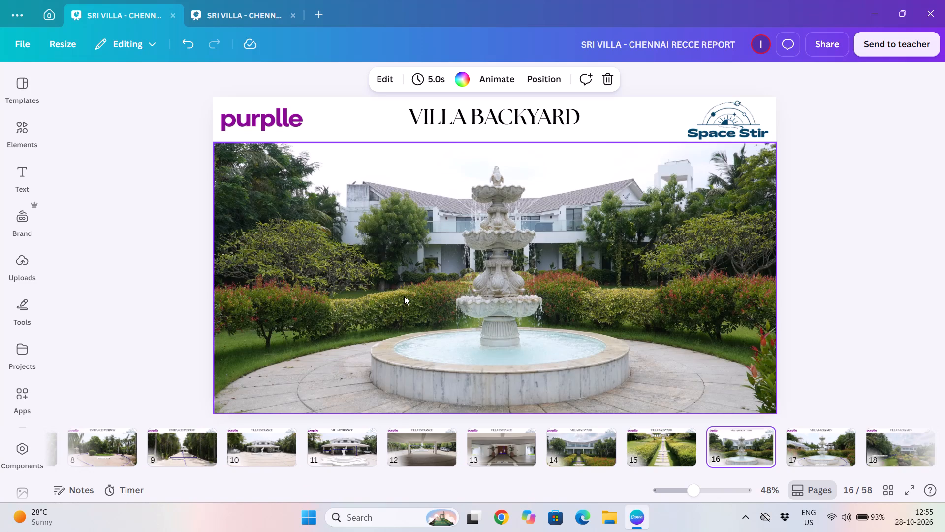
key("Left")
key("Left")
key("Left")
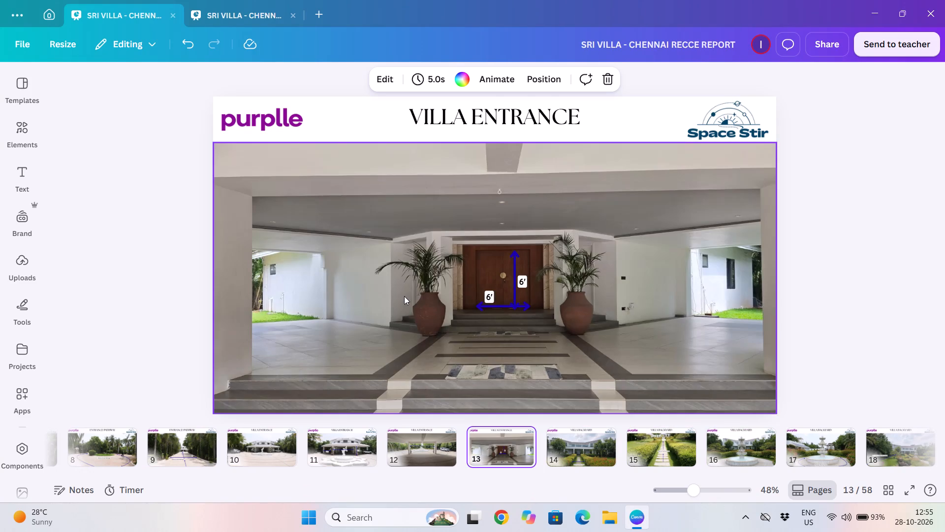
Switch to the SRI VILLA - CHENNAI presentation and review the pages from After Entry In Villa through Lunch Area to Indoor of Villa page 13.
left_click(263, 9)
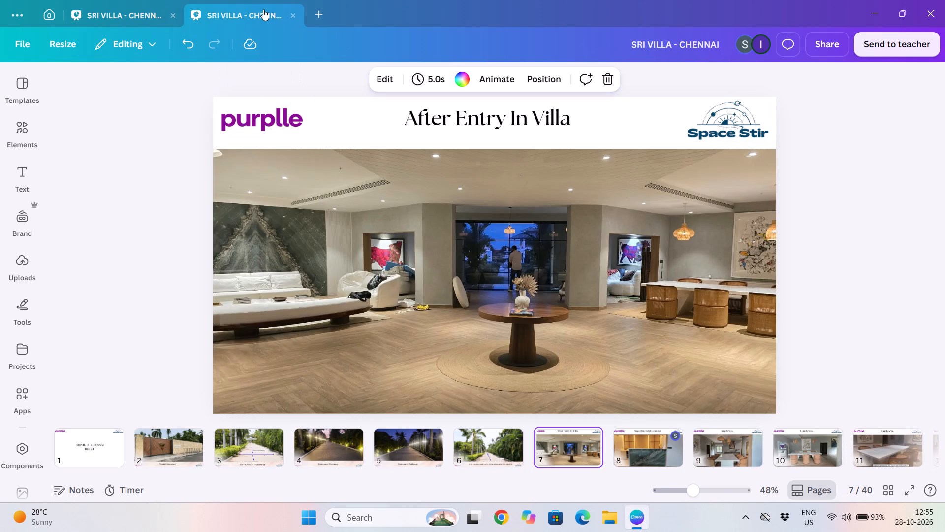
key("Right")
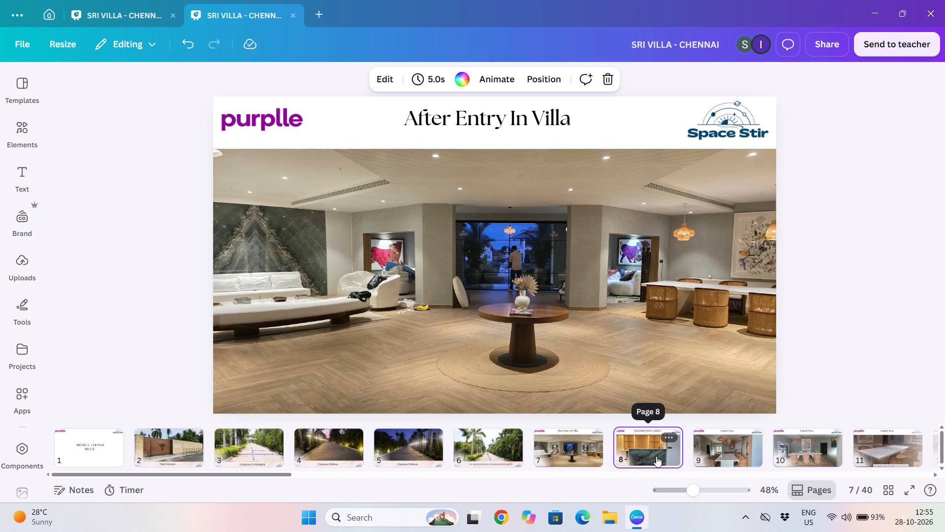
key("Right")
key("Right")
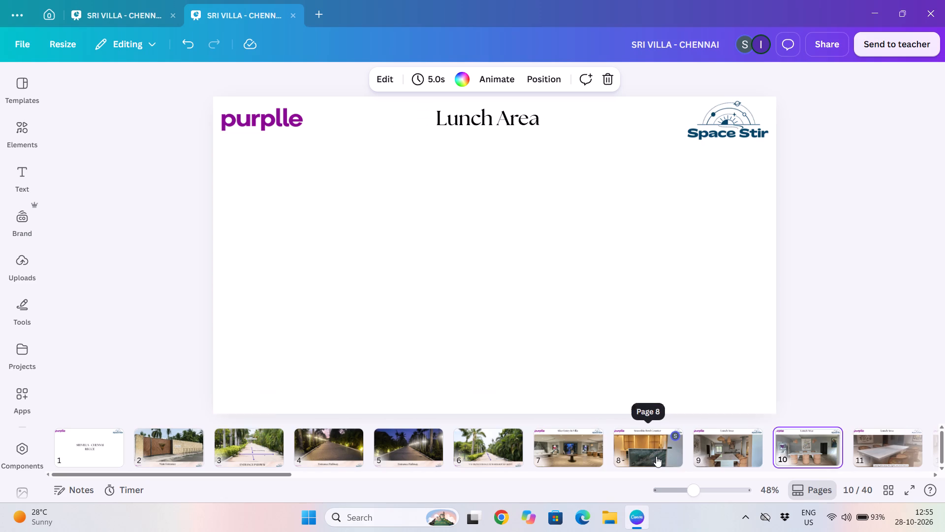
key("Right")
key("Right")
key("Right")
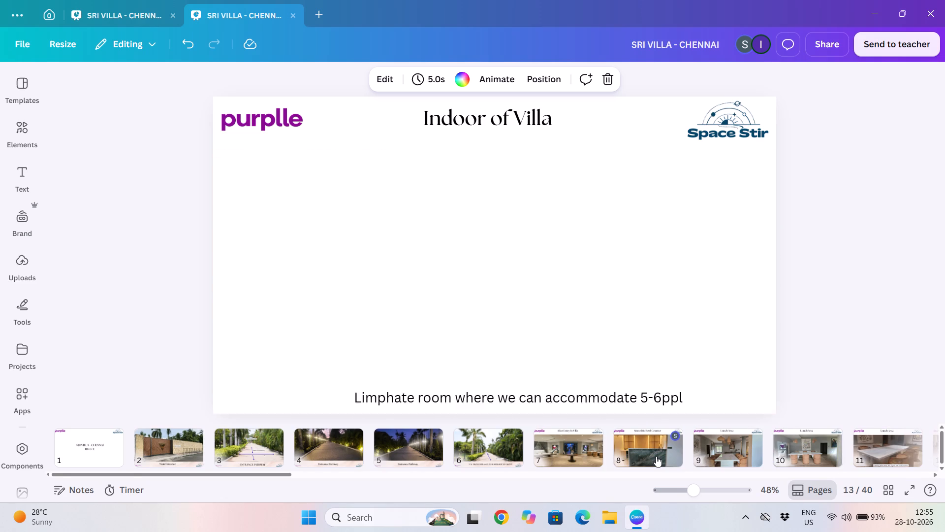
key("Right")
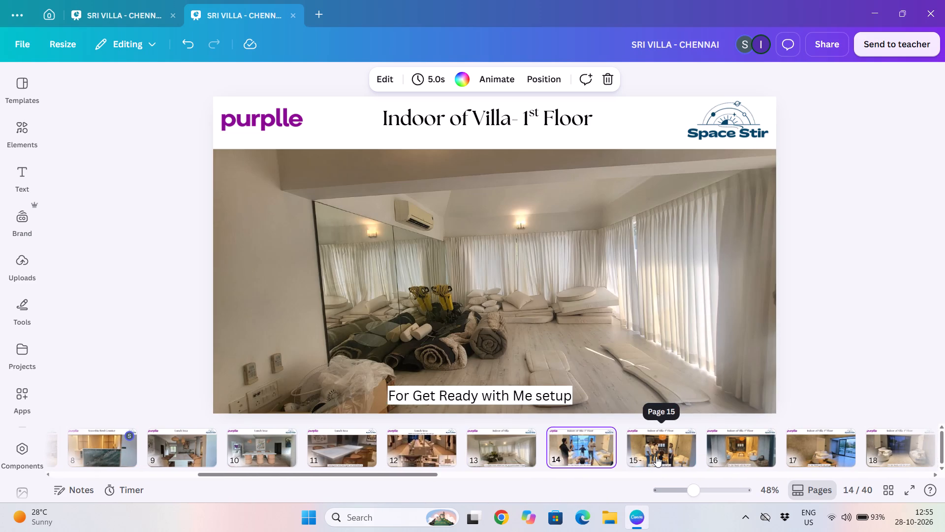
key("Left")
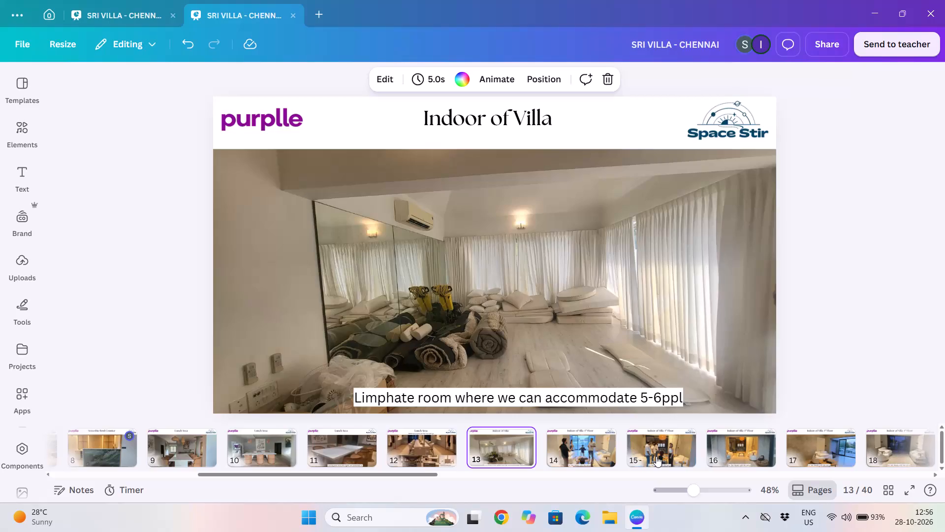
Review the Indoor of Villa 1st Floor pages from page 14 and the Villa Backyard Area pages through to page 21.
key("Right")
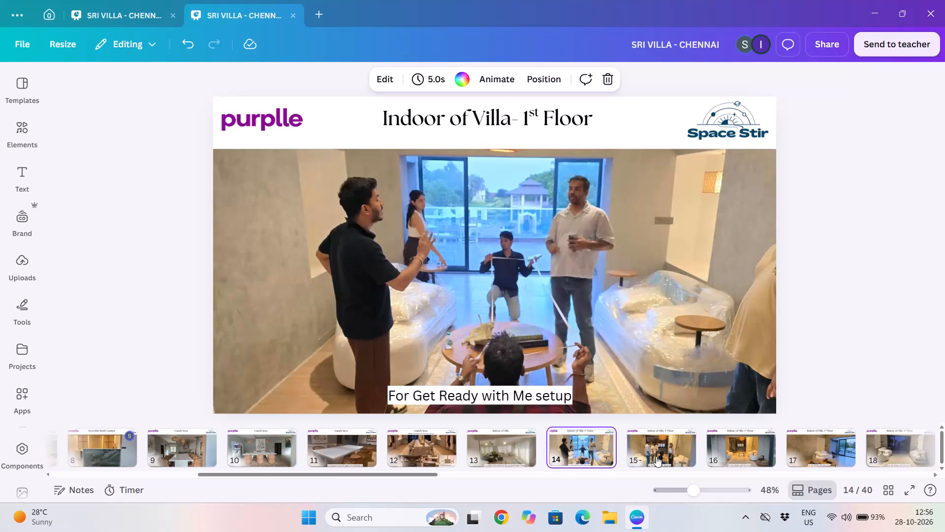
key("Right")
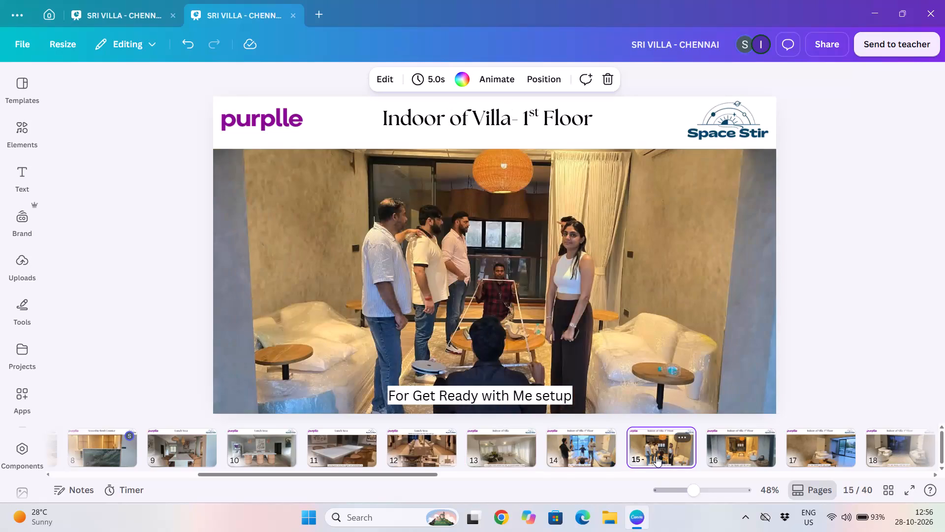
key("Right")
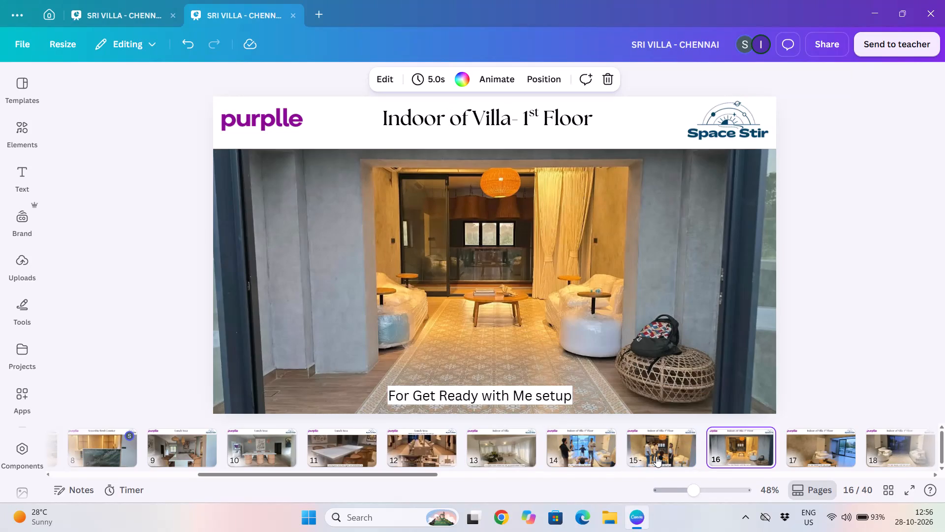
key("Right")
key("Right")
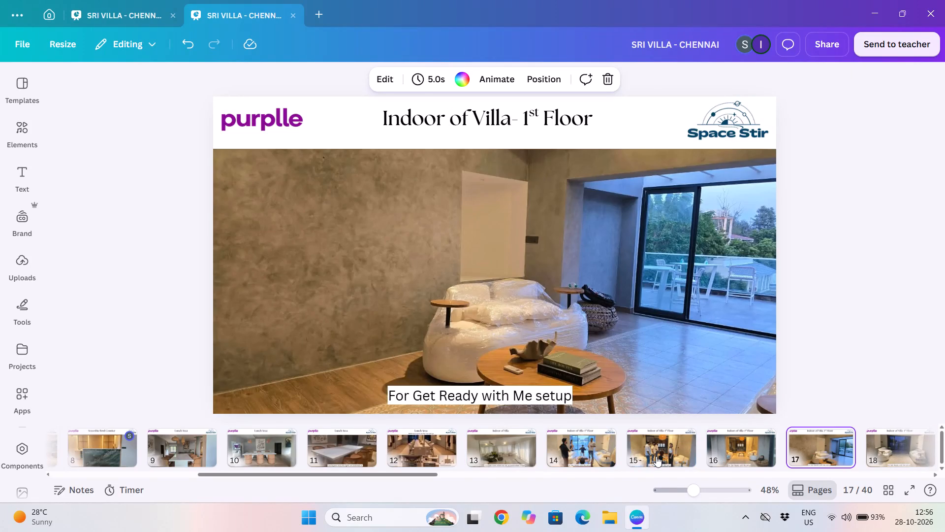
key("Right")
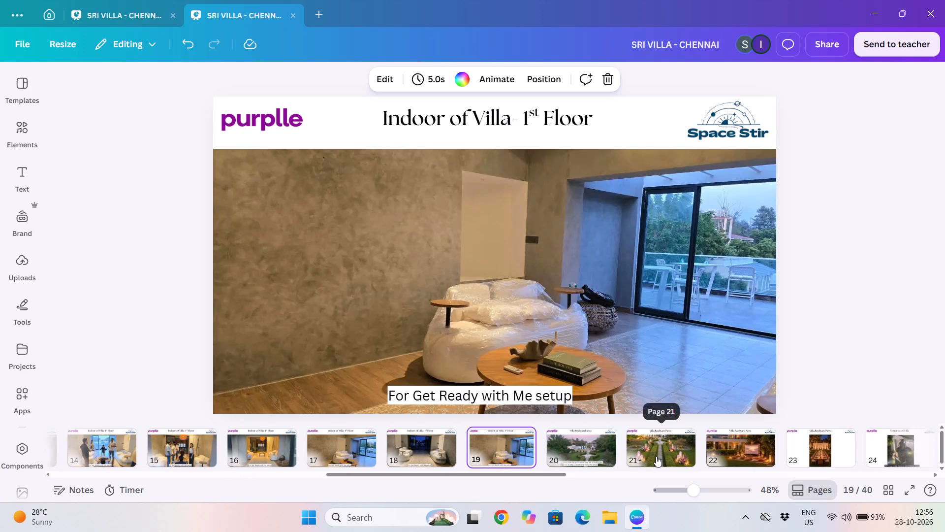
key("Right")
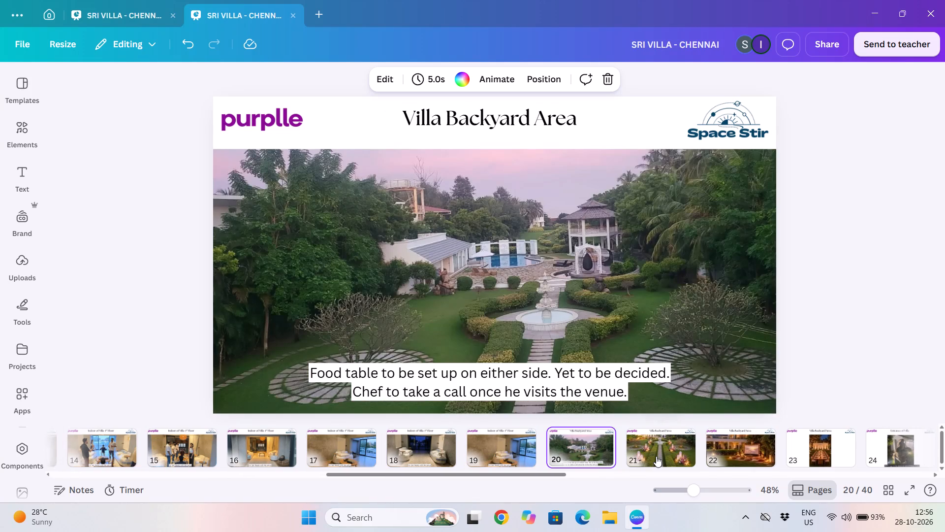
key("Right")
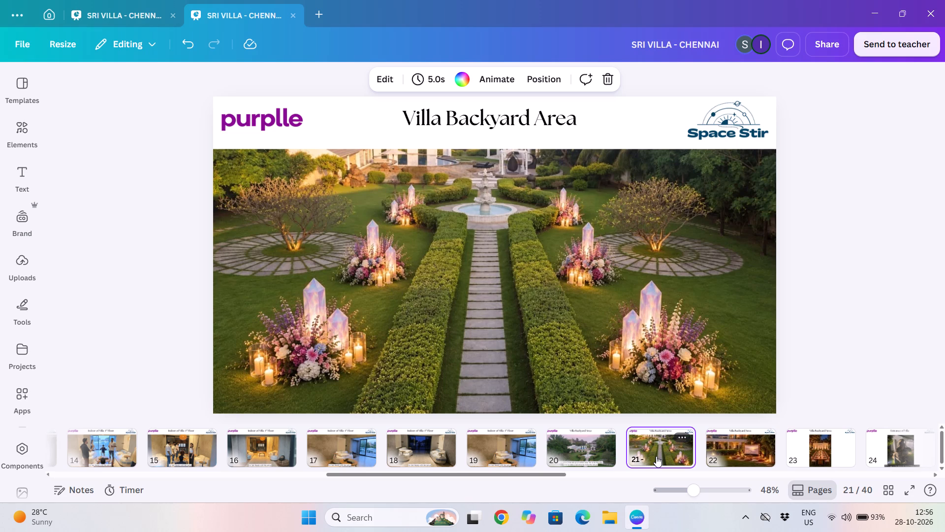
Examine the Villa Backyard Area, Entrance of Villa and first Villa Pool Area pages, 21 to 25, and return to Indoor of Villa 1st Floor page 19.
key("Right")
key("Right")
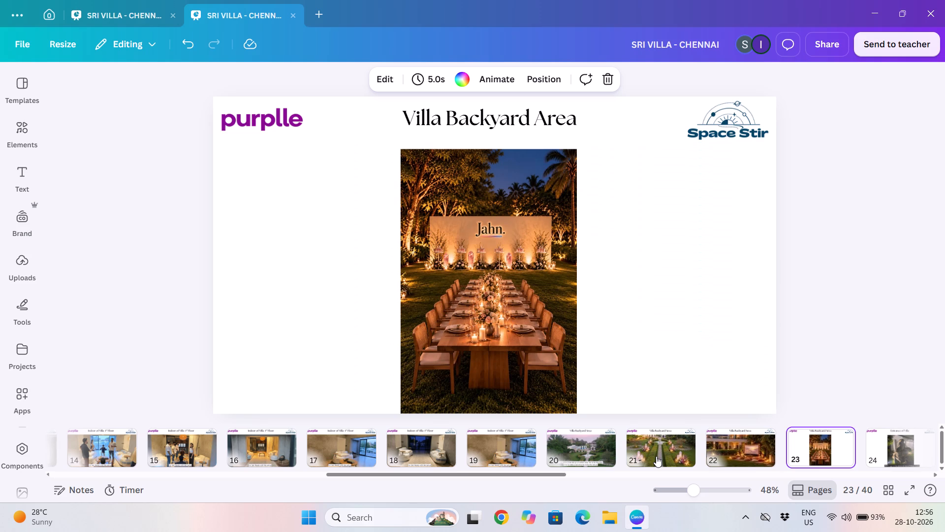
key("Left")
key("Left")
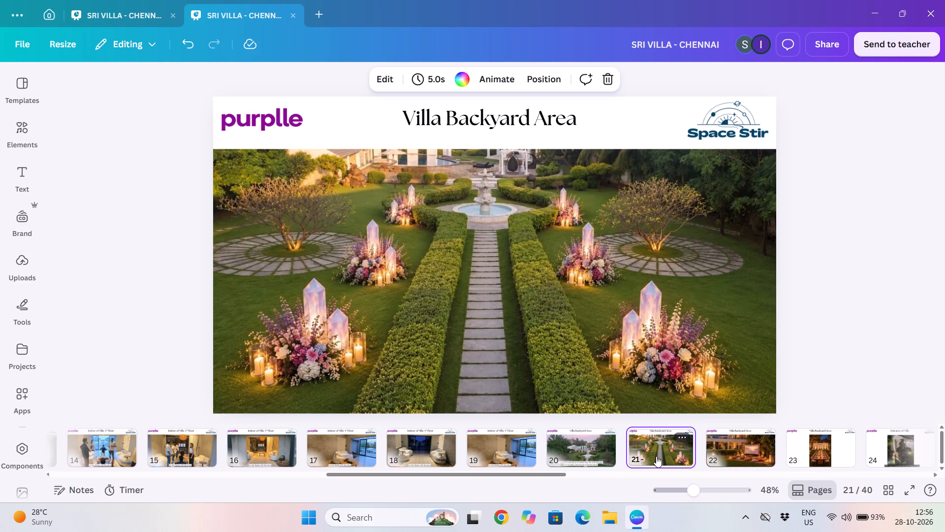
key("Right")
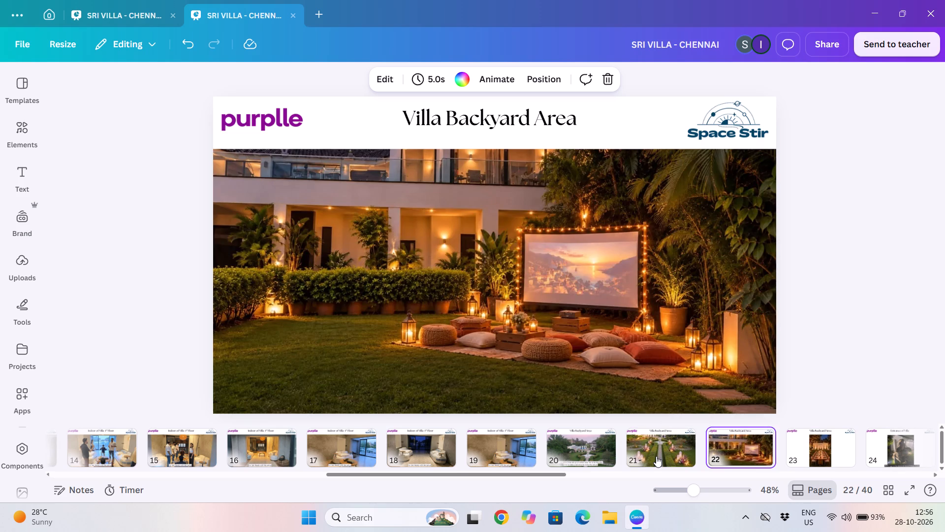
key("Right")
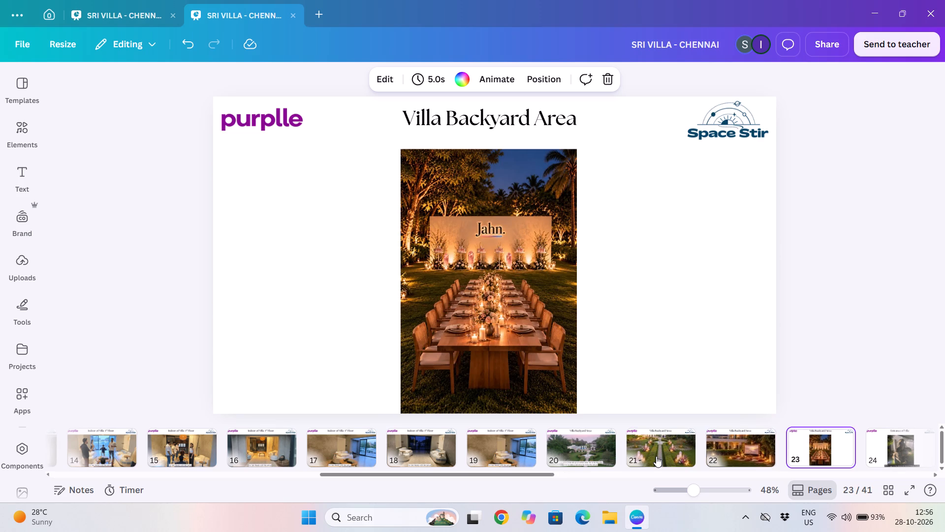
key("Right")
key("Right")
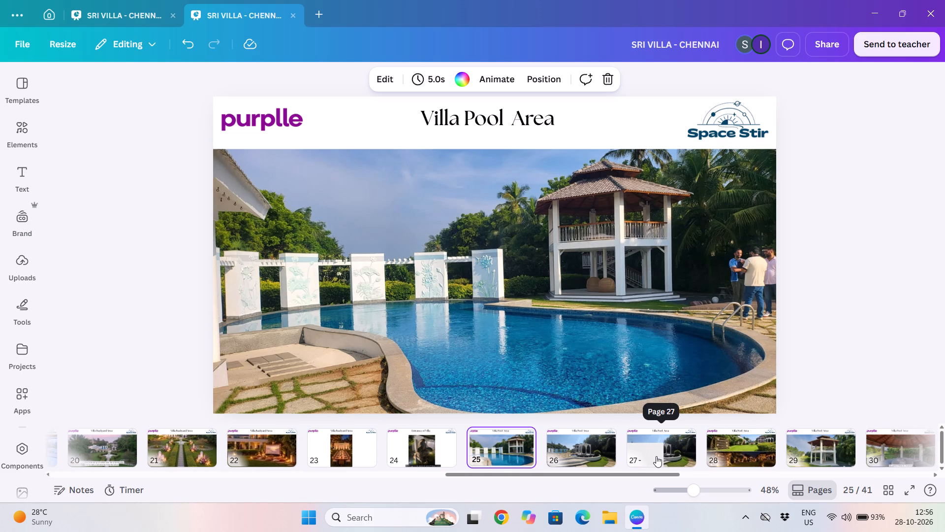
key("Left")
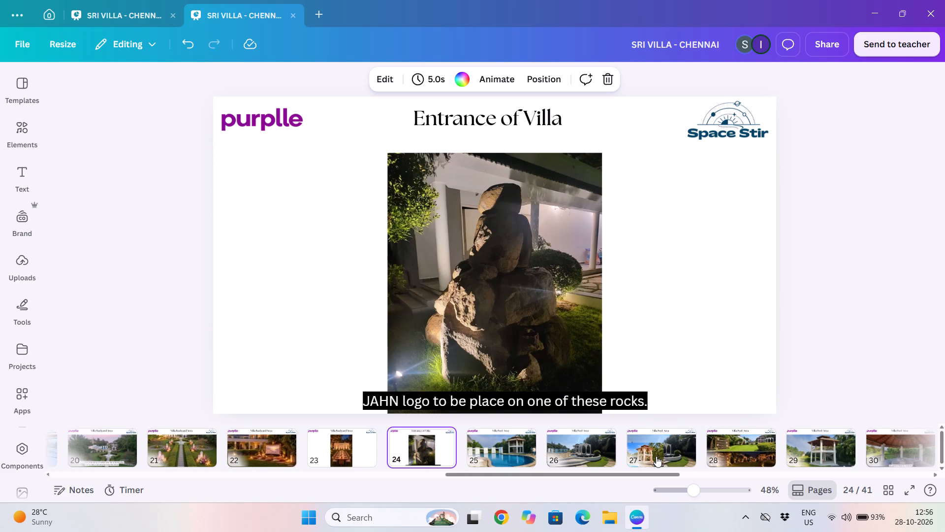
key("Left")
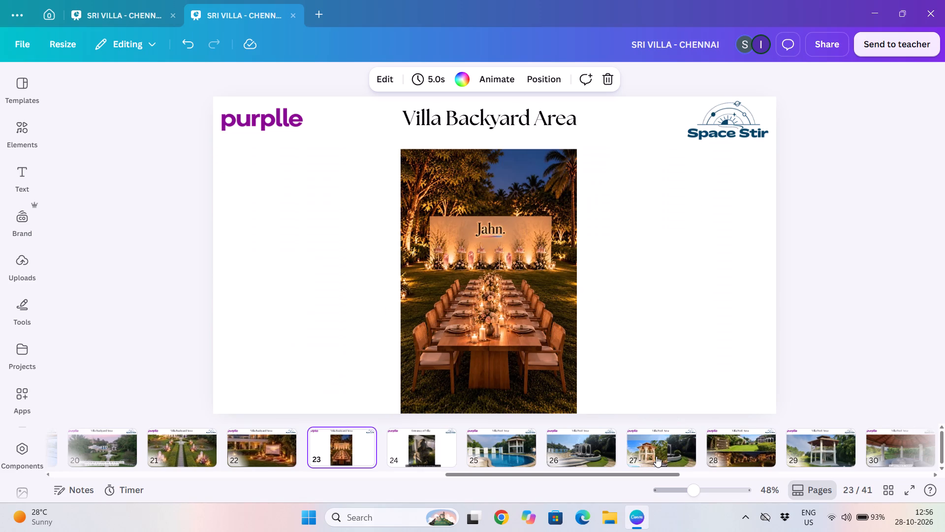
key("Left")
key("Left")
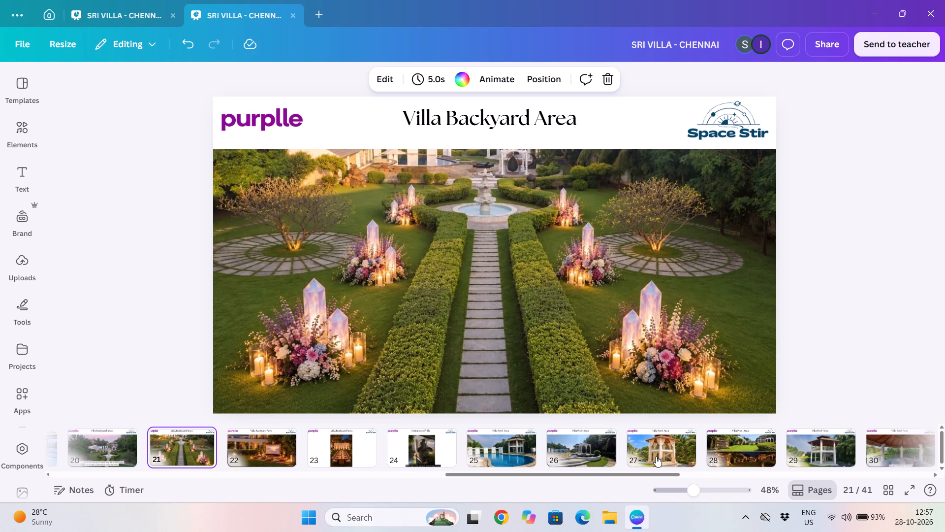
key("Left")
key("Left")
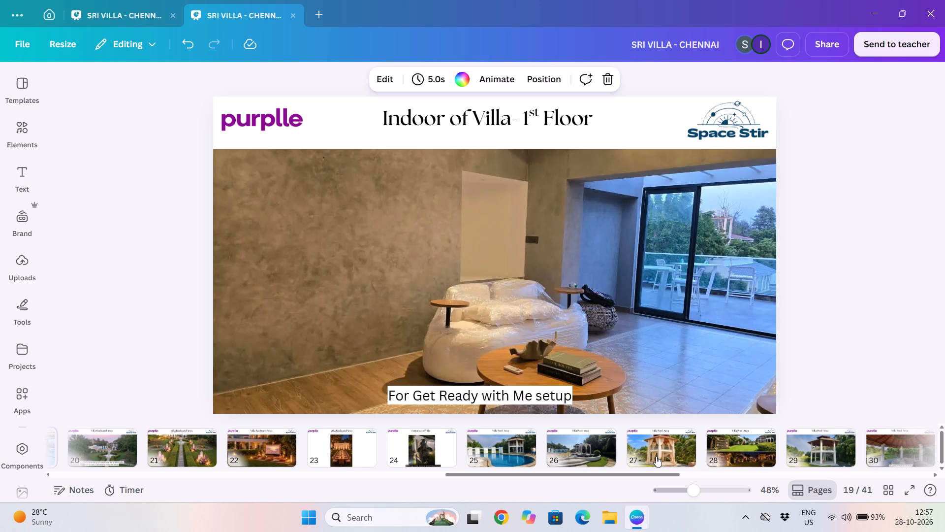
Review the pages forward from Villa Backyard Area page 20 through Entrance of Villa to Villa Pool Area page 28.
key("Right")
key("Right")
key("Right")
key("Right")
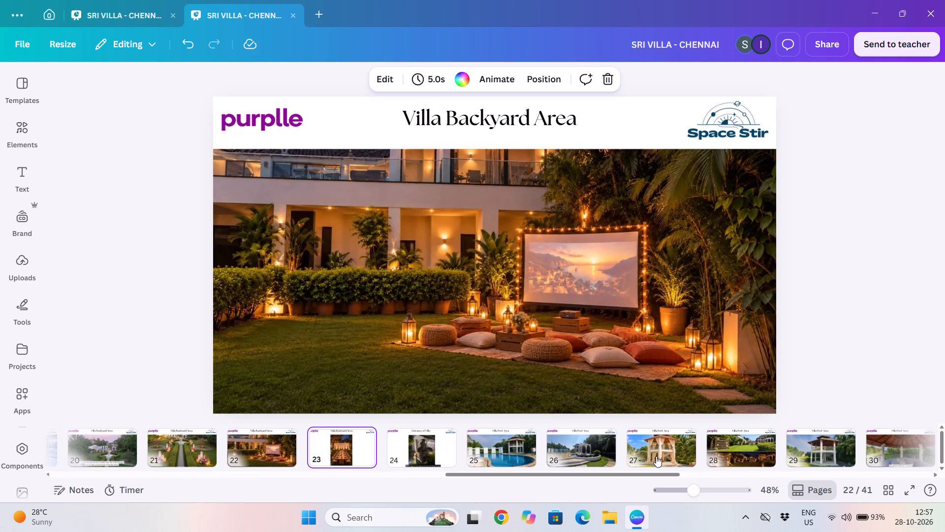
key("Right")
key("Right")
key("Right")
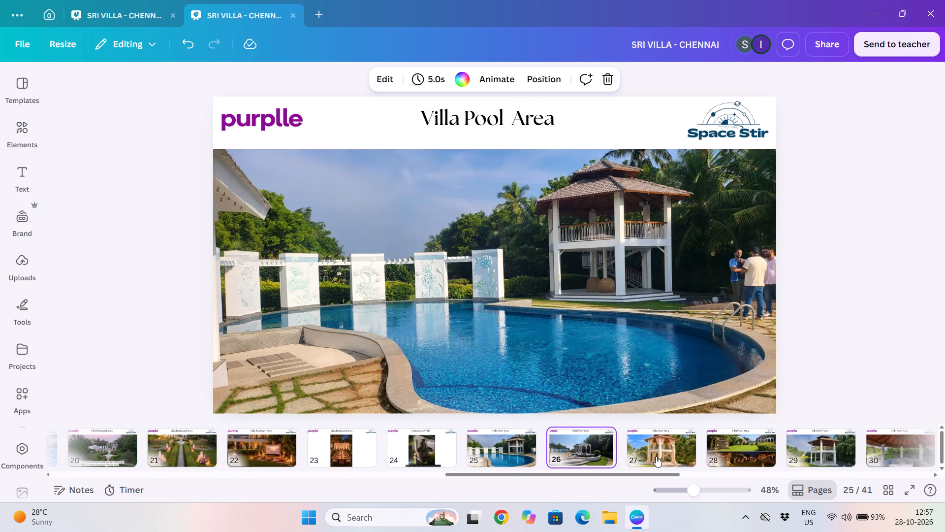
key("Right")
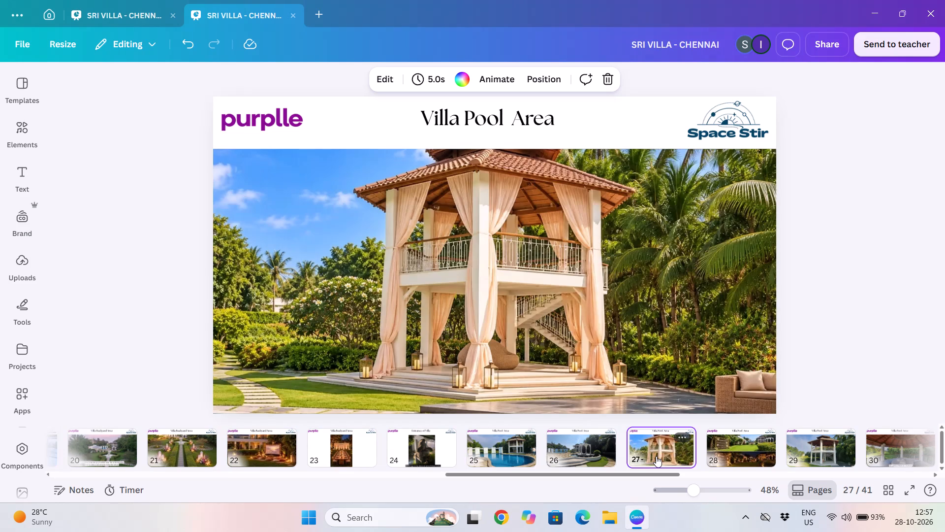
key("Right")
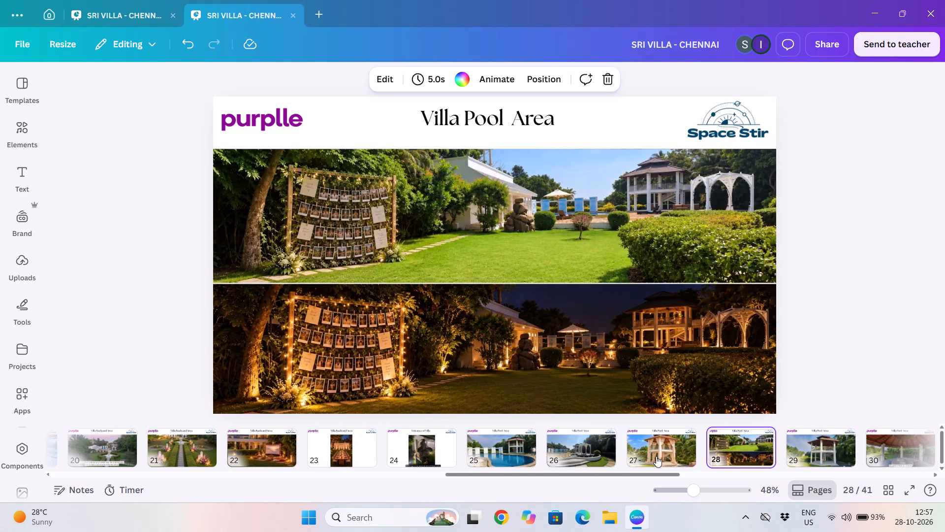
Go back through the Villa Pool Area, Villa Backyard Area and Indoor of Villa 1st Floor pages to Indoor of Villa page 13.
key("Left")
key("Left")
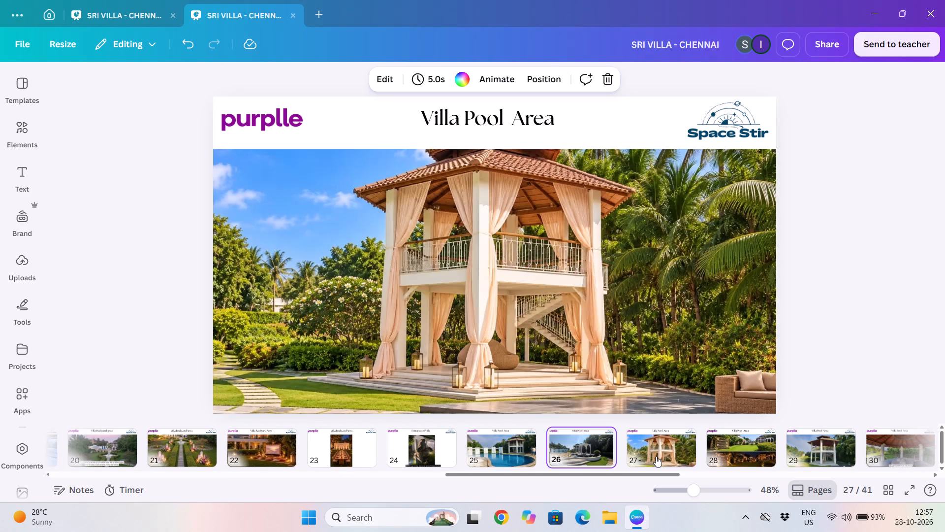
key("Left")
key("Left")
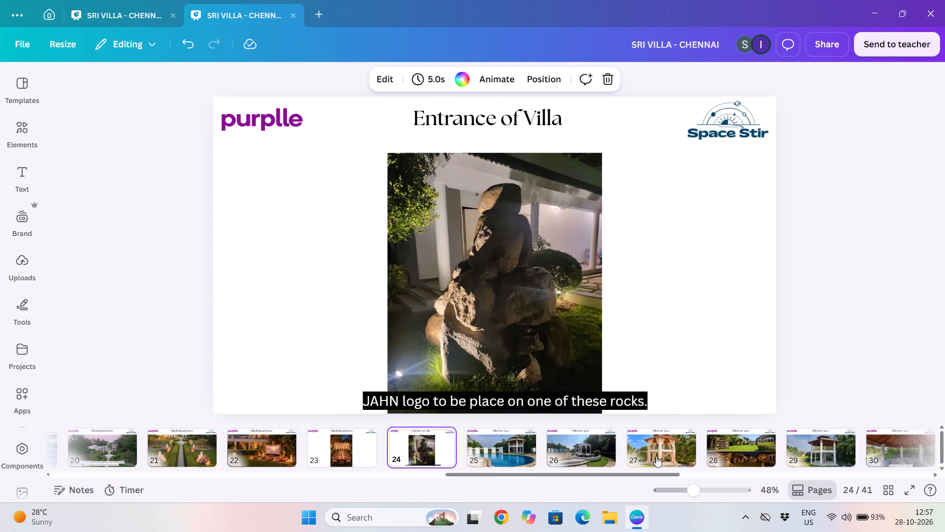
key("Left")
key("Left")
key("Left")
key("Left")
key("Left")
key("Left")
key("Left")
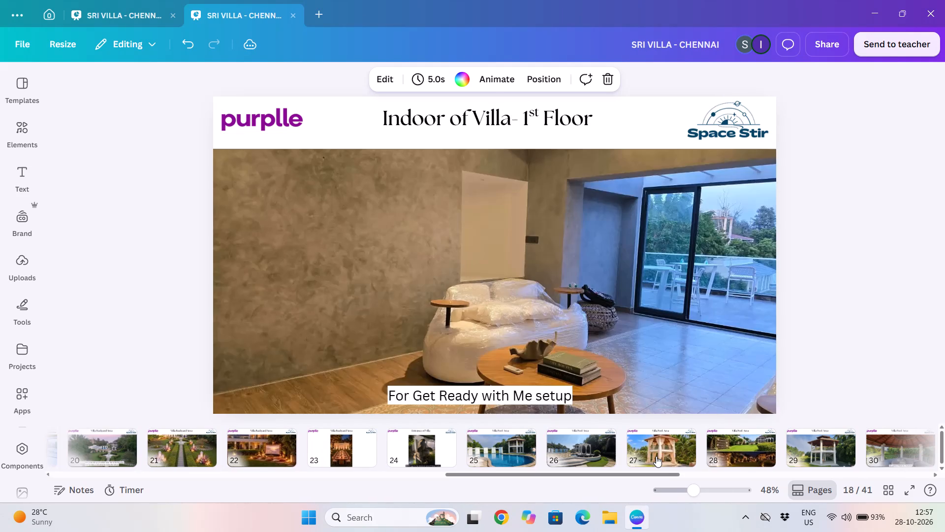
key("Left")
key("Left")
key("Left")
key("Left")
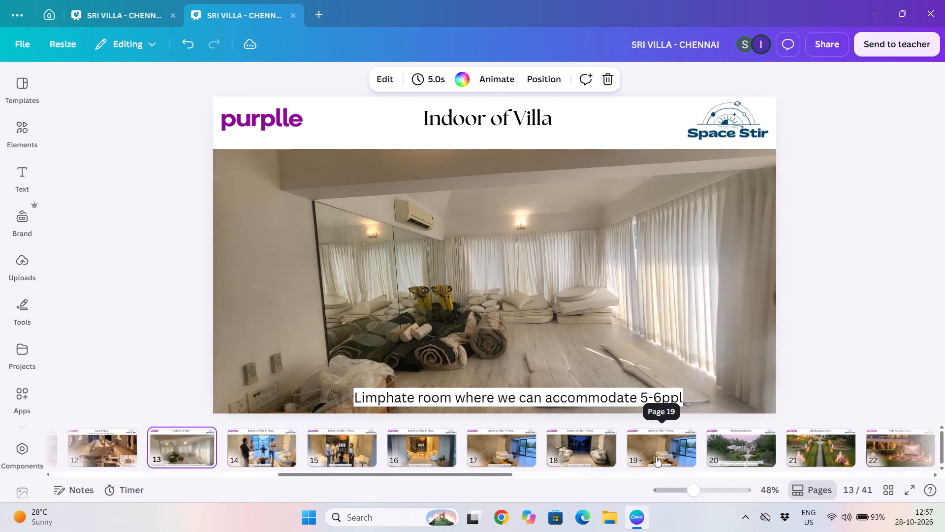
Review the Lunch Area pages back to Entrance Pathway page 5, and continue forward to Smoothie Bowl Counter page 8.
key("Left")
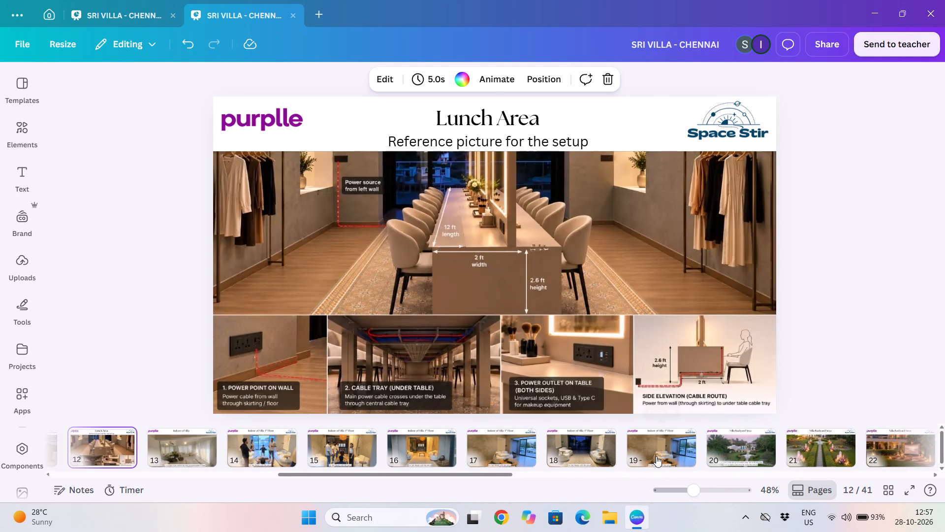
key("Left")
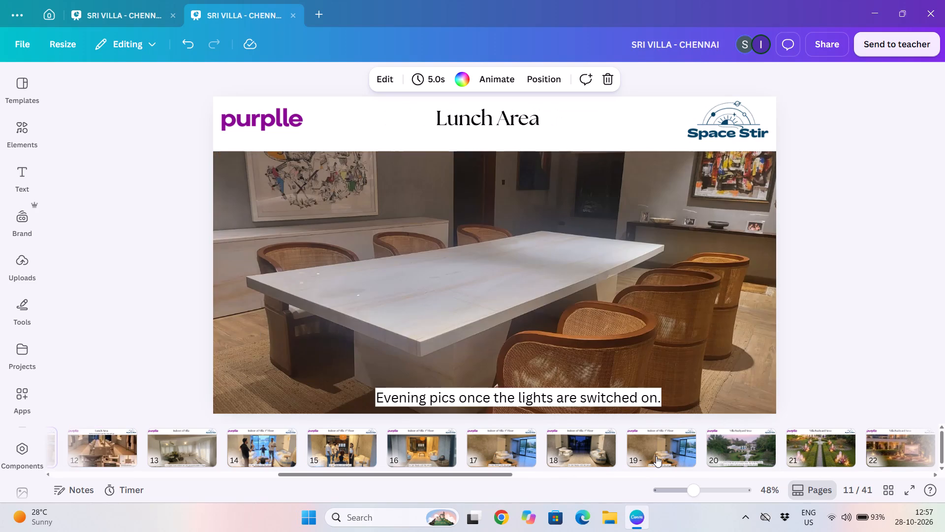
key("Left")
key("Left")
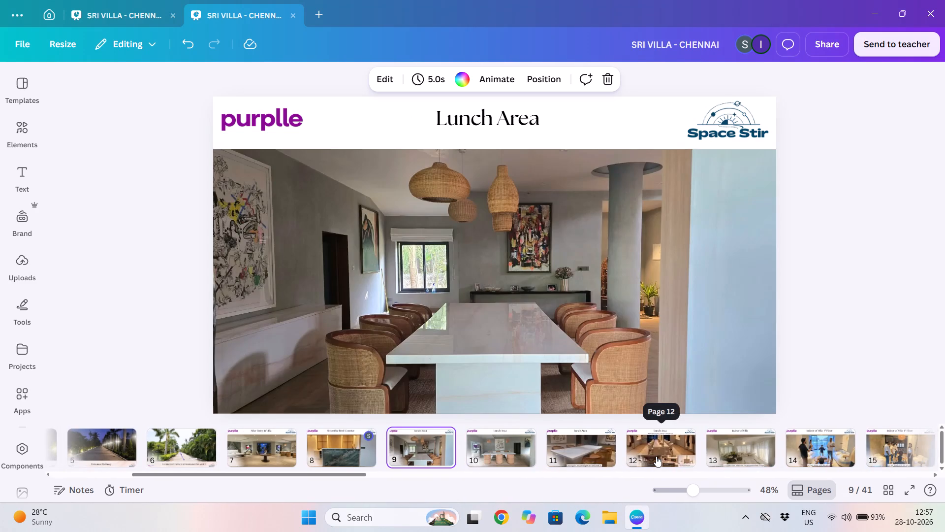
key("Left")
key("Left")
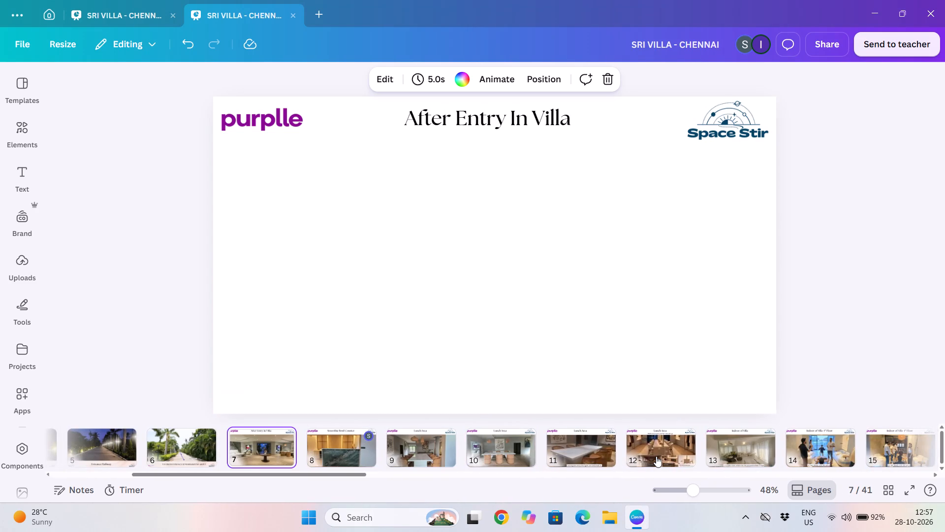
key("Left")
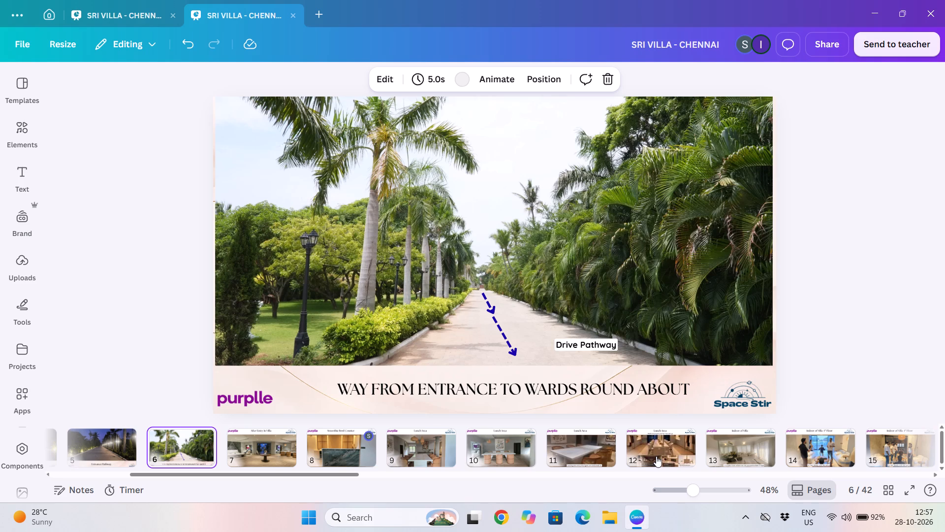
key("Left")
key("Right")
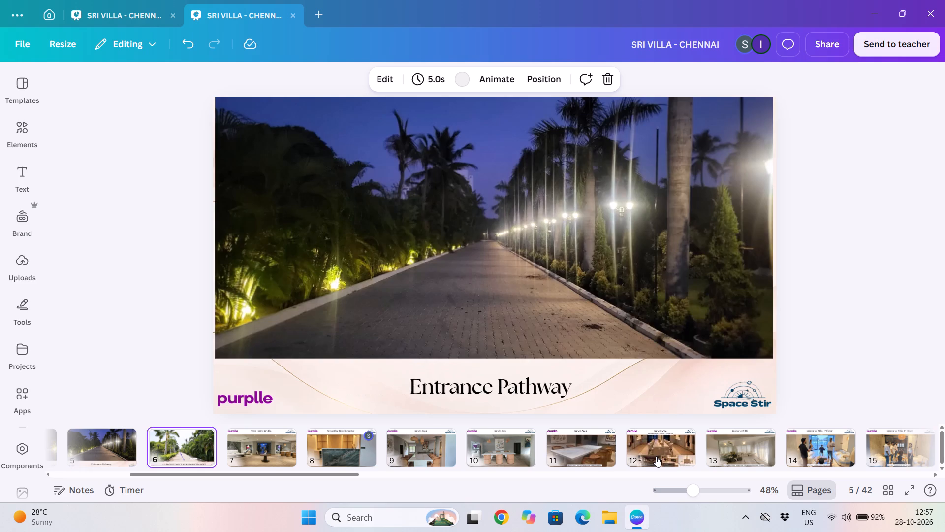
key("Right")
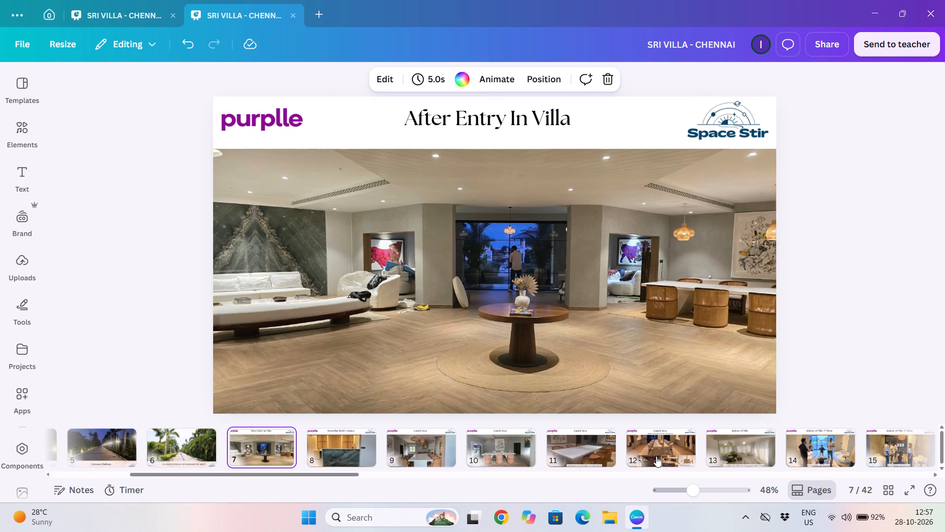
key("Right")
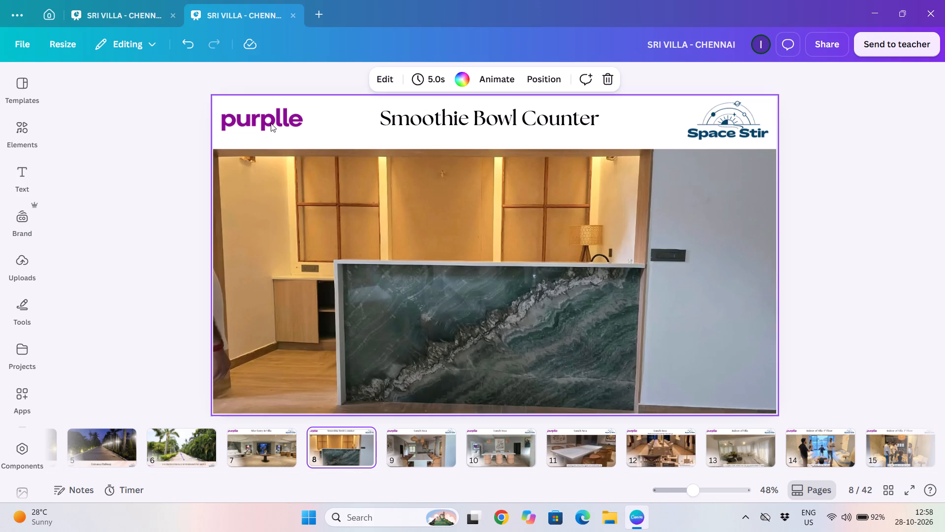
Switch to the RECCE REPORT presentation and check the Villa Backyard pages from page 14 to the pool pathway on page 15.
left_click(130, 4)
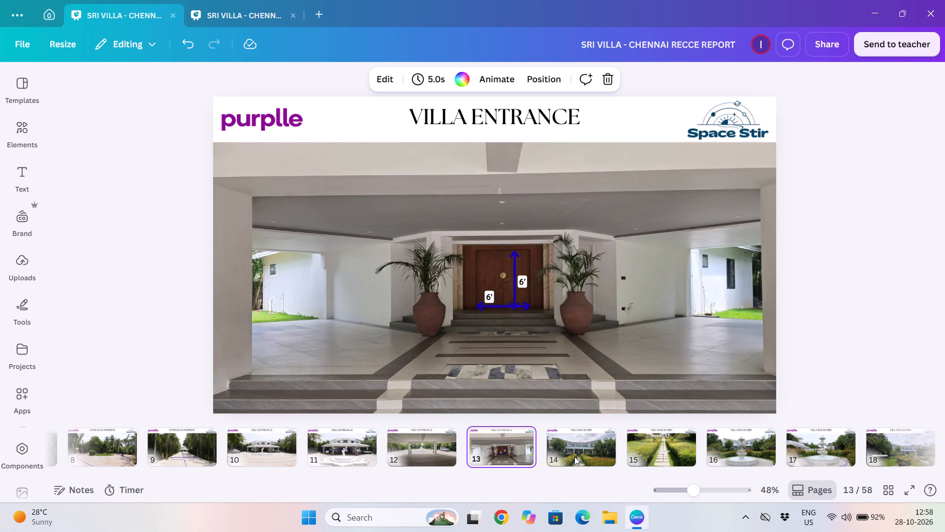
key("Right")
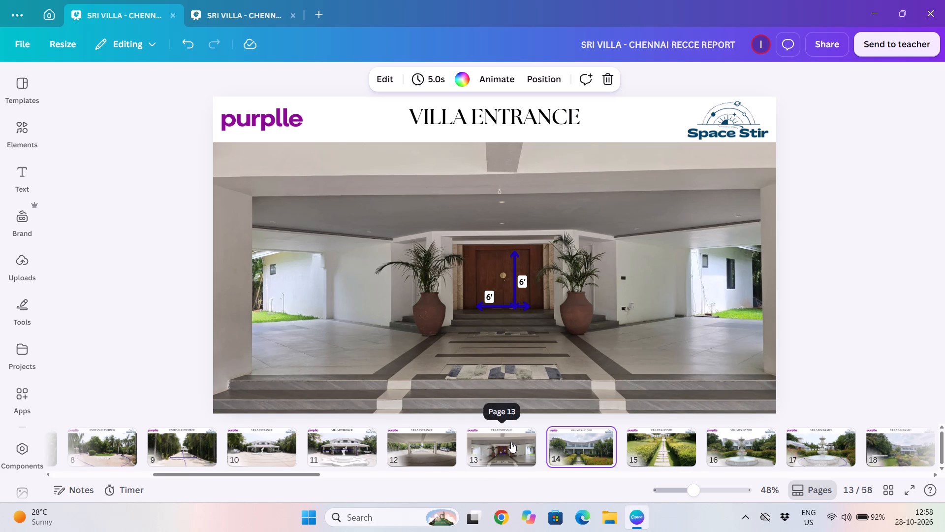
key("Right")
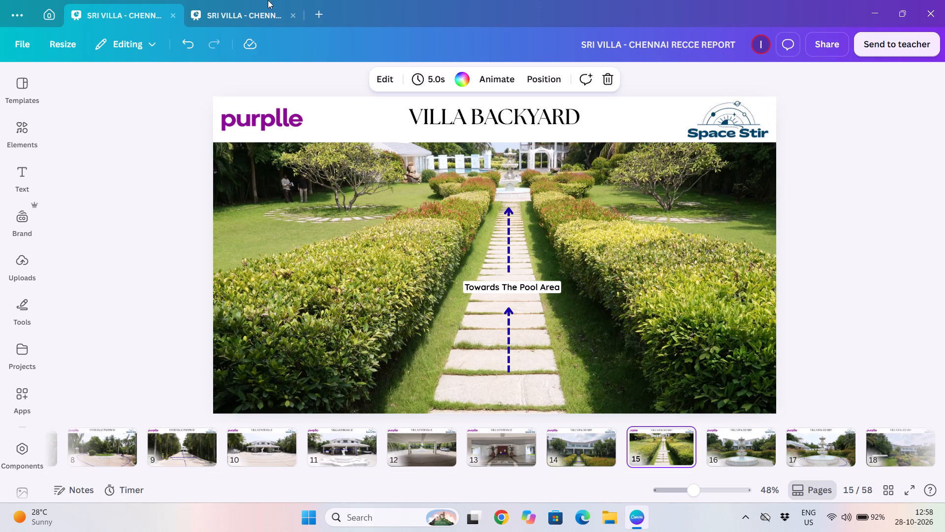
left_click(246, 4)
left_click(146, 8)
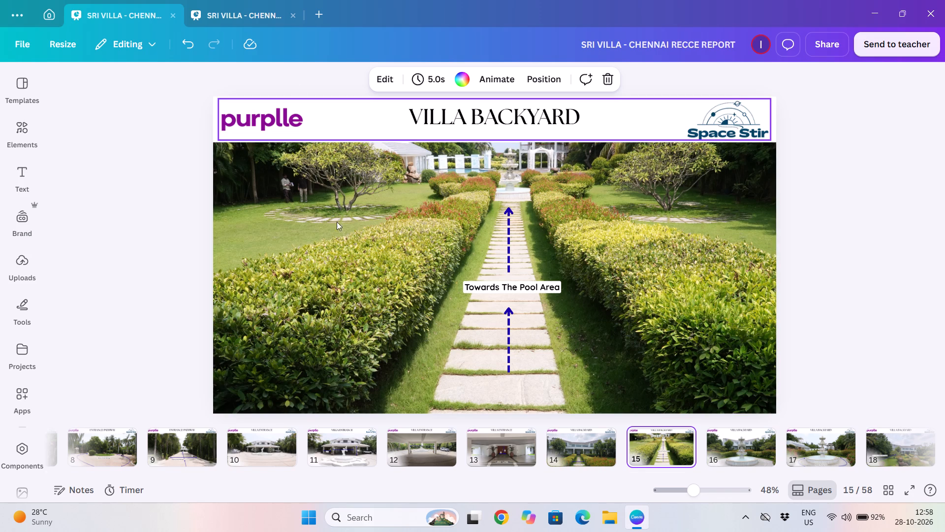
Switch to the SRI VILLA - CHENNAI presentation, check Smoothie Bowl Counter pages 8 and 9, and look back over pages 6 and 7.
left_click(250, 14)
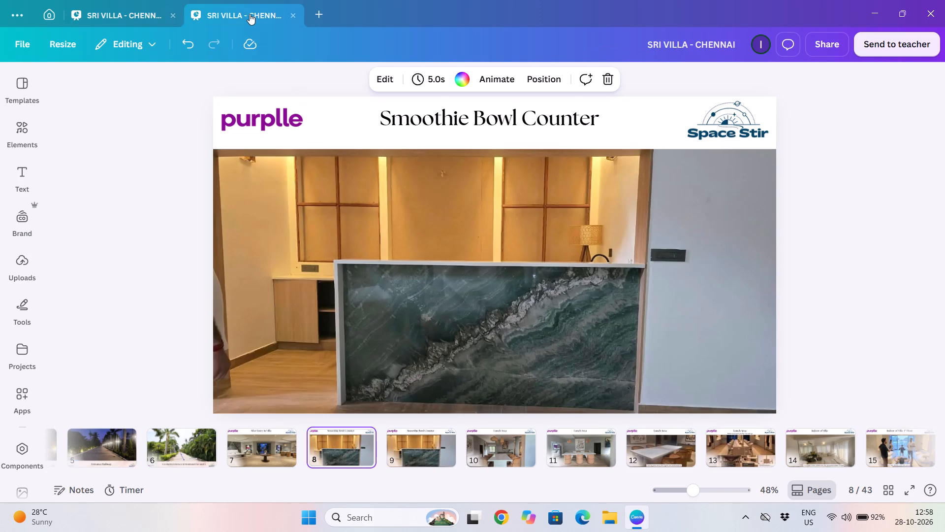
key("Right")
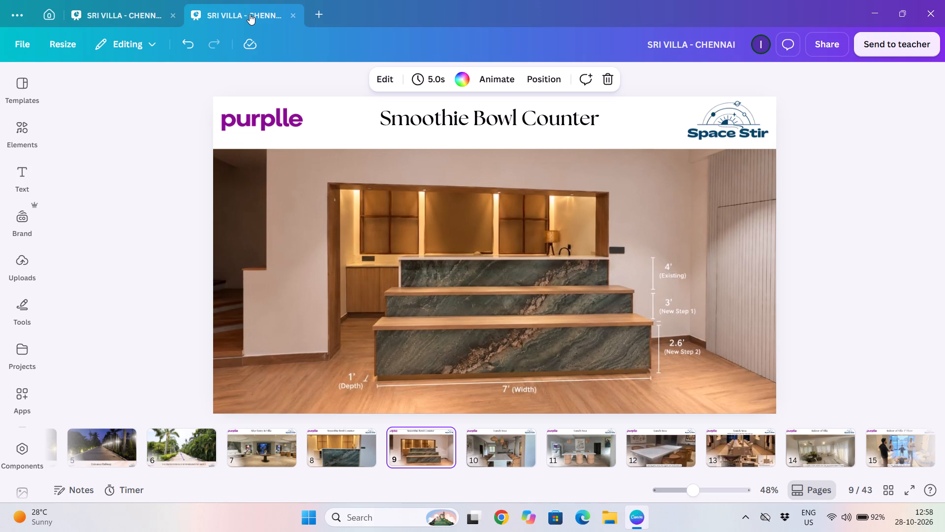
key("Left")
key("Left")
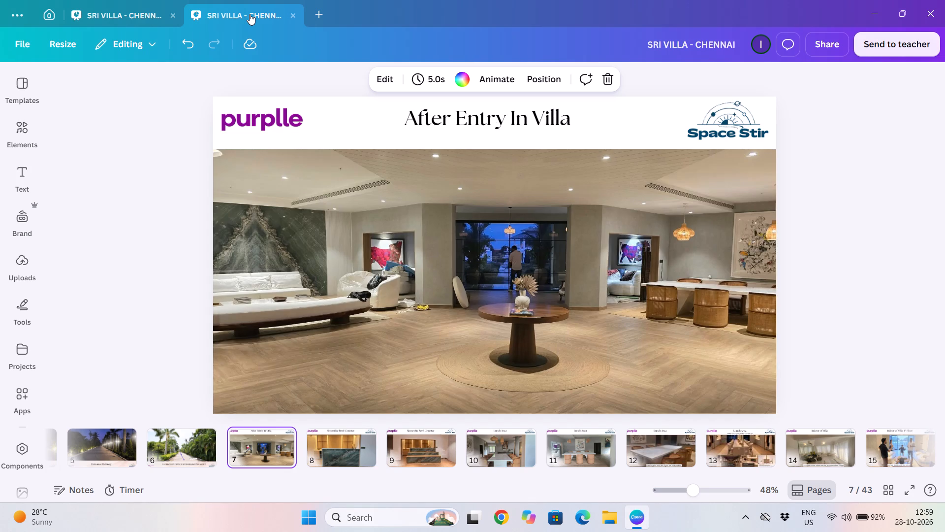
key("Left")
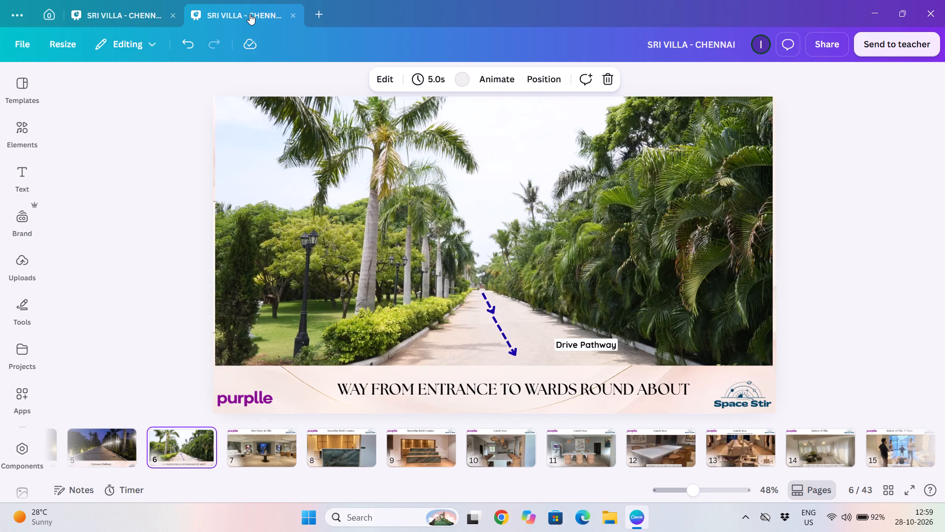
key("Right")
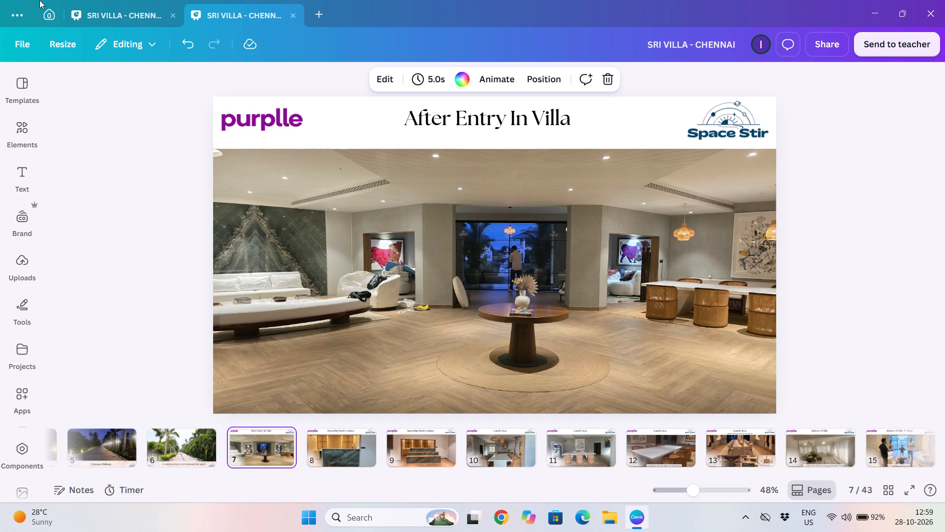
Switch to the RECCE REPORT presentation and review the Villa Backyard pages from the fountain on page 17 to page 21.
left_click(11, 0)
left_click(115, 13)
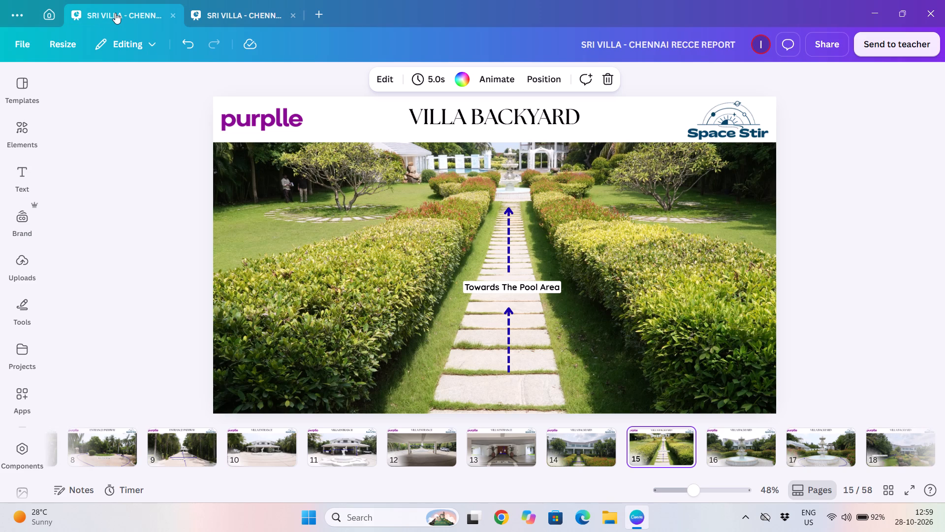
scroll(661, 433, "left", 3)
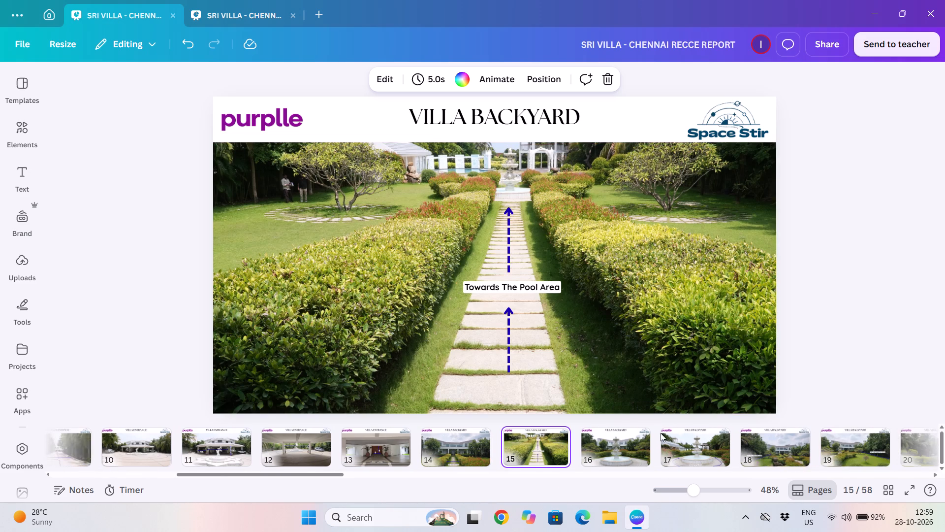
scroll(661, 433, "left", 4)
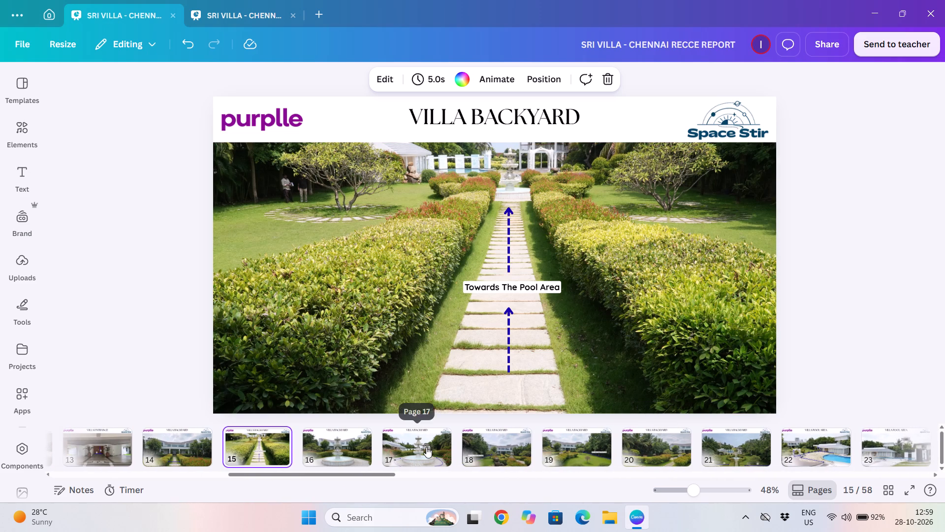
left_click(425, 447)
key("Right")
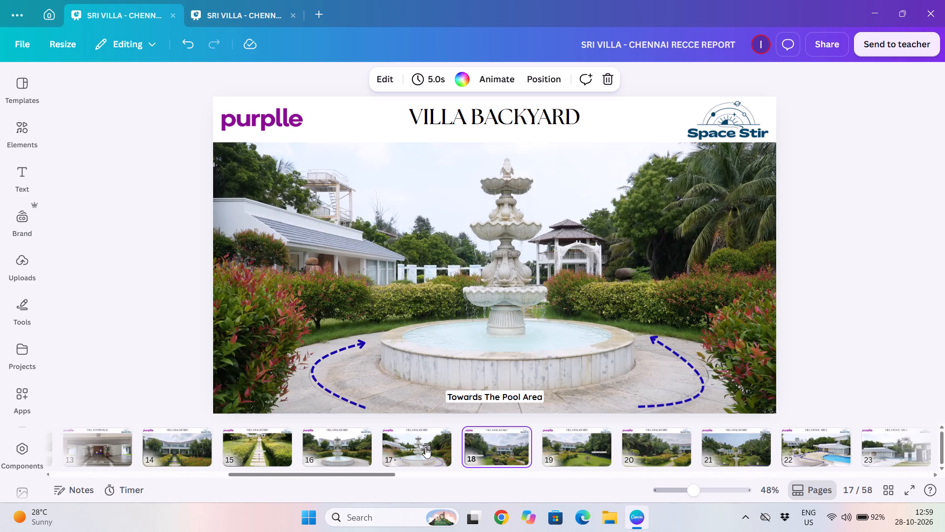
key("Right")
key("Right")
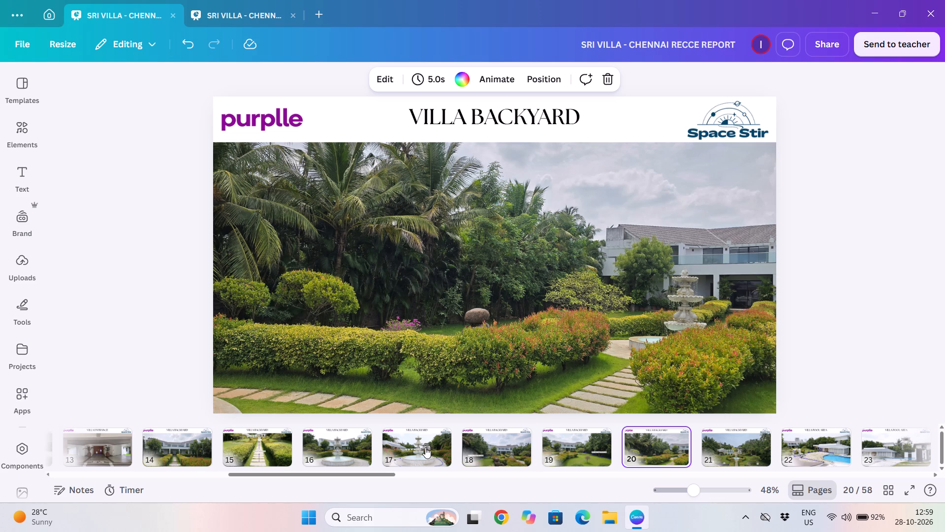
key("Right")
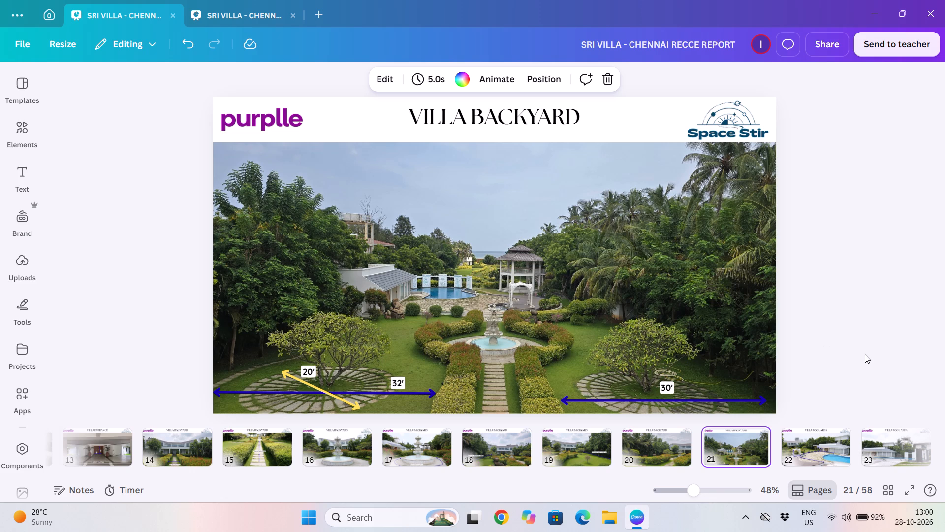
Go through the Villa Pool Area pages of the report from page 22 to page 30.
key("Right")
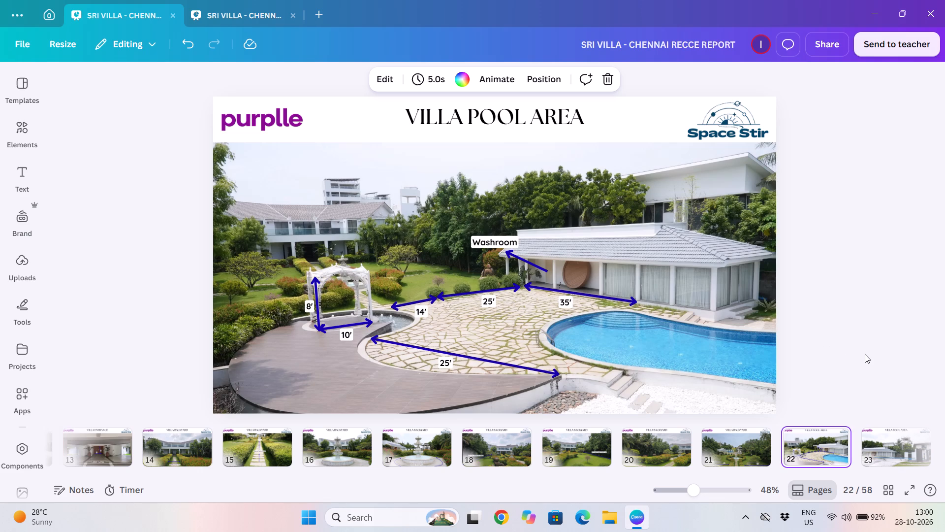
key("Right")
key("Right")
key("Right")
key("Right")
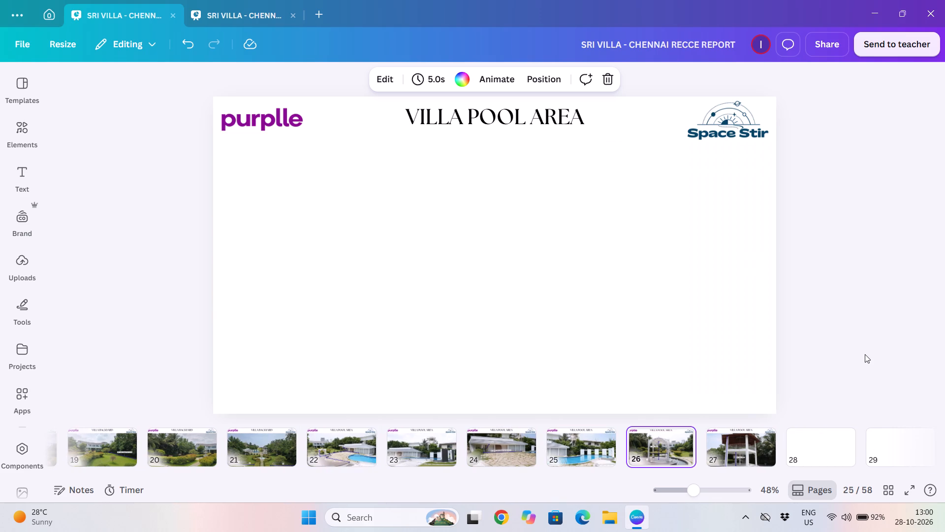
key("Right")
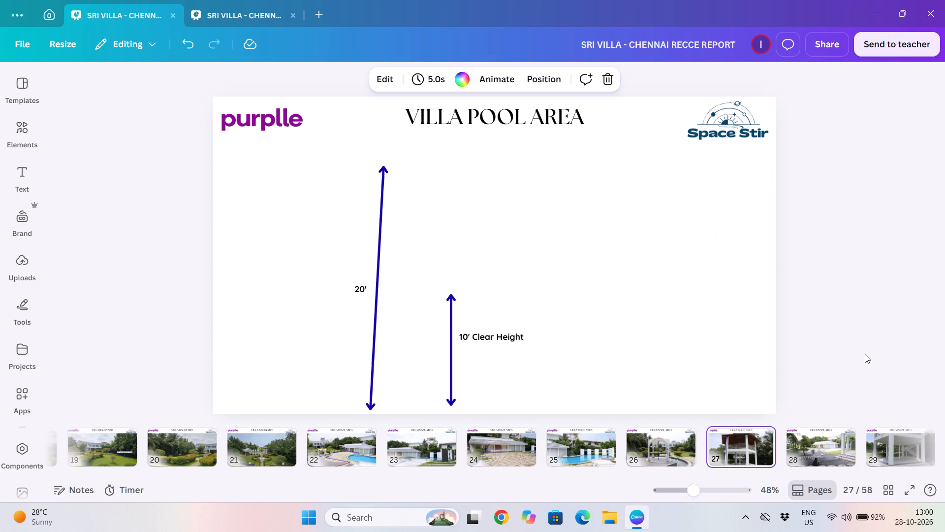
key("Right")
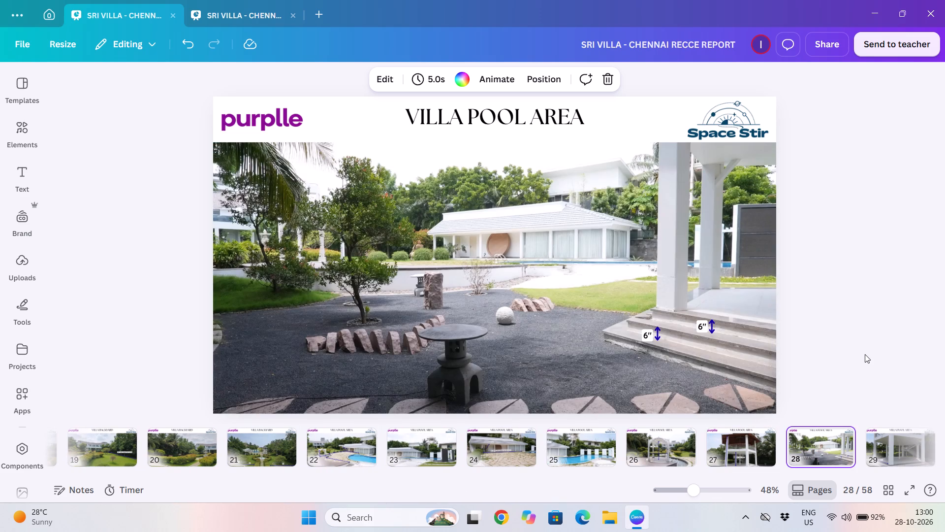
key("Right")
key("Right")
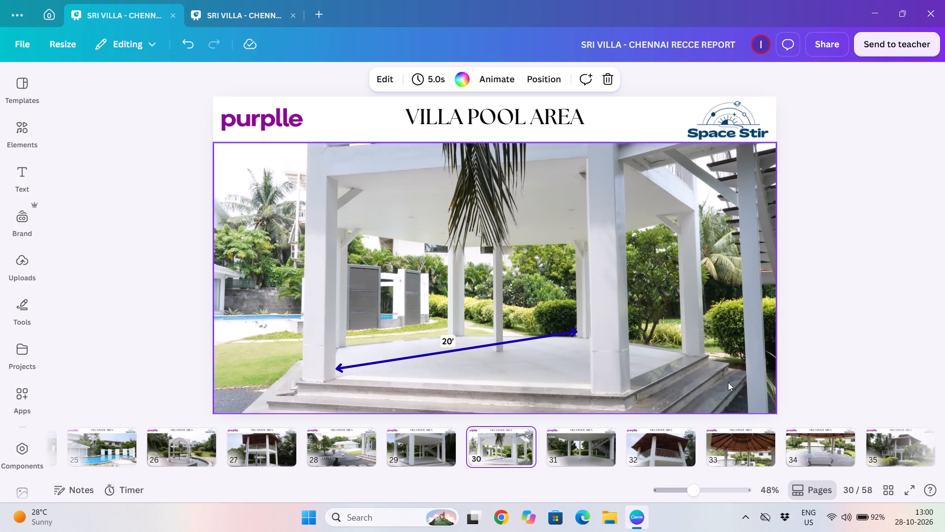
Skip ahead to Villa Pool Area page 35, check pages 34 to 36, and continue to Villa Backyard page 37.
scroll(575, 450, "left", 3)
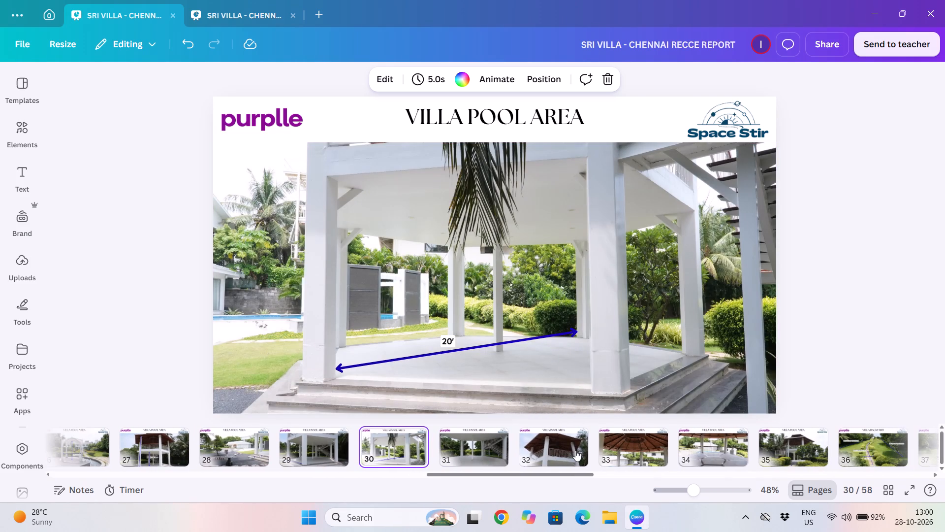
scroll(637, 453, "left", 5)
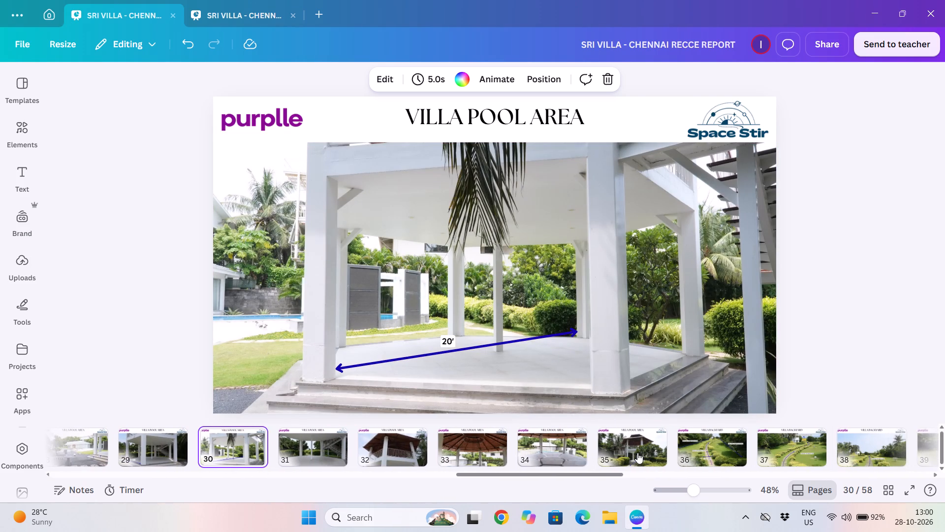
left_click(637, 453)
key("Right")
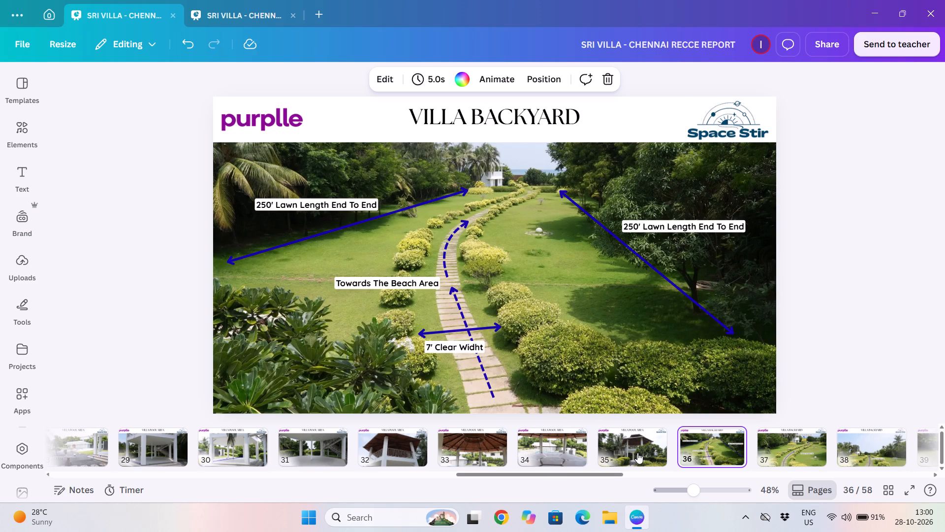
key("Left")
key("Left")
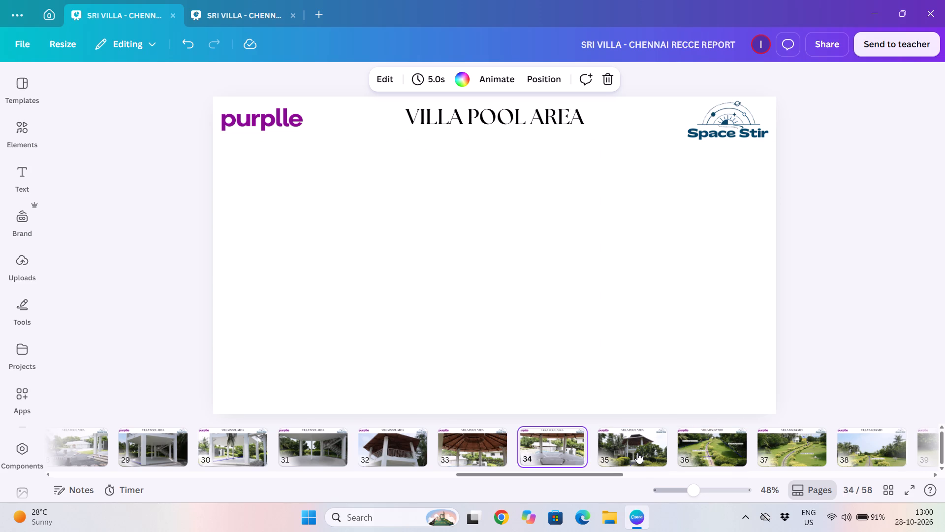
key("Right")
key("Right")
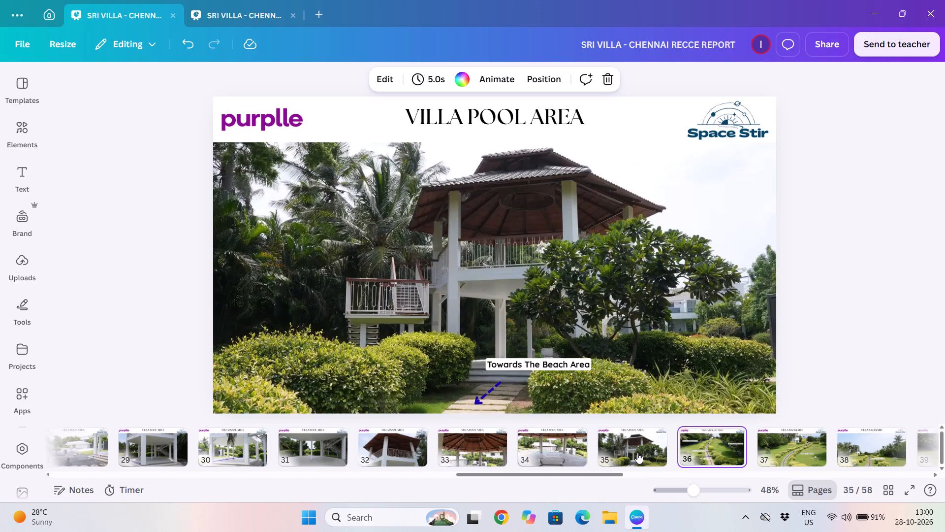
key("Right")
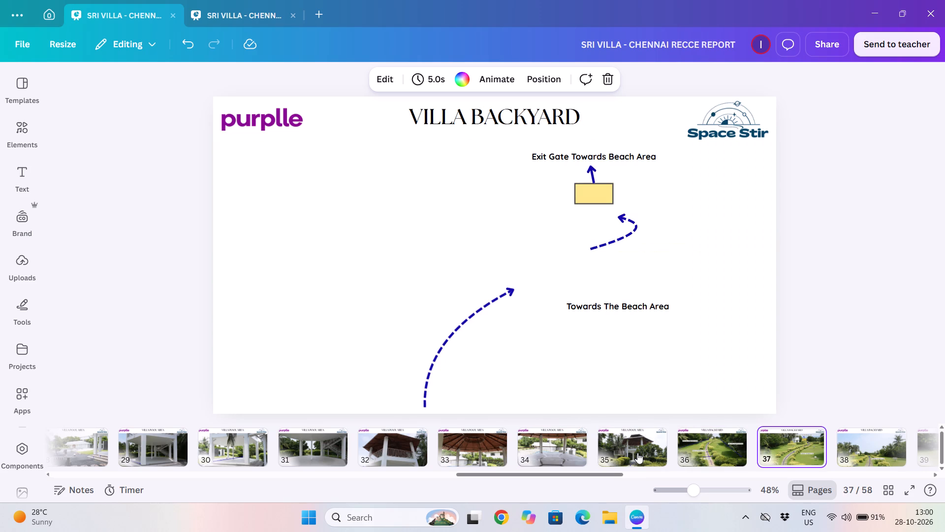
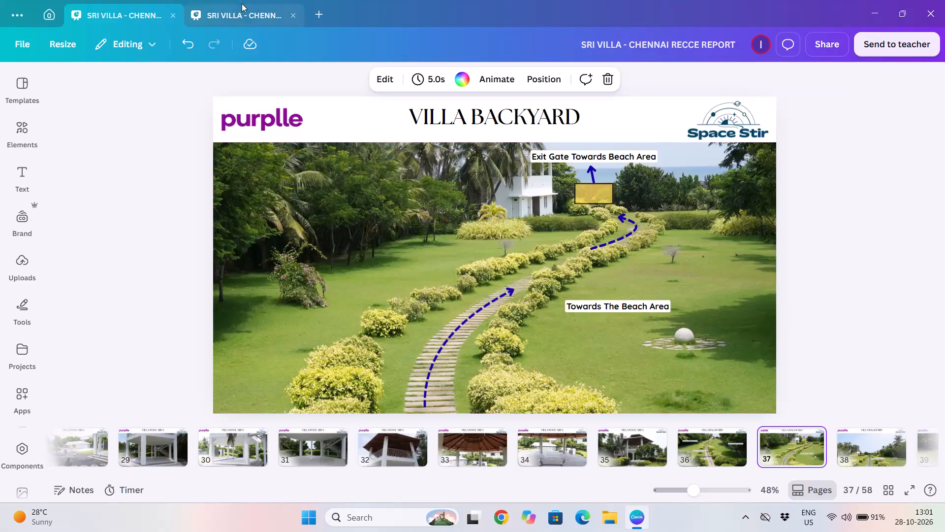
Switch to the SRI VILLA - CHENNAI presentation and review pages 8 to 13, from Smoothie Bowl Counter to the Lunch Area reference picture.
left_click(237, 9)
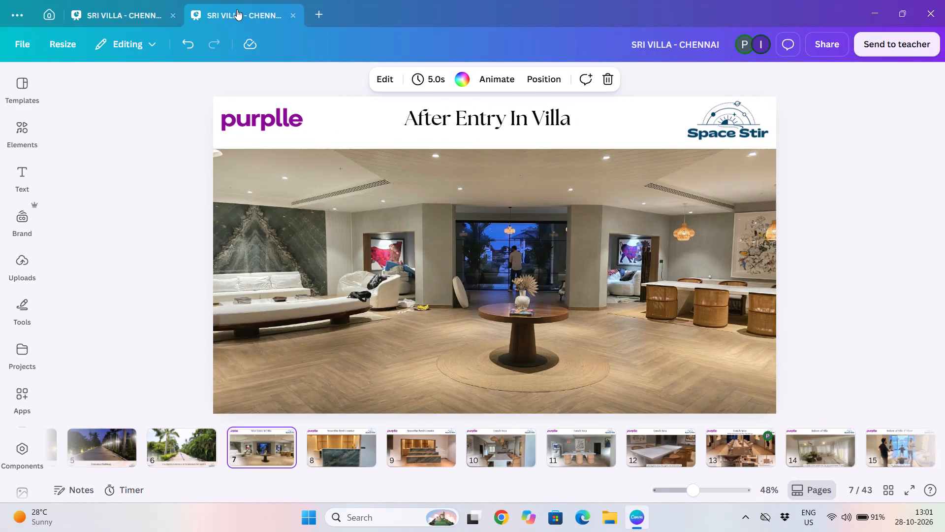
key("Right")
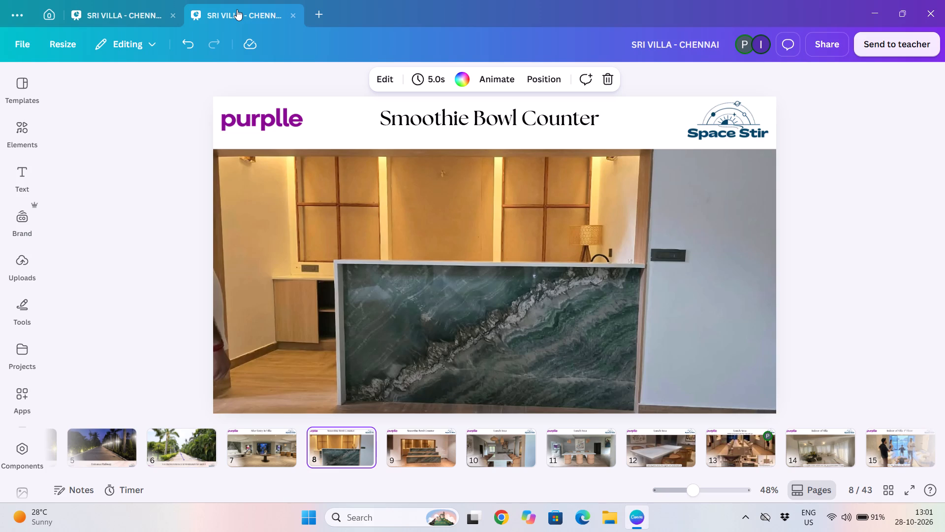
key("Right")
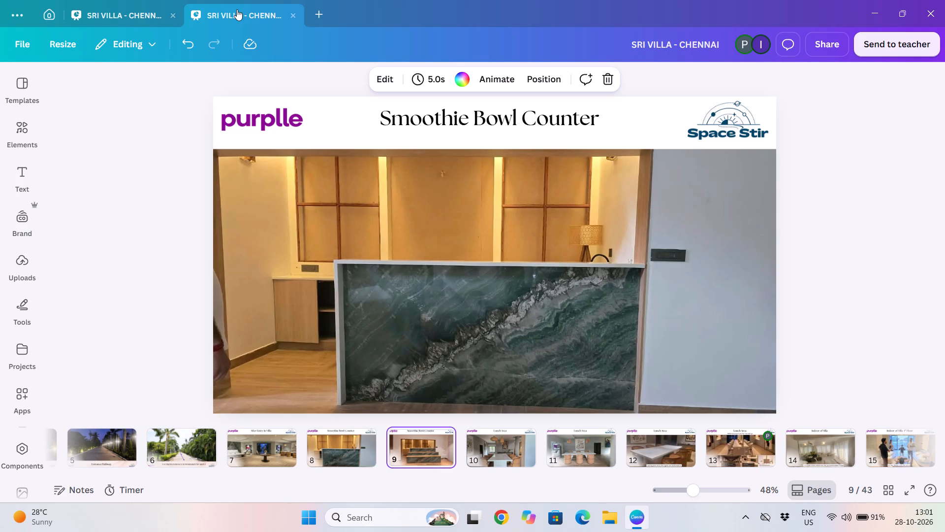
key("Right")
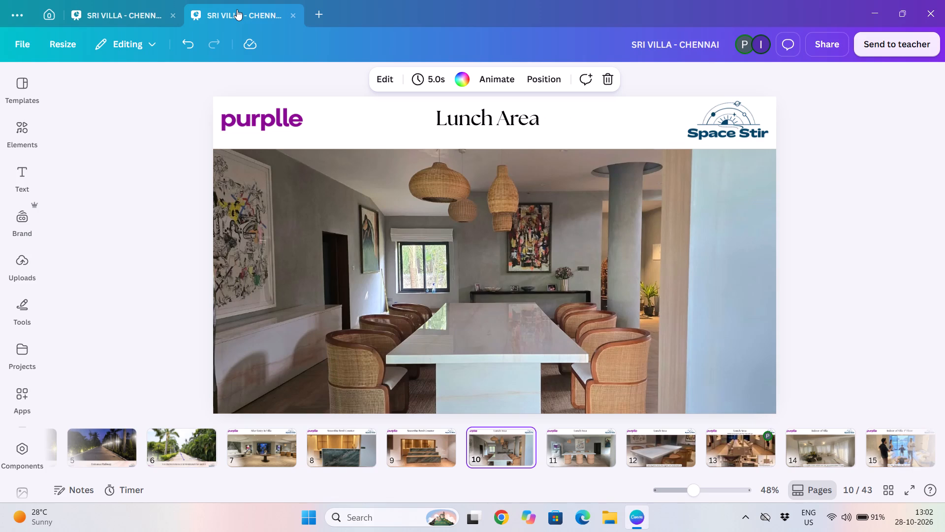
key("Right")
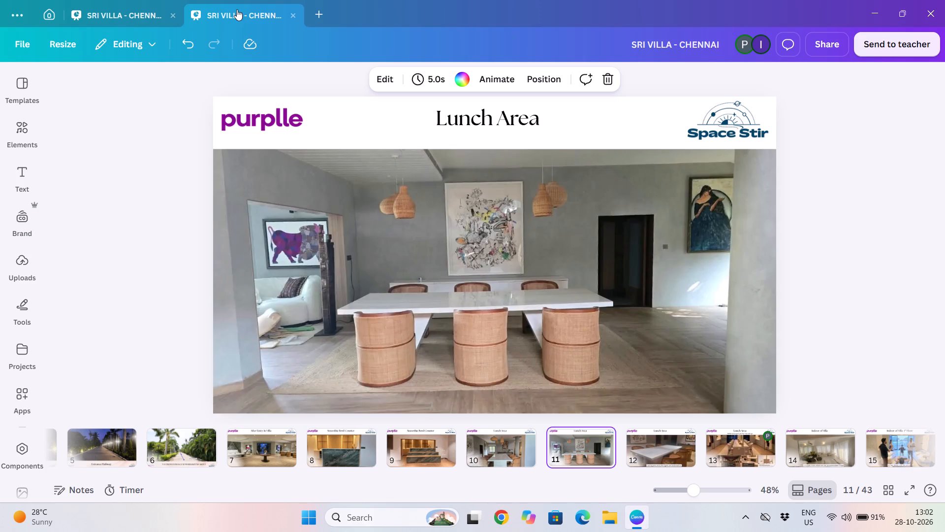
key("Right")
key("Right")
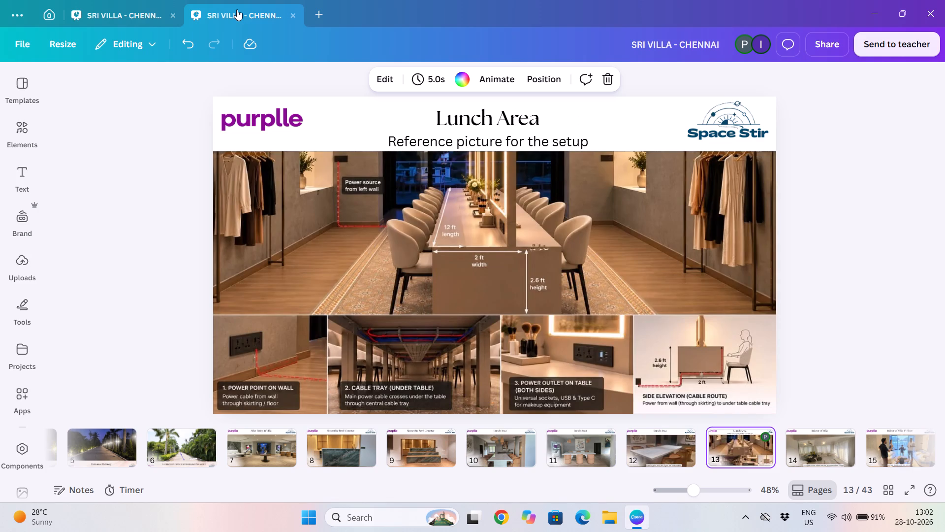
Go back through the presentation from Lunch Area page 13 to Main Entrance page 2.
key("Left")
key("Left")
key("Left")
key("Left")
key("Left")
key("Left")
key("Left")
key("Left")
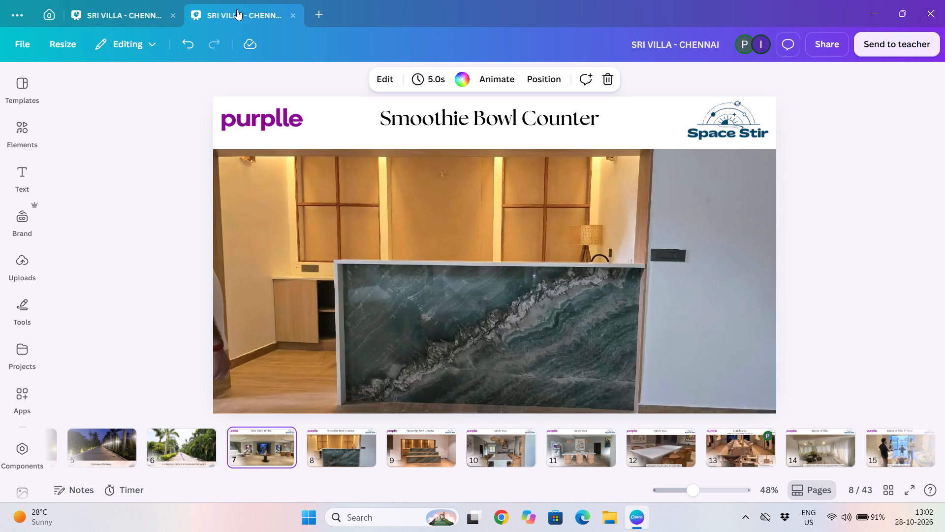
key("Left")
key("Left")
key("Left")
key("Left")
key("Left")
key("Left")
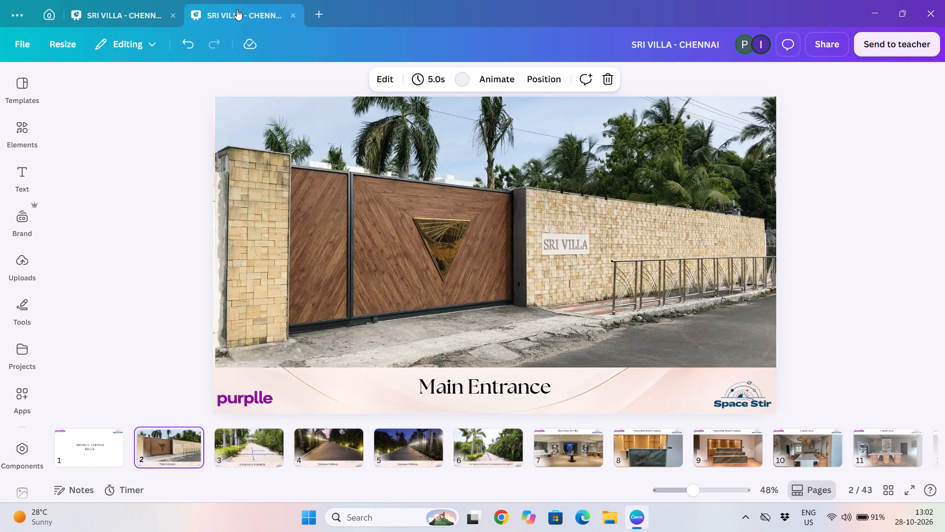
Compare Entrance Pathway pages 3 and 4, and continue through page 5 to the Way From Entrance page 6.
key("Right")
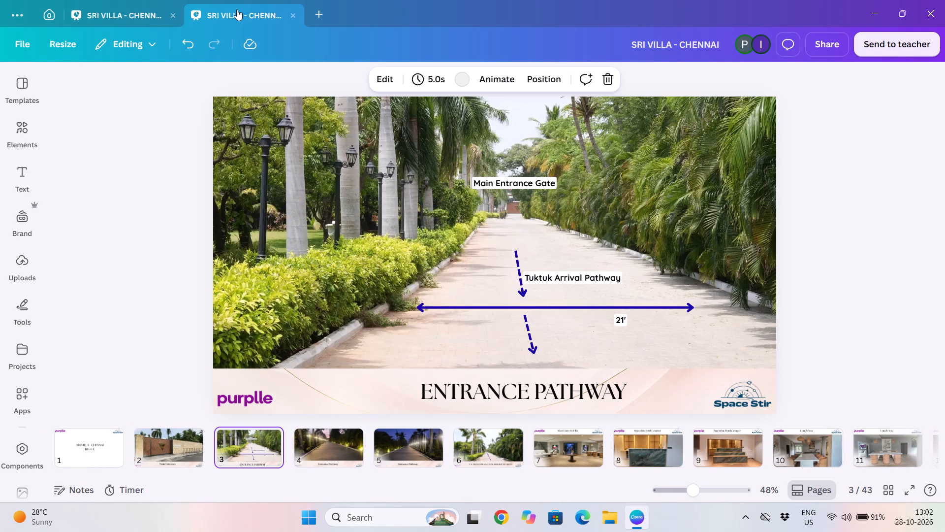
key("Right")
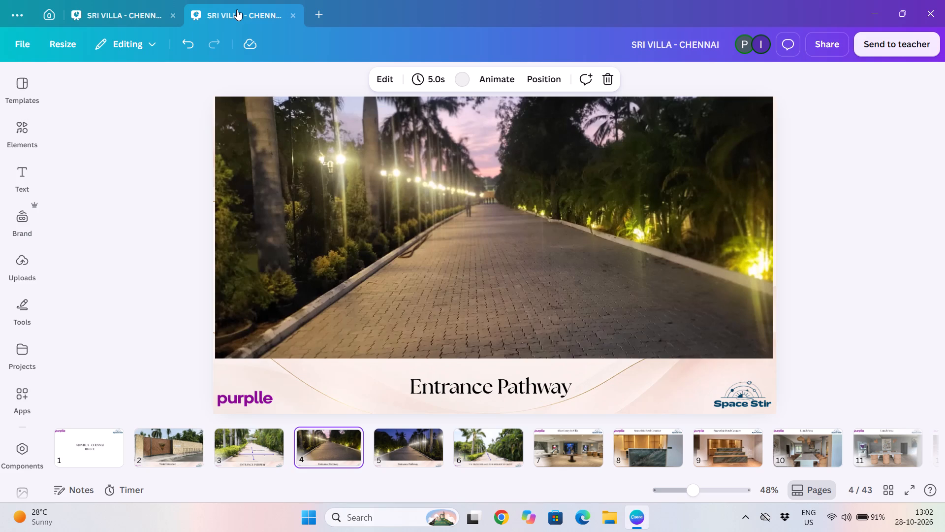
key("Left")
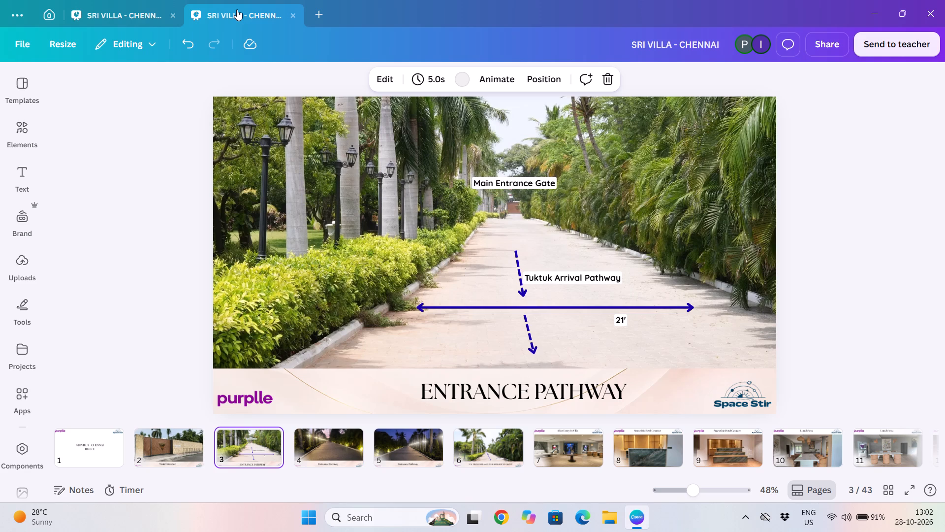
key("Right")
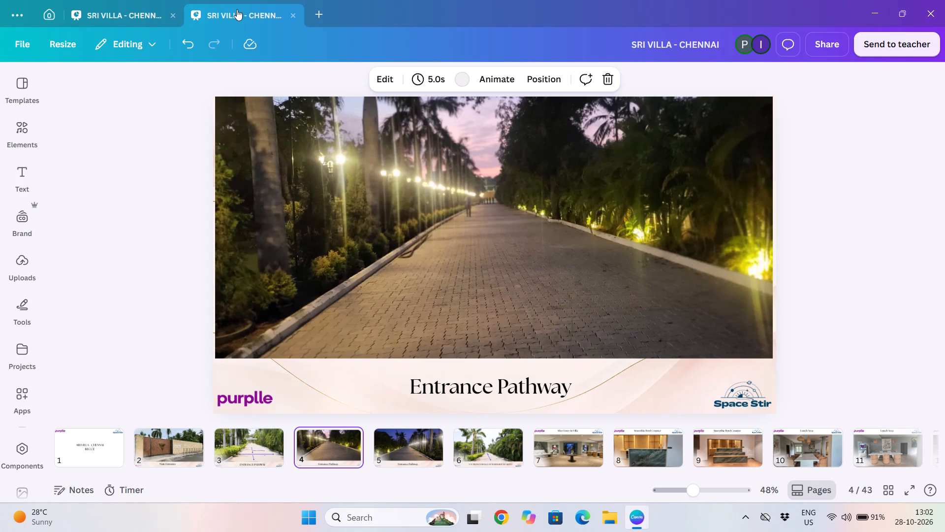
key("Left")
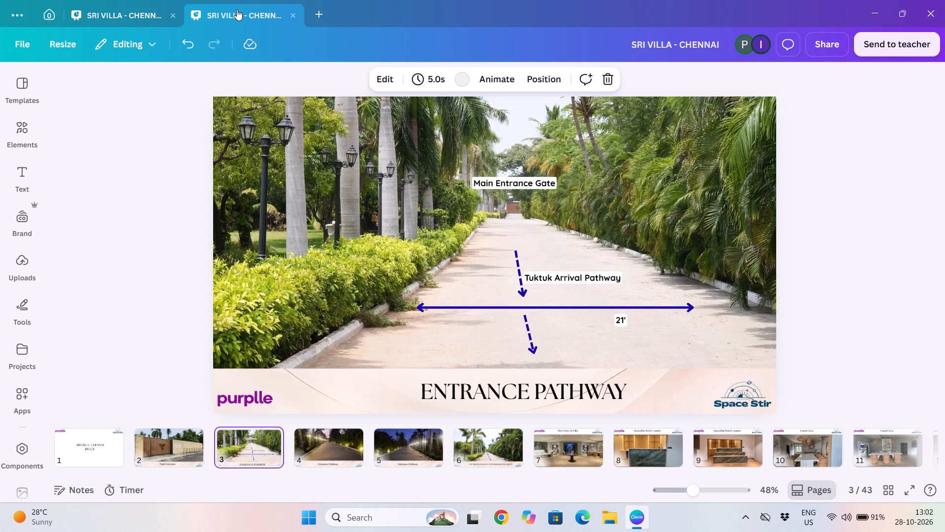
key("Right")
key("Right")
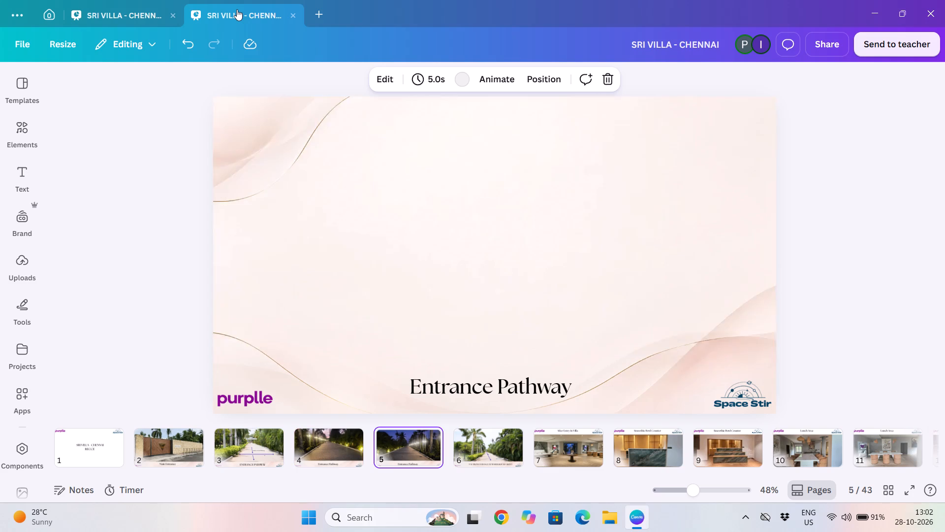
key("Right")
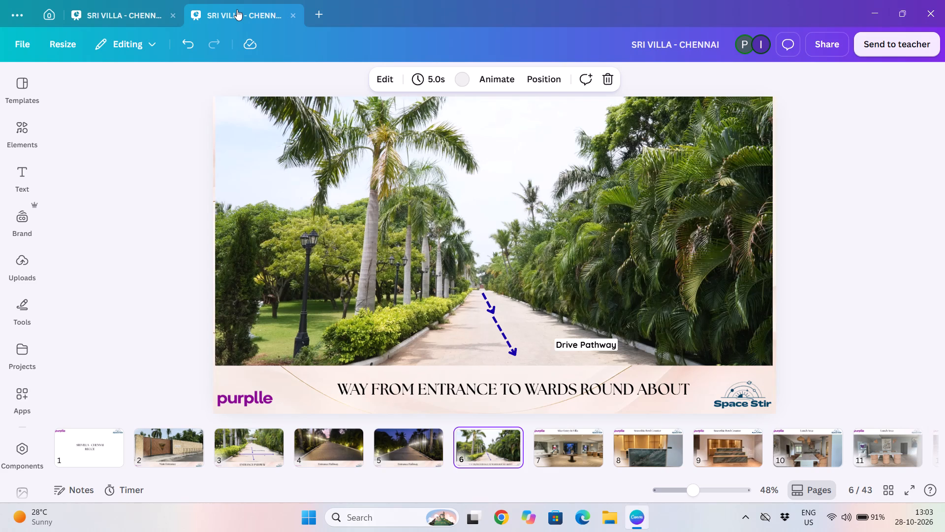
Compare the evening Entrance Pathway pages 4 and 5 with each other, and go back to Main Entrance page 2.
key("Left")
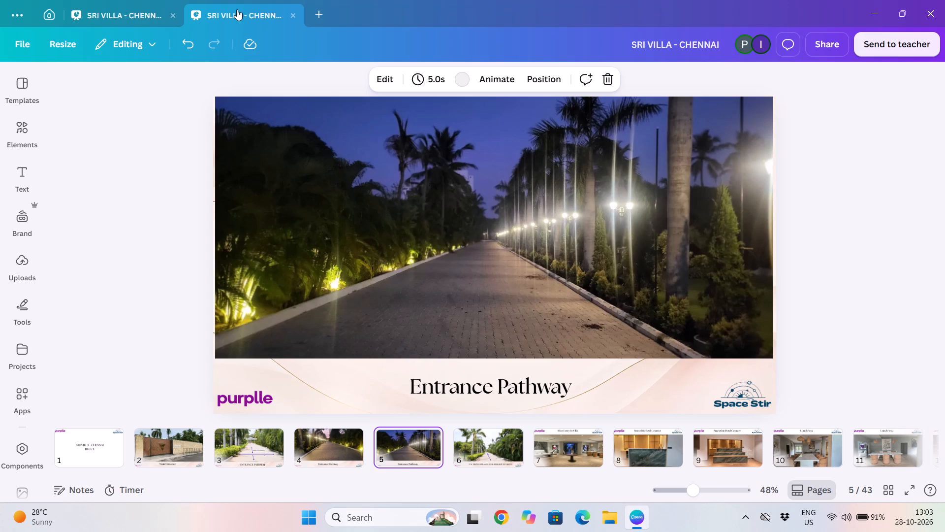
key("Left")
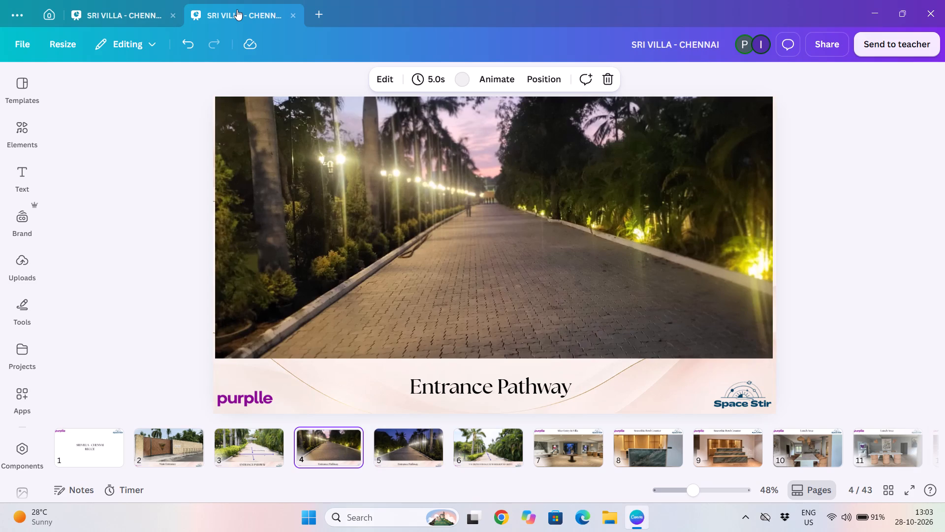
key("Right")
key("Left")
key("Right")
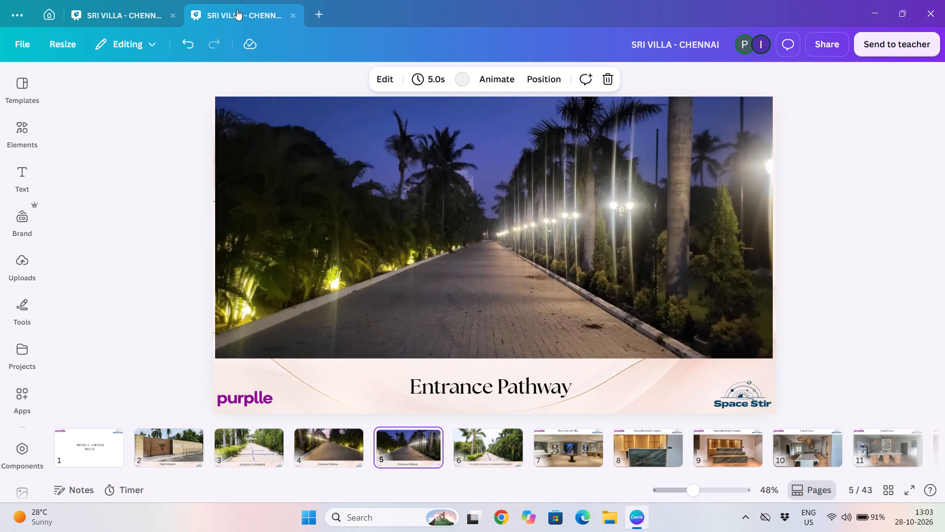
key("Left")
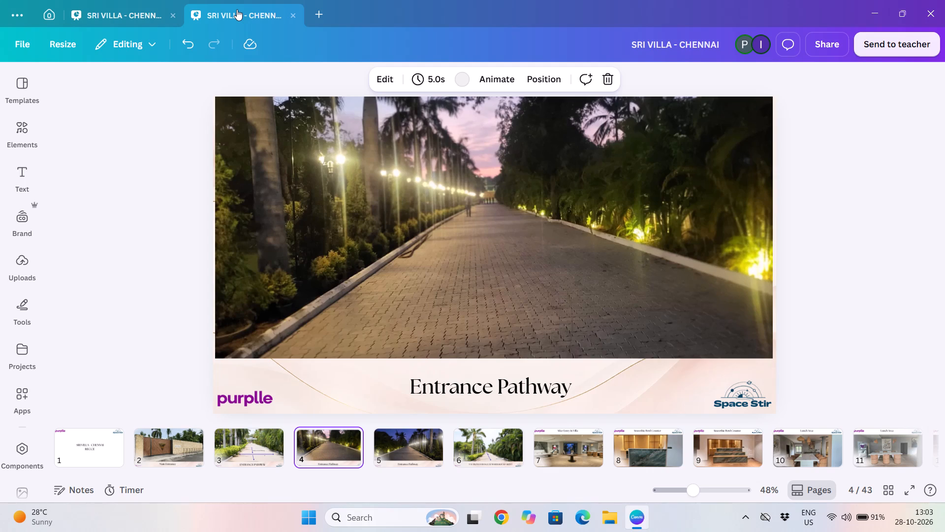
key("Left")
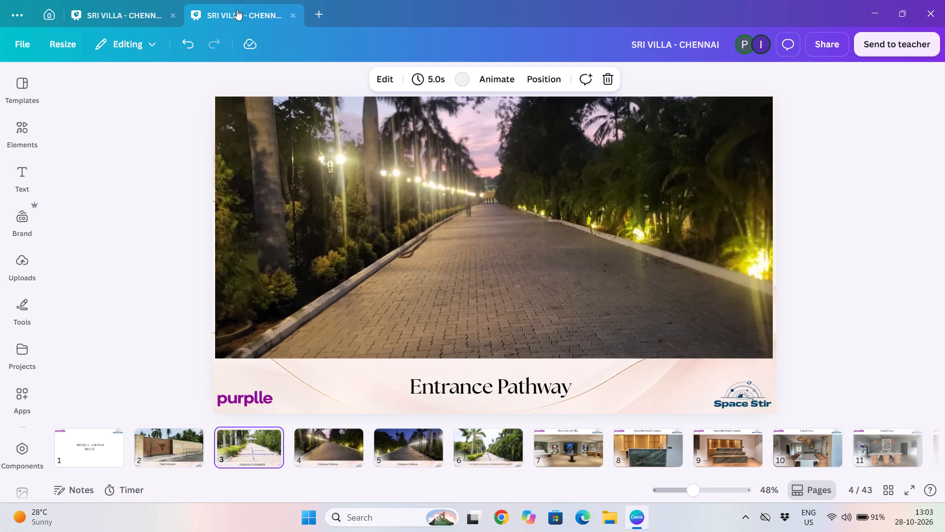
key("Left")
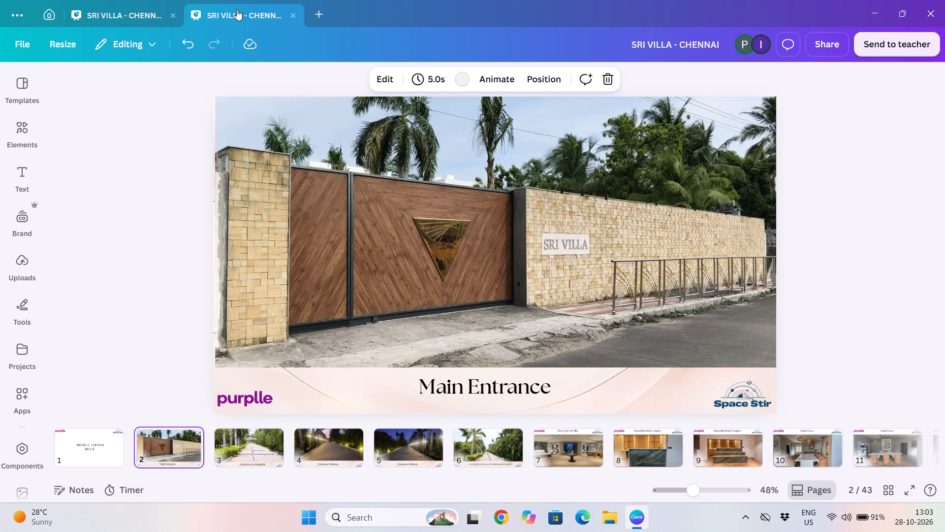
Check the order of the arrival pages from Entrance Pathway page 3 to After Entry In Villa page 7, and return to page 5.
key("Right")
key("Right")
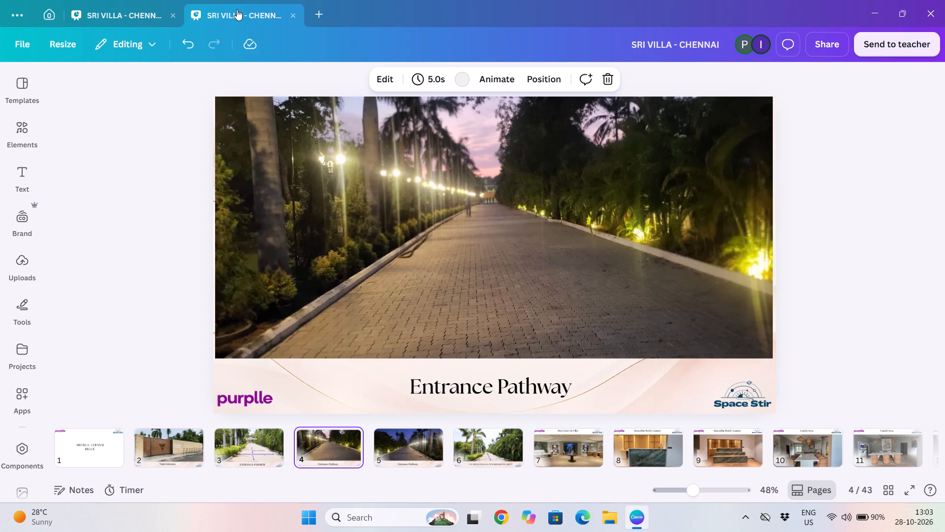
key("Left")
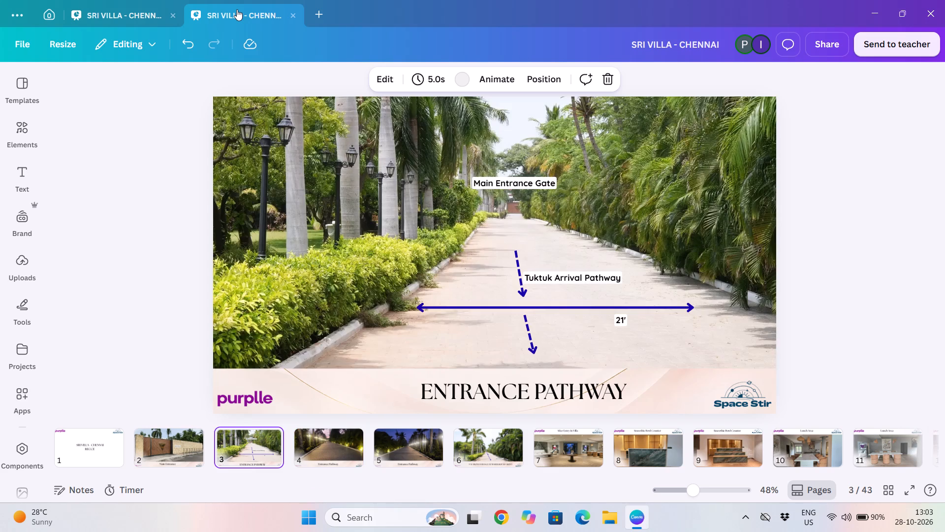
key("Right")
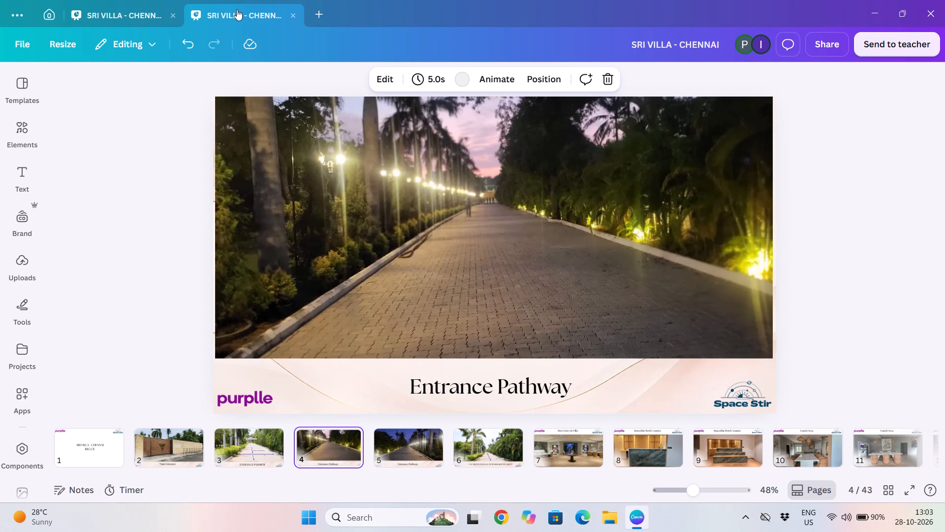
key("Right")
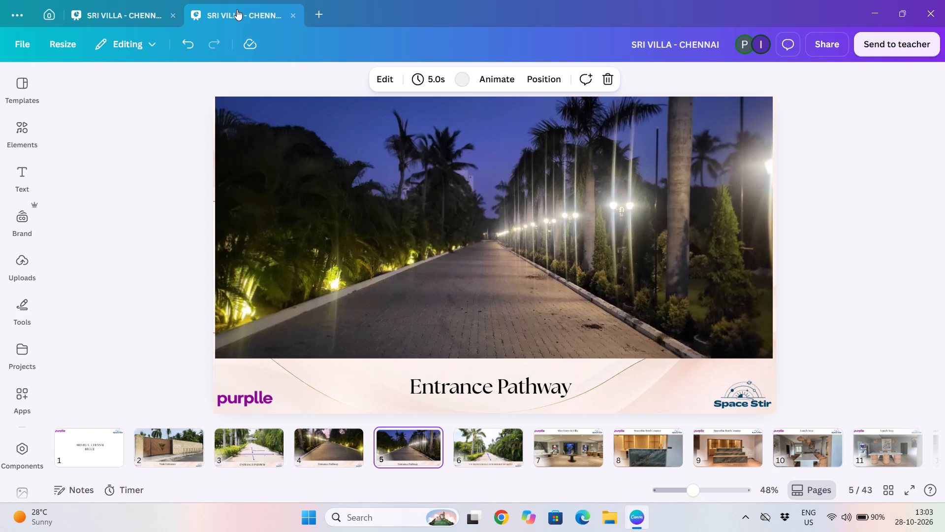
key("Right")
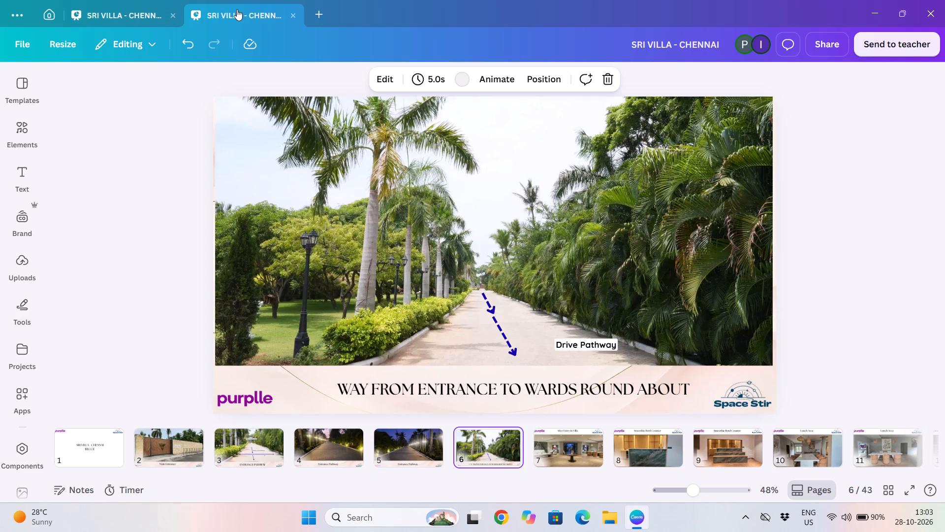
key("Right")
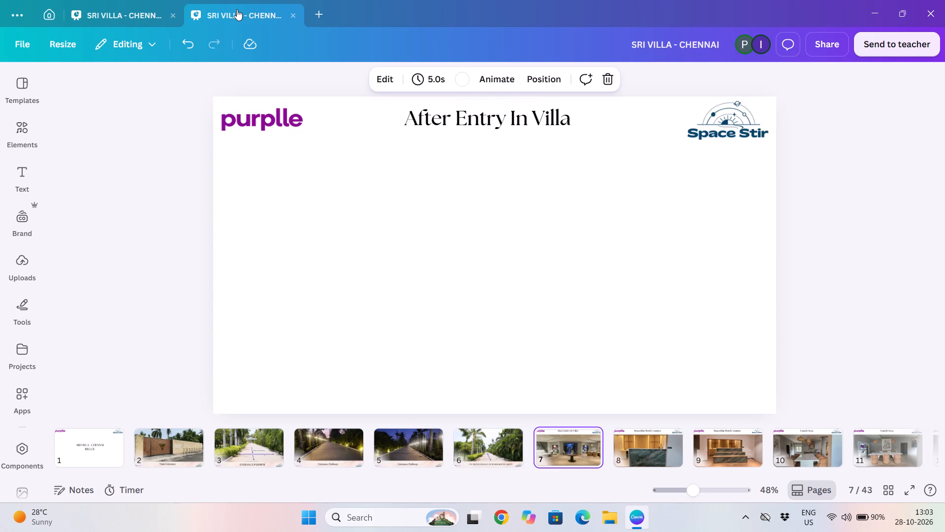
key("Left")
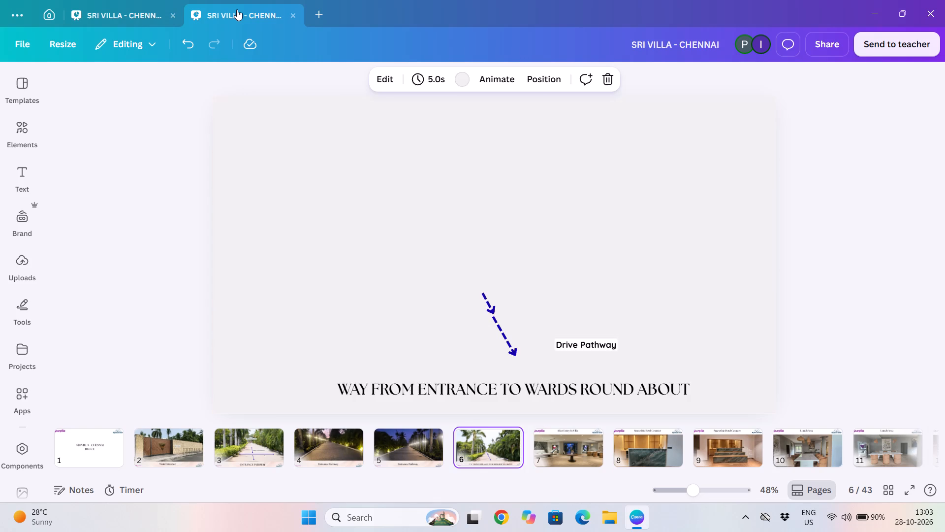
key("Left")
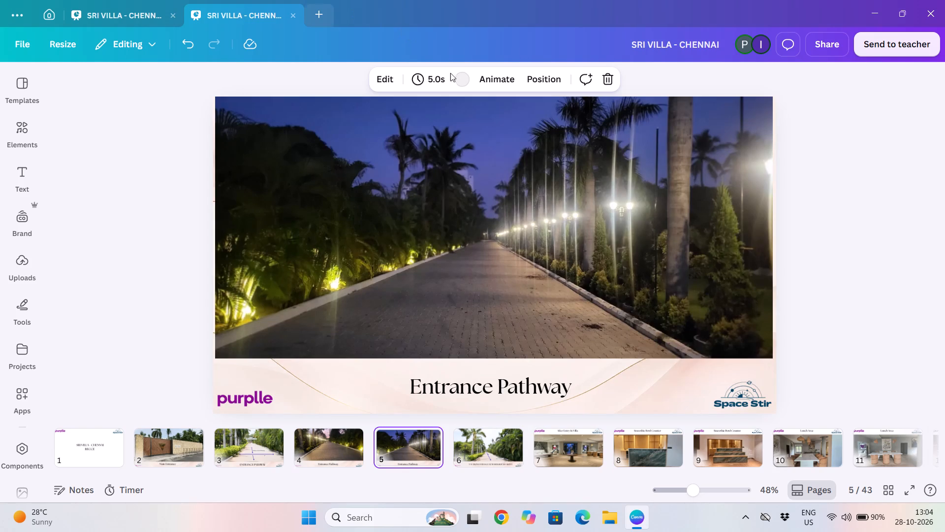
Move the DRIVE PATHWAY page with the car drop off zone from position 41 to position 7, directly after the Way From Entrance page.
scroll(763, 453, "left", 6)
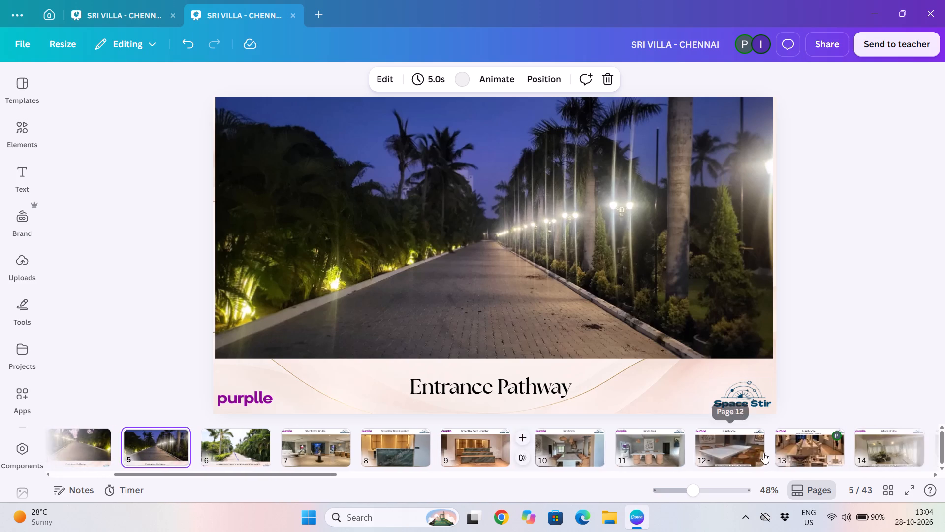
scroll(763, 453, "left", 12)
left_click(646, 437)
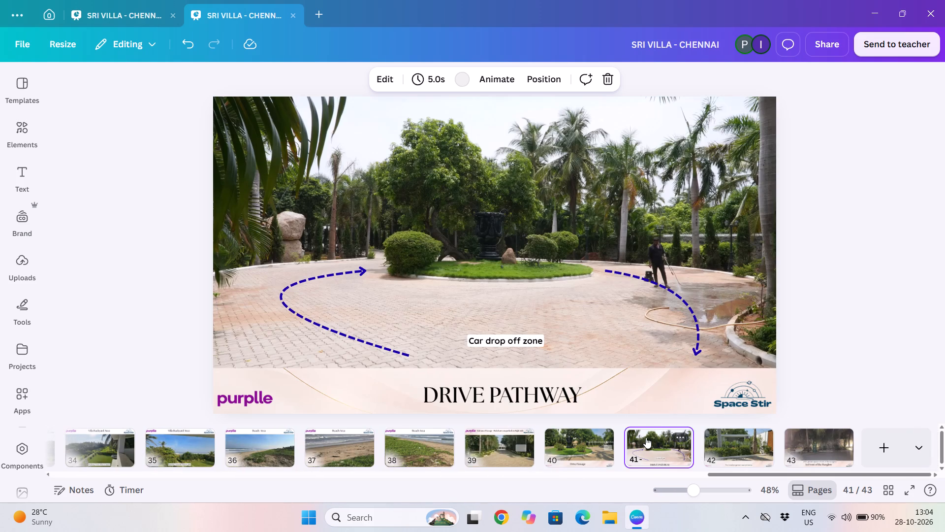
left_click_drag(646, 437, 481, 435)
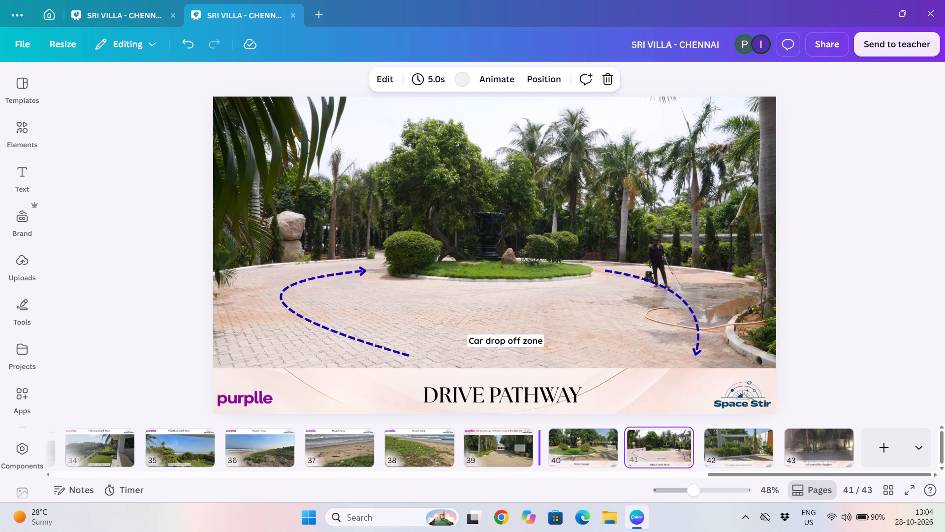
left_click_drag(481, 435, 0, 457)
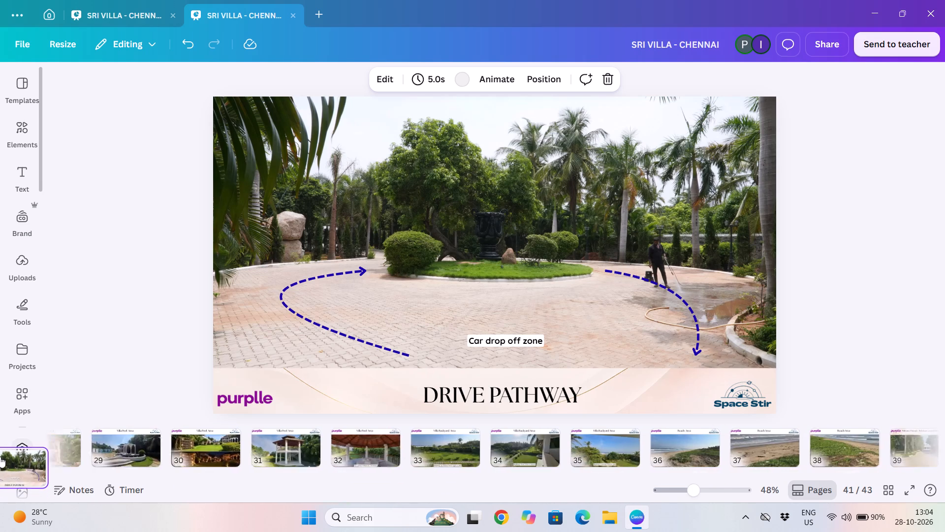
left_click_drag(0, 457, 0, 455)
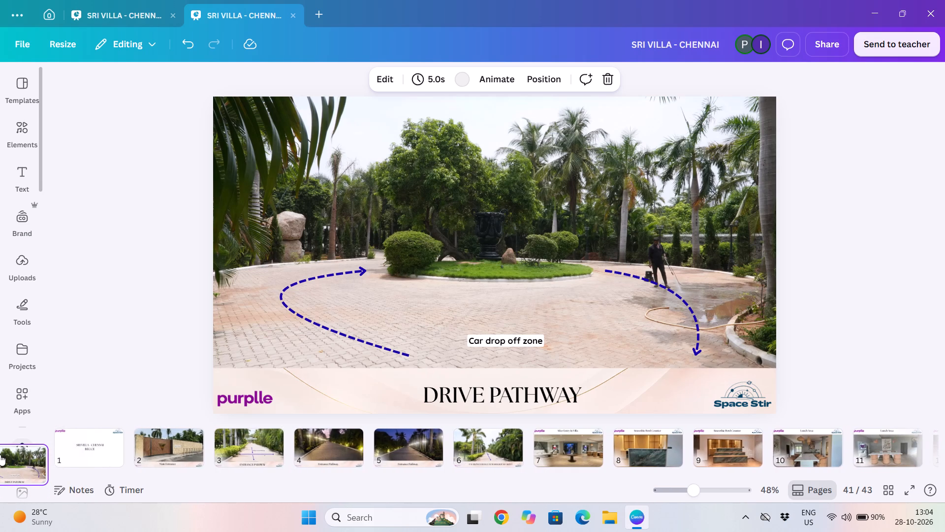
left_click_drag(0, 455, 485, 470)
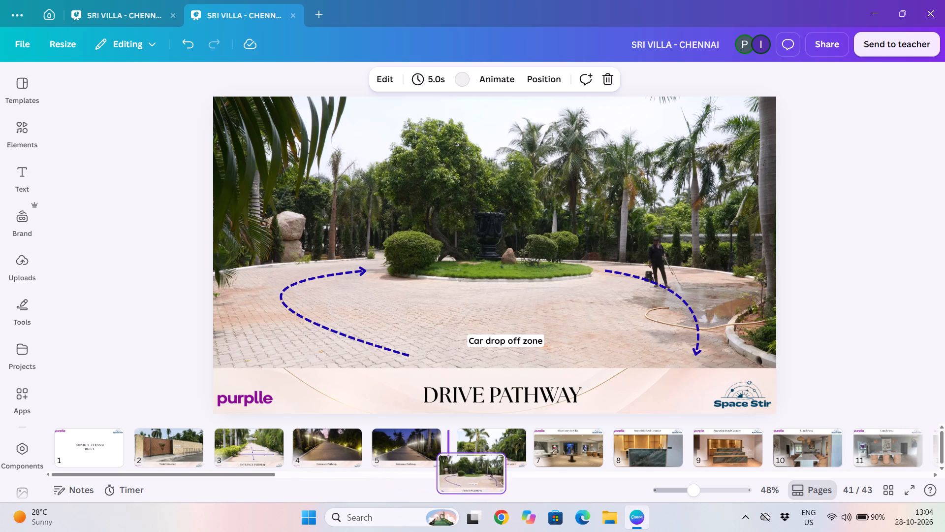
left_click_drag(485, 470, 544, 445)
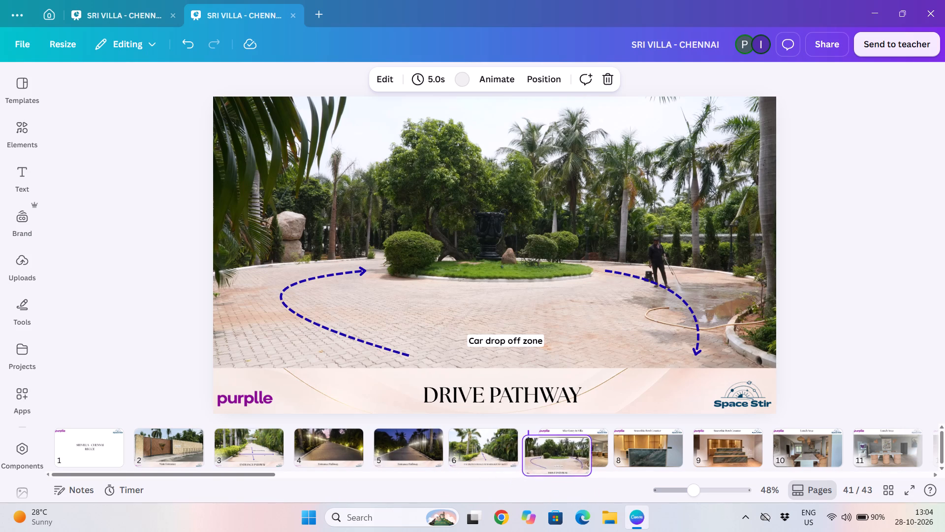
left_click_drag(544, 445, 546, 437)
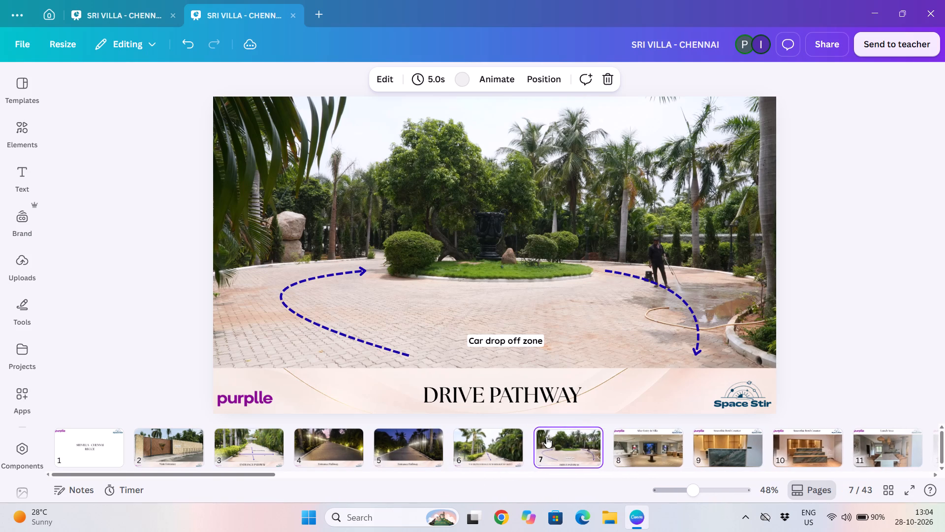
Compare the arrival pages between Entrance Pathway page 3 and Way From Entrance page 6, and go back to Main Entrance page 2.
left_click(487, 442)
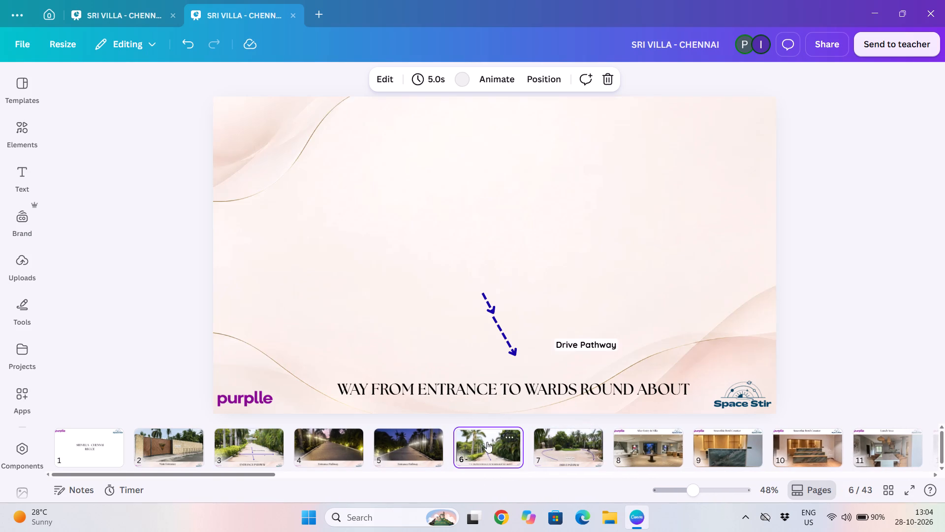
left_click(325, 444)
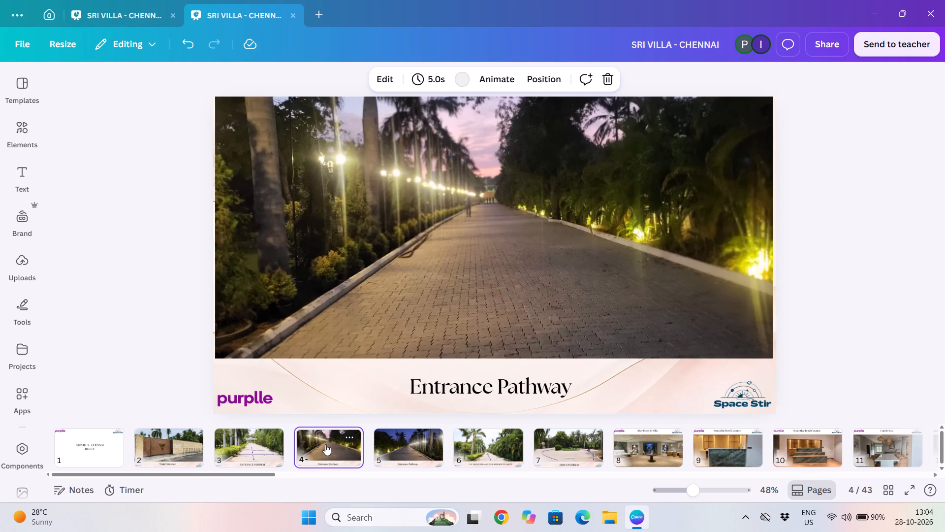
left_click(266, 444)
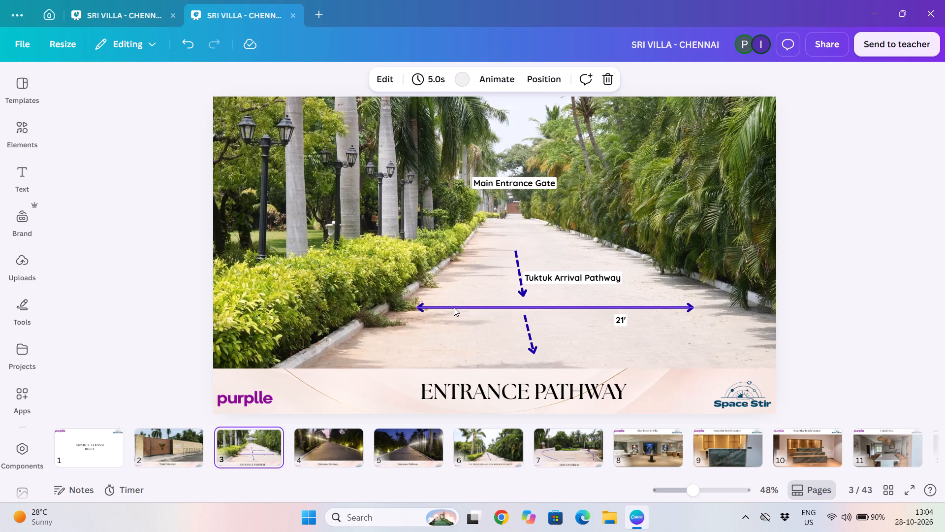
left_click(341, 442)
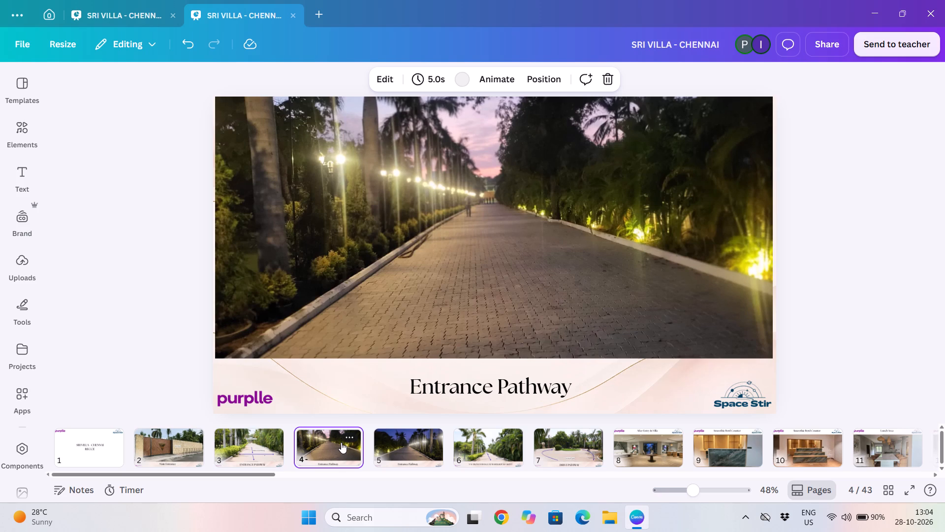
key("Left")
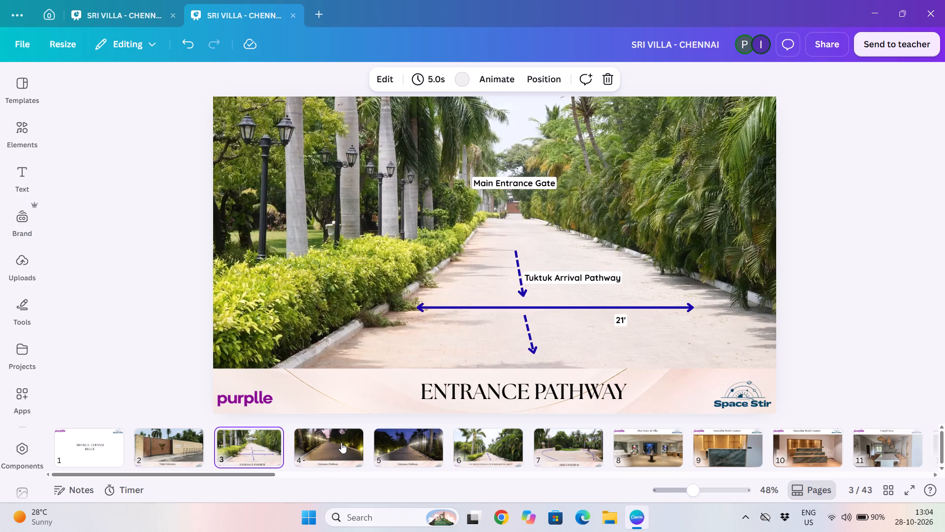
key("Right")
key("Right")
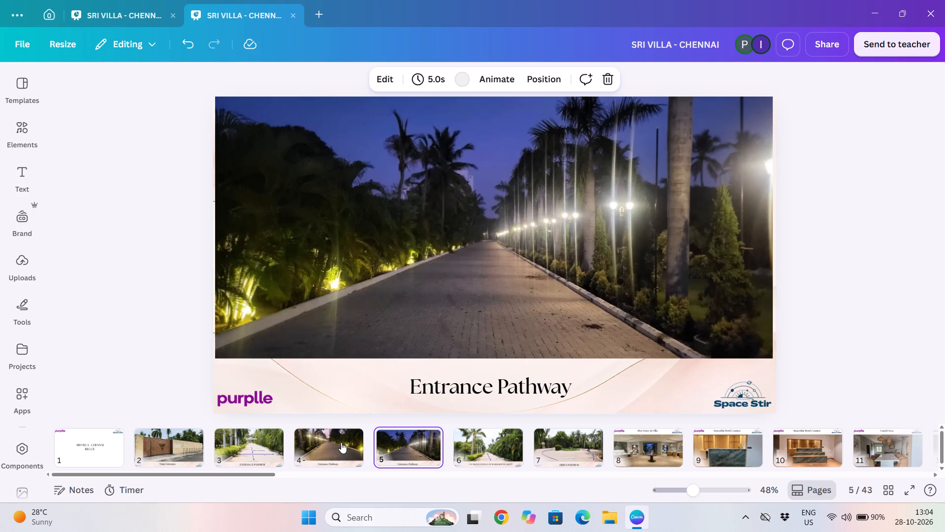
key("Right")
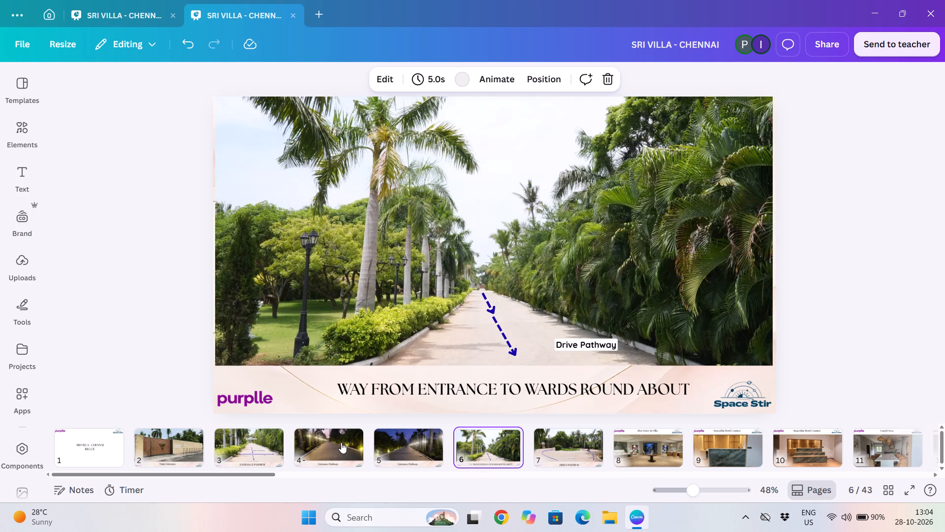
key("Left")
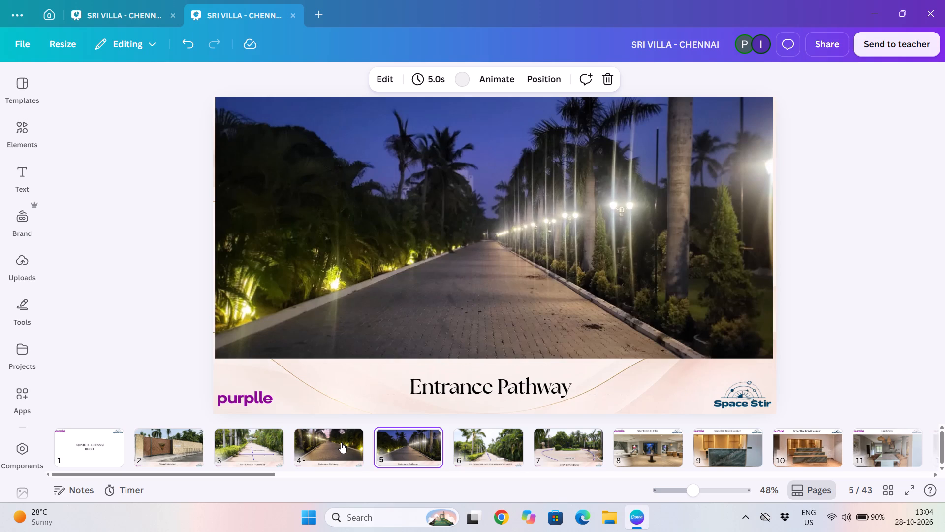
key("Left")
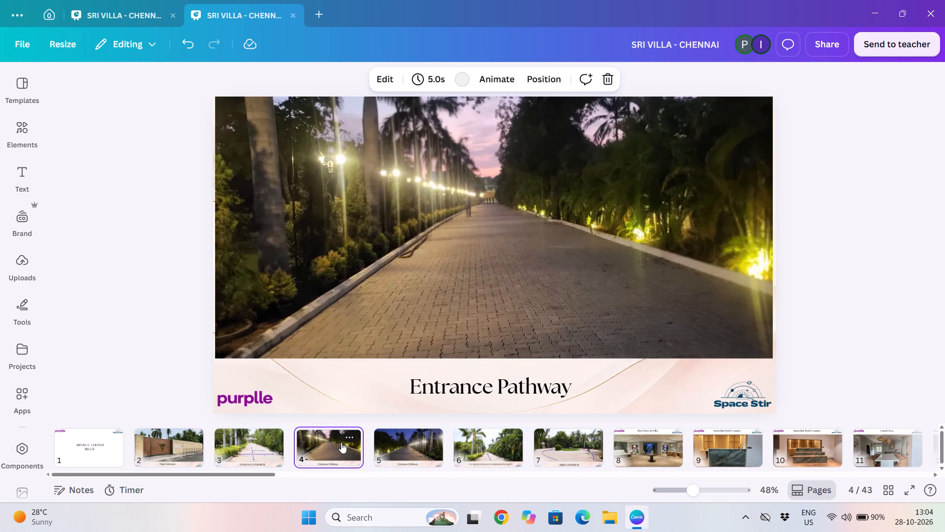
key("Left")
key("Left")
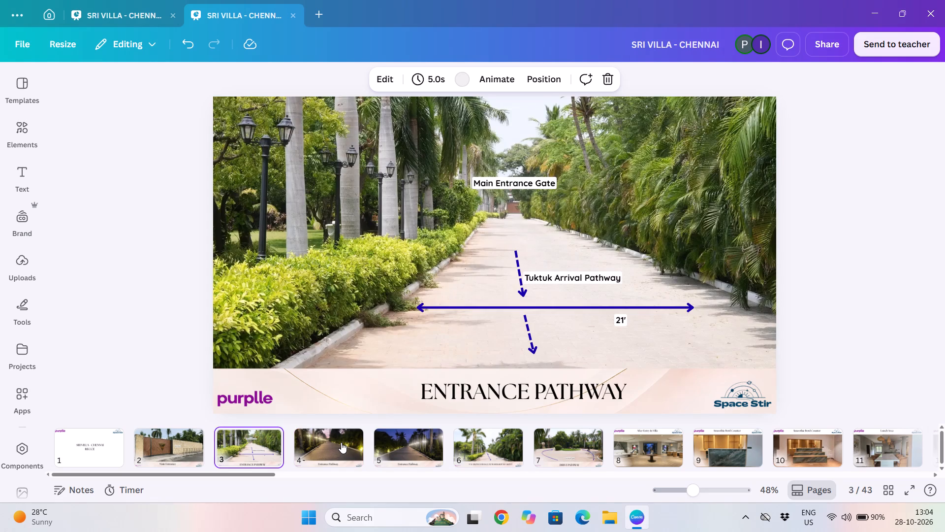
key("Left")
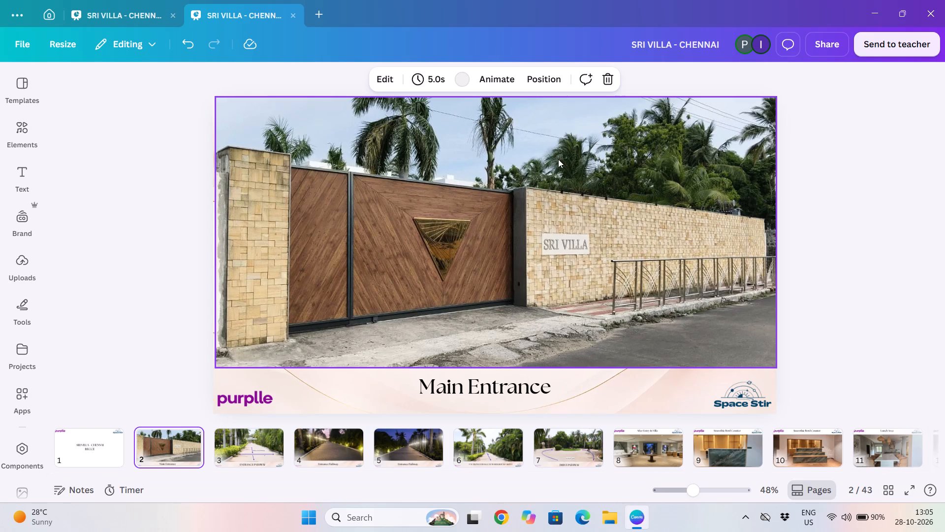
Inspect the layer order of the gate picture on Main Entrance page 2, and deselect the picture.
right_click(479, 152)
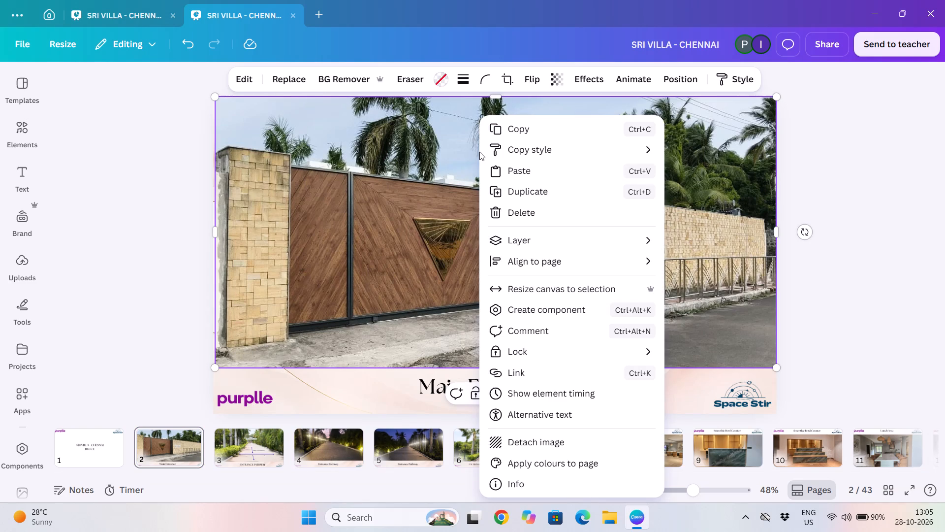
left_click(522, 244)
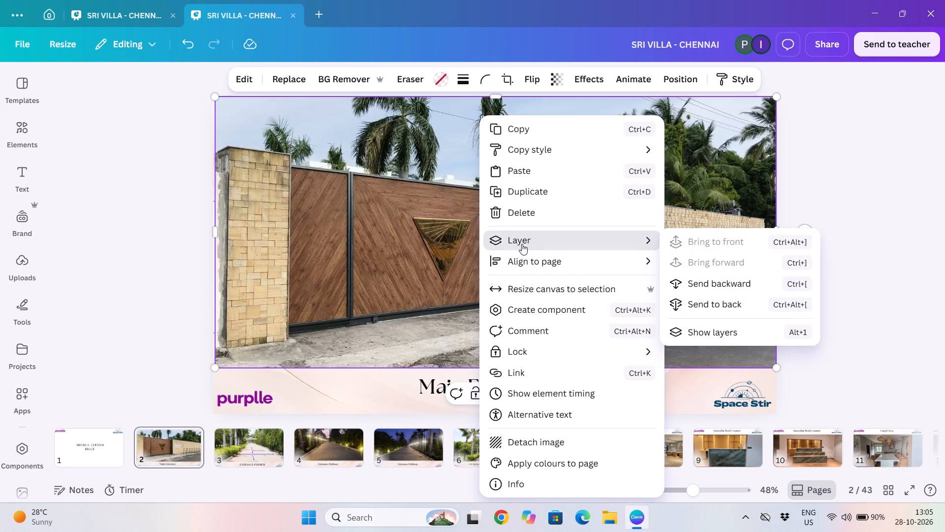
left_click(713, 336)
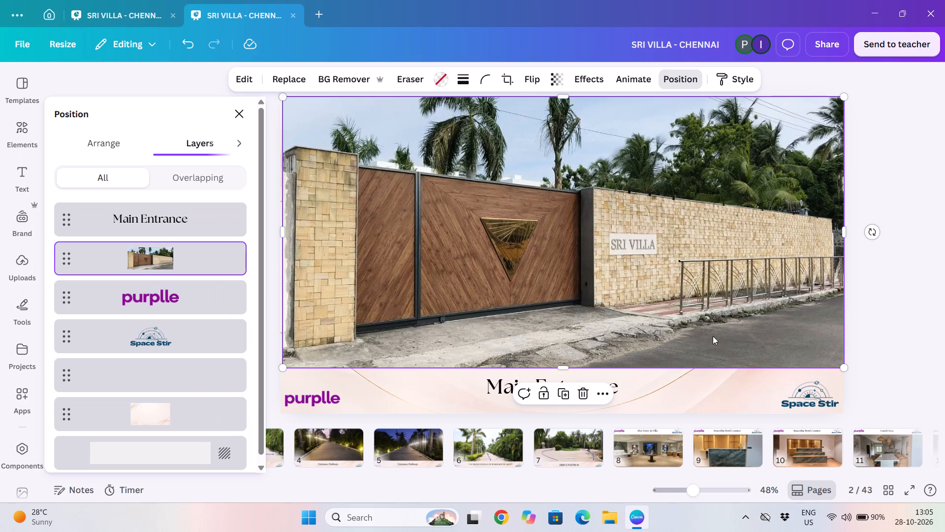
left_click(241, 110)
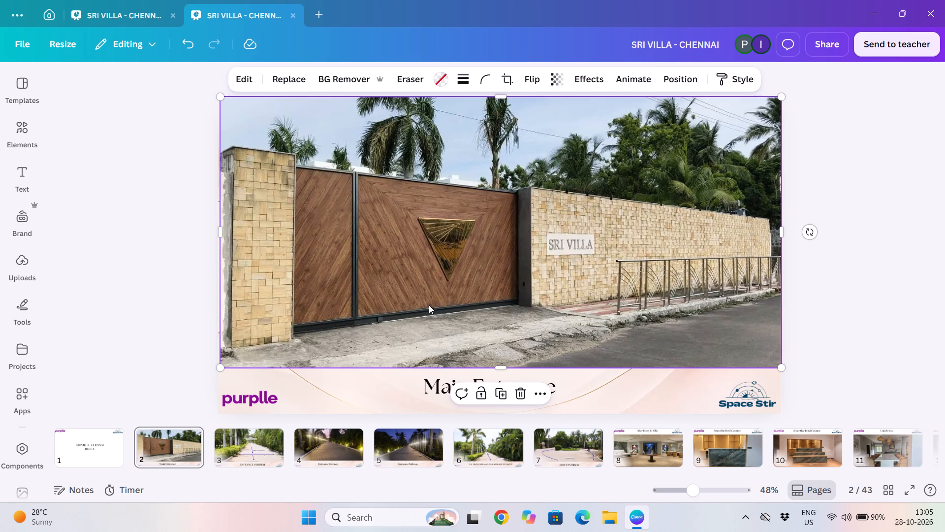
key("Right")
left_click(179, 266)
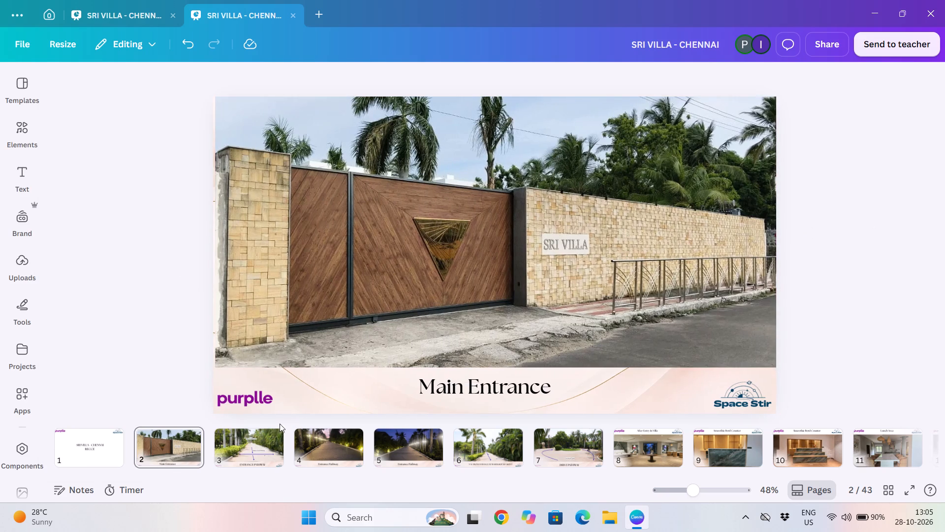
Go through the arrival sequence from Entrance Pathway page 3 to After Entry In Villa page 8.
left_click(252, 435)
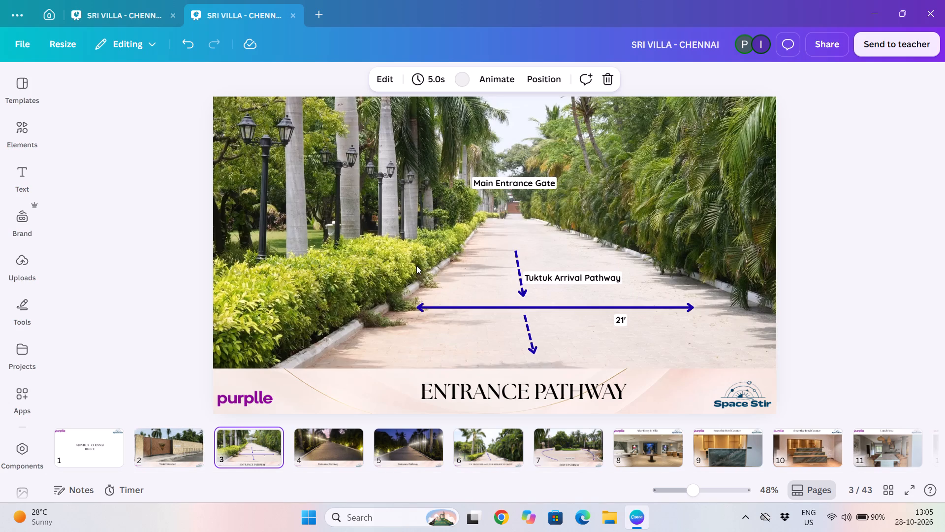
key("Right")
key("Right")
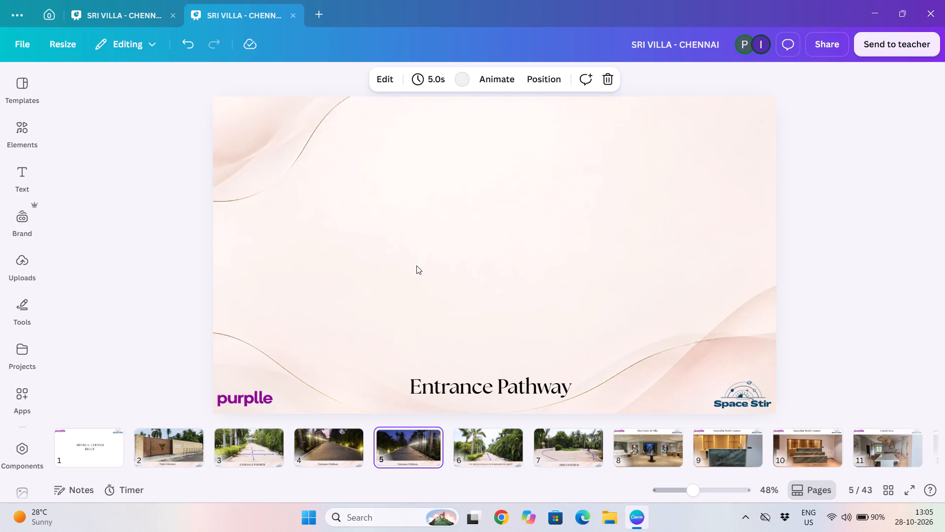
key("Right")
key("Right")
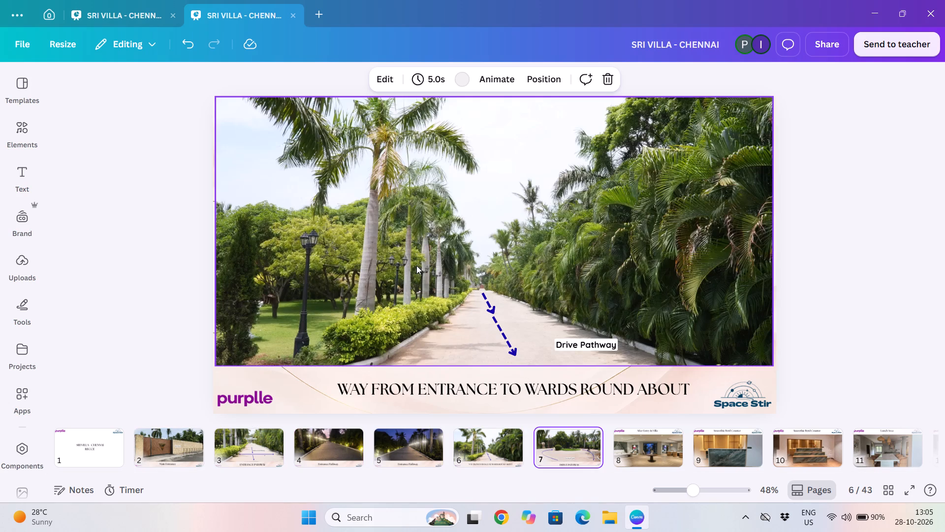
key("Right")
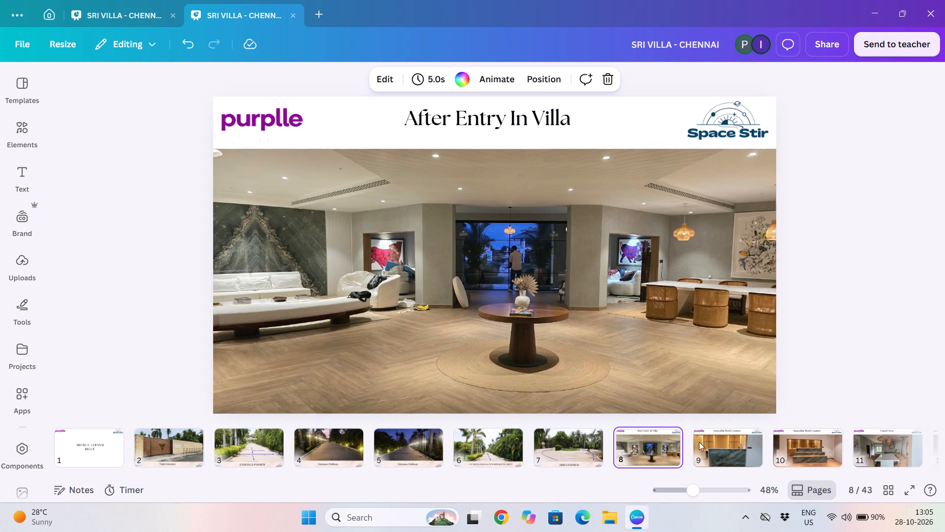
Look through the remaining page thumbnails to the end of the presentation and view Entrance Passage page 40.
scroll(726, 444, "left", 10)
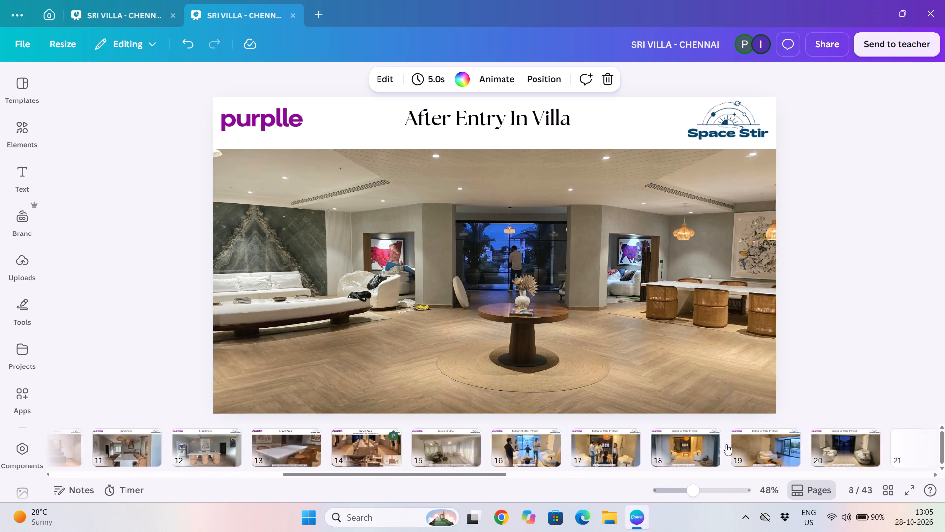
scroll(726, 444, "left", 2)
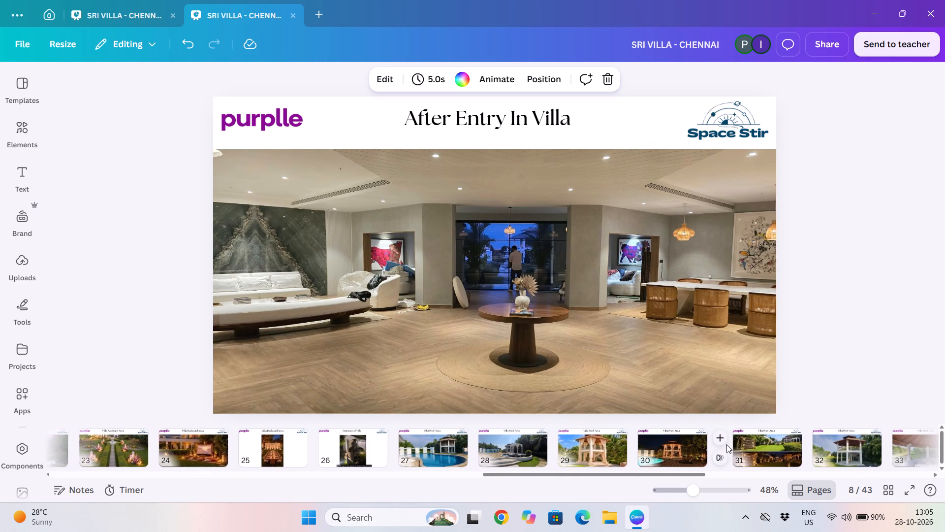
scroll(726, 444, "left", 7)
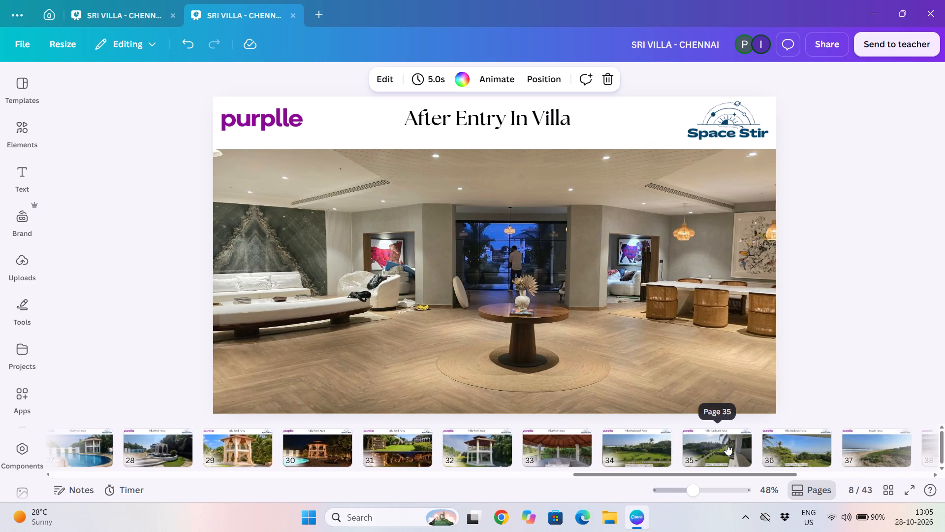
scroll(726, 444, "left", 2)
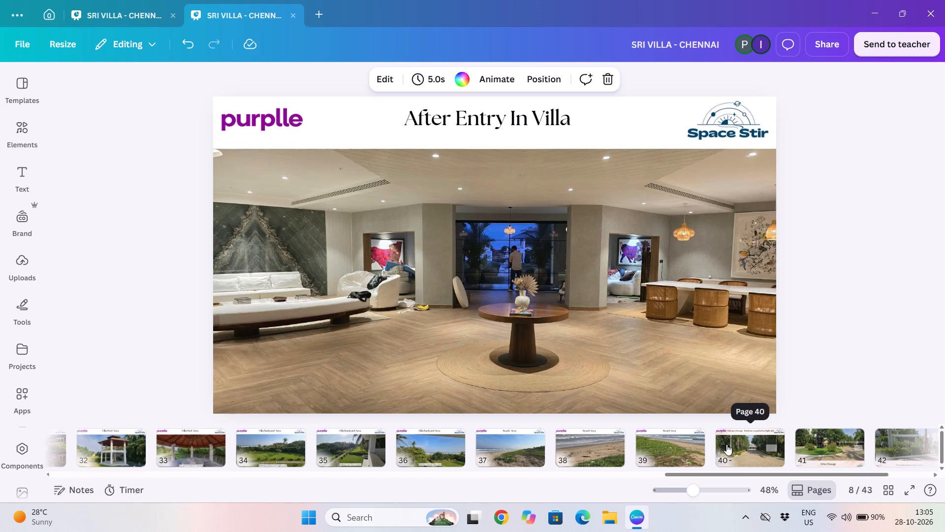
scroll(726, 444, "left", 6)
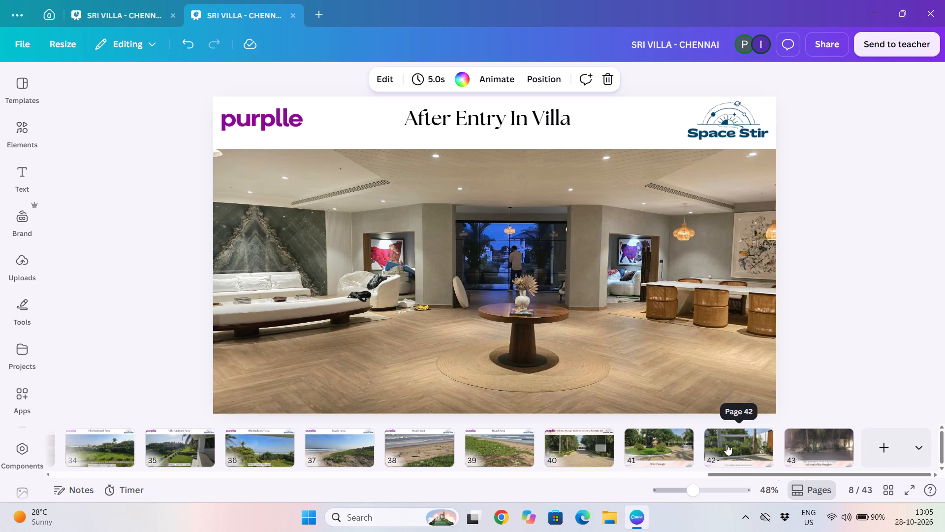
left_click(567, 455)
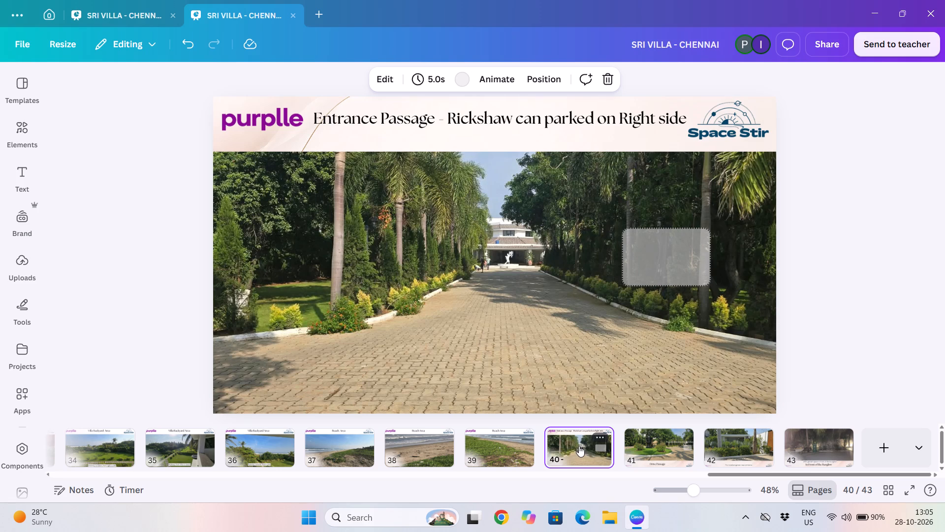
Compare Entrance Passage page 40 and Drive Passage page 41 with the arrival pages from Entrance Pathway page 4 to Drive Pathway page 7.
left_click(659, 444)
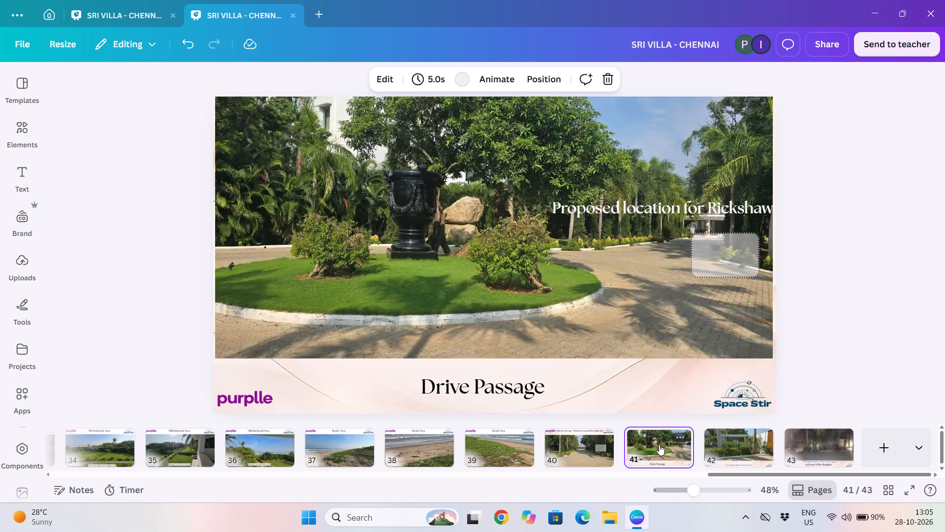
left_click(577, 443)
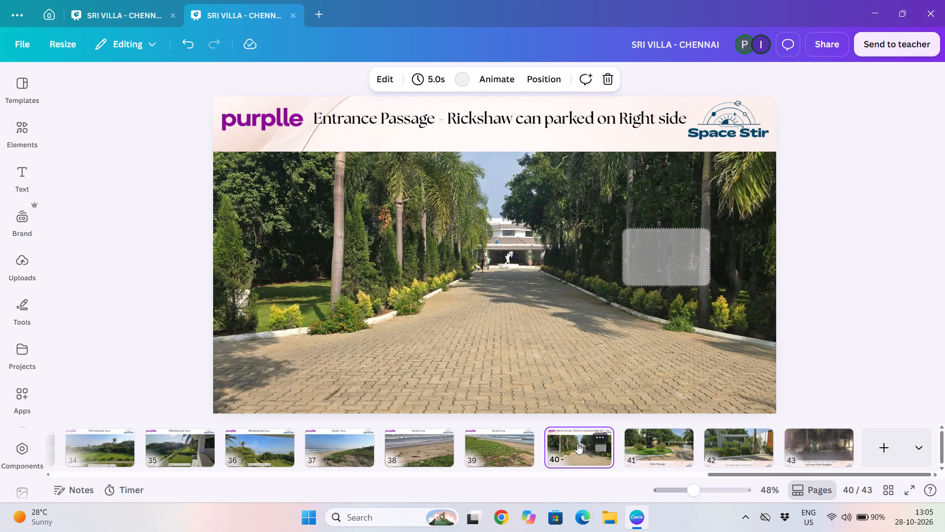
scroll(475, 447, "right", 4)
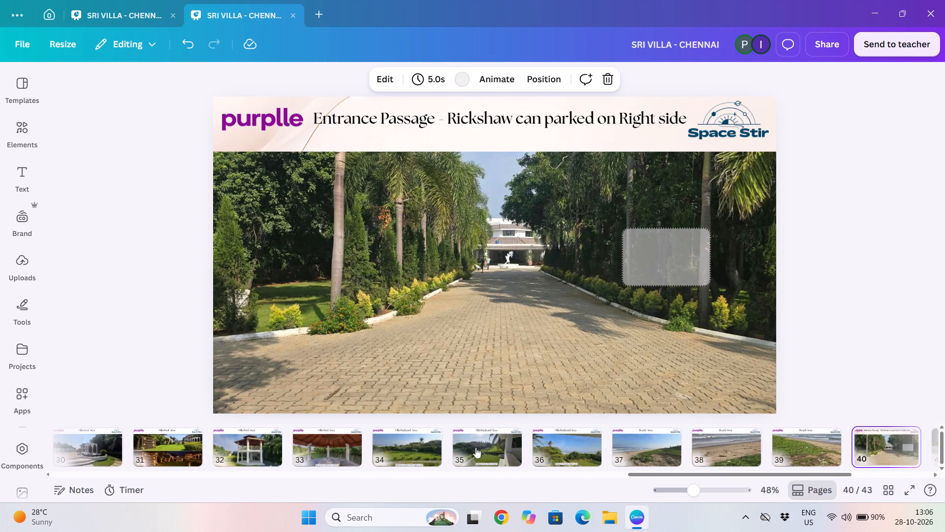
scroll(475, 447, "right", 13)
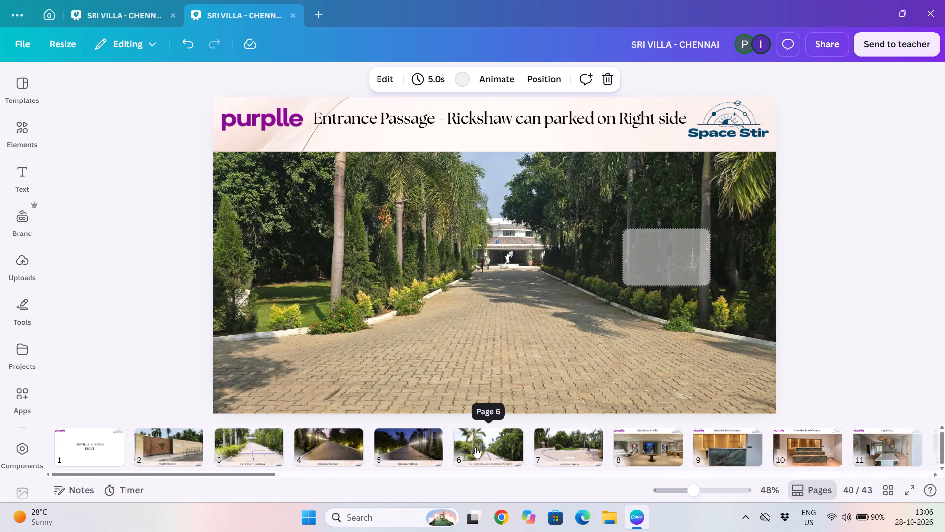
scroll(475, 447, "right", 1)
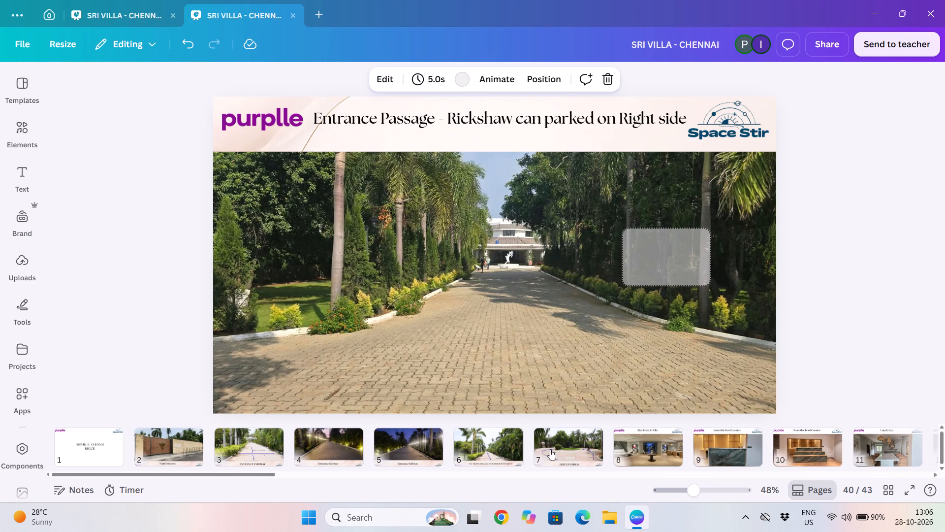
left_click(552, 449)
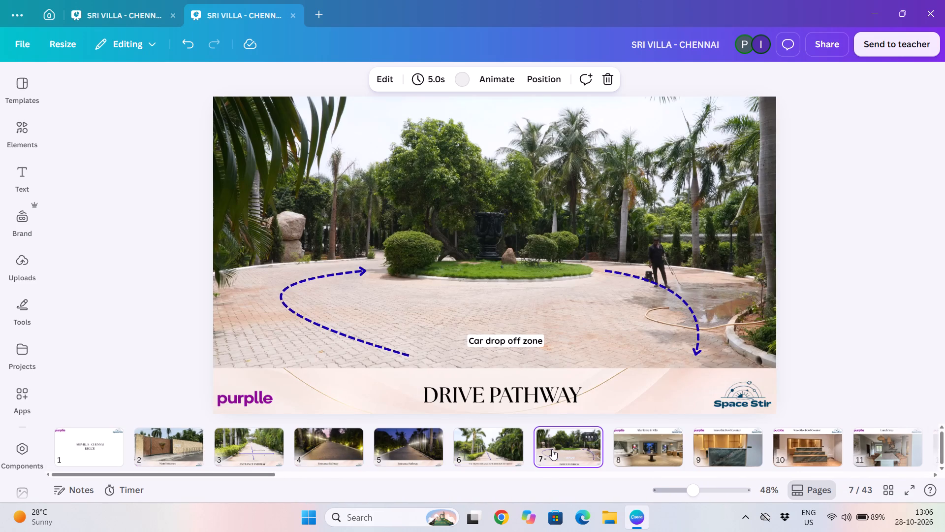
left_click(476, 435)
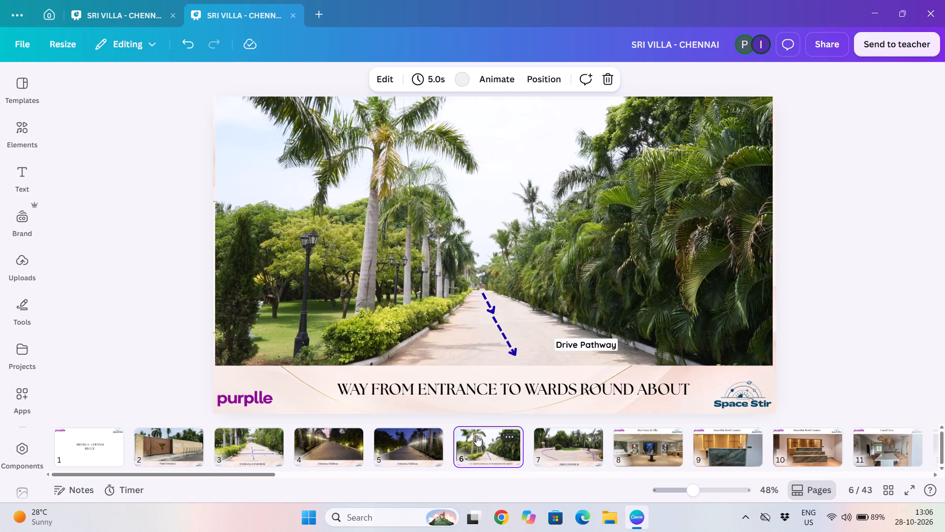
left_click(322, 444)
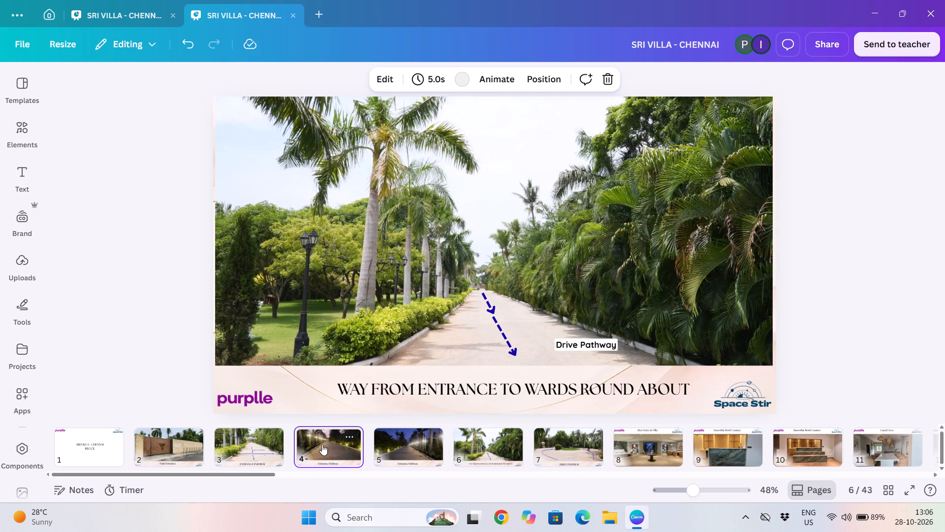
key("Right")
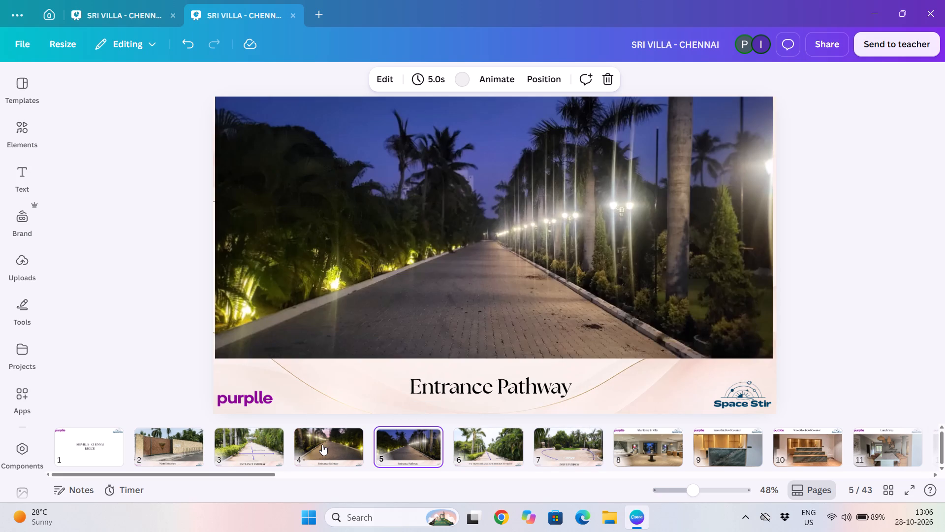
key("Right")
key("Right")
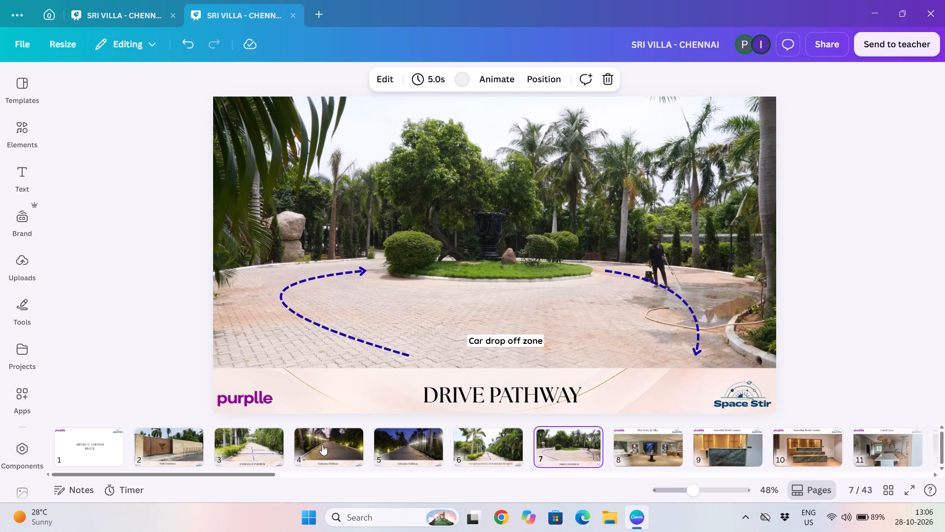
key("Left")
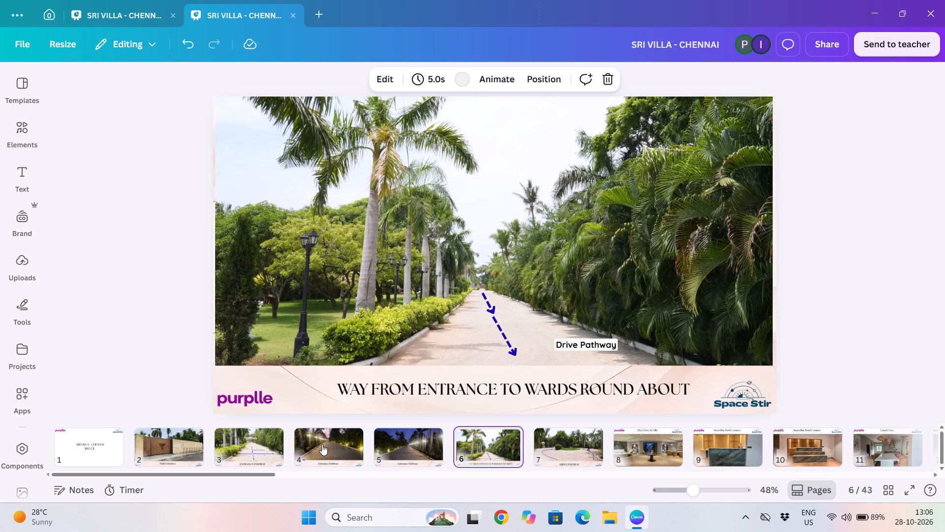
key("Right")
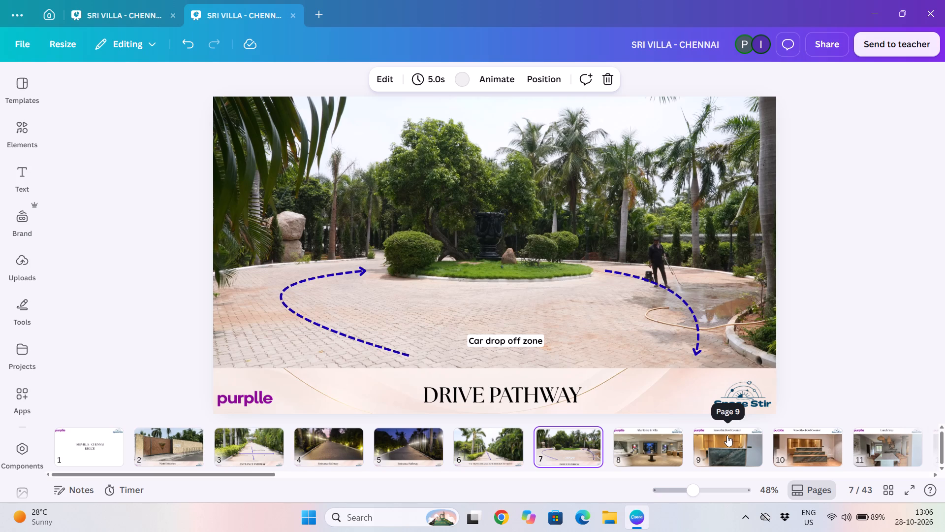
Go back to the end of the presentation and compare Entrance Passage page 40 with Drive Passage page 41.
scroll(727, 435, "left", 12)
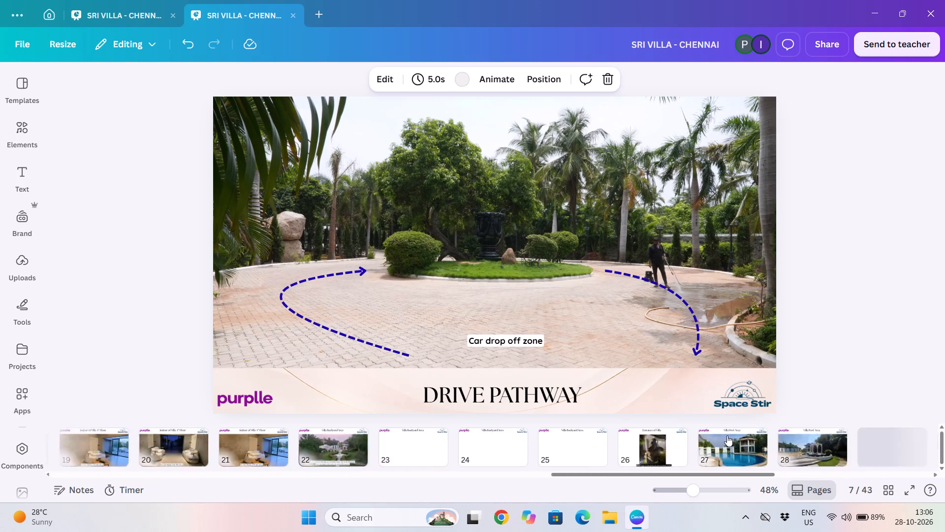
scroll(727, 435, "left", 4)
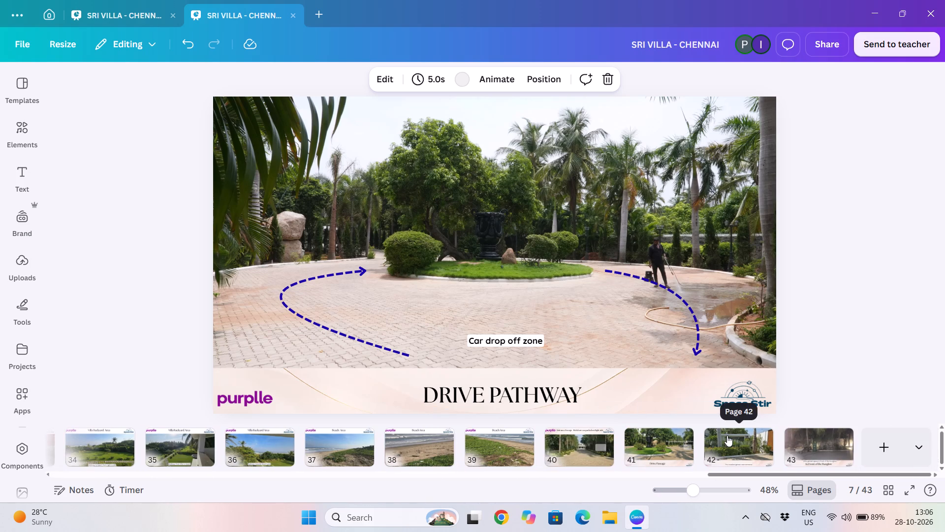
left_click(580, 452)
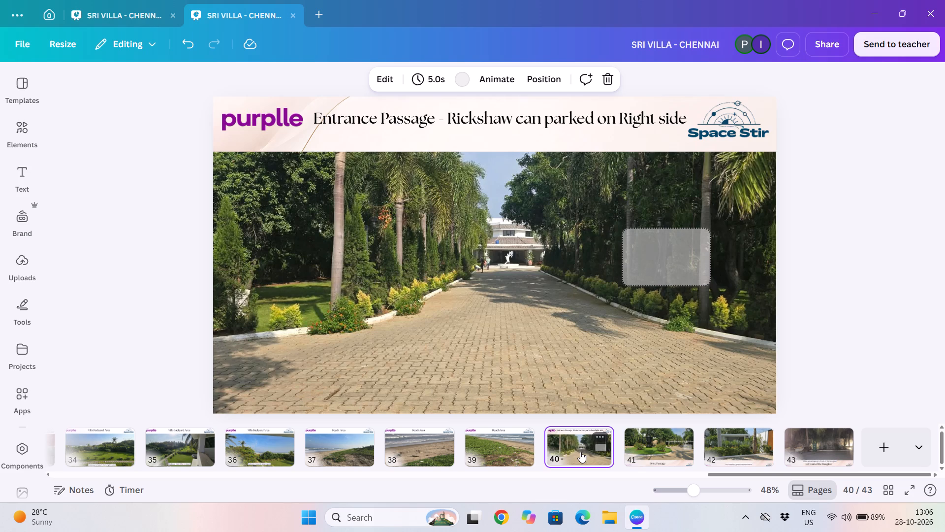
left_click(656, 448)
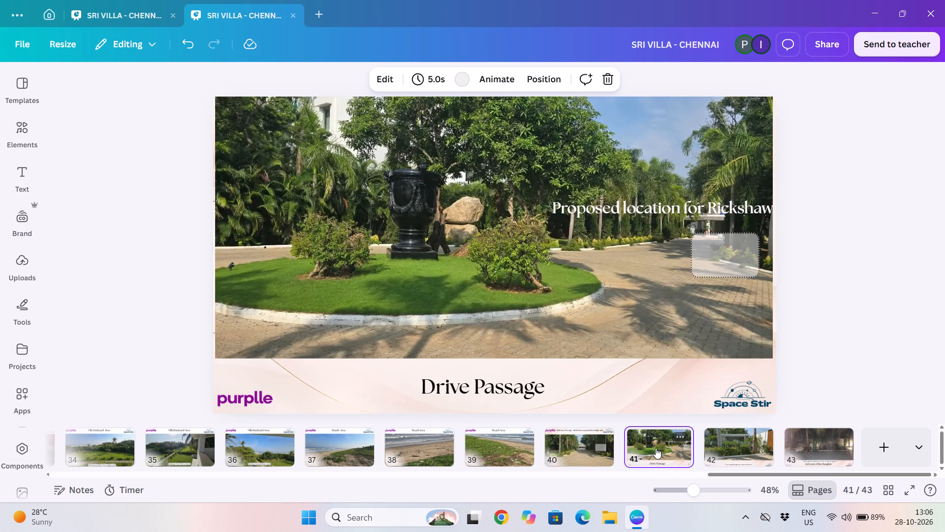
left_click(579, 448)
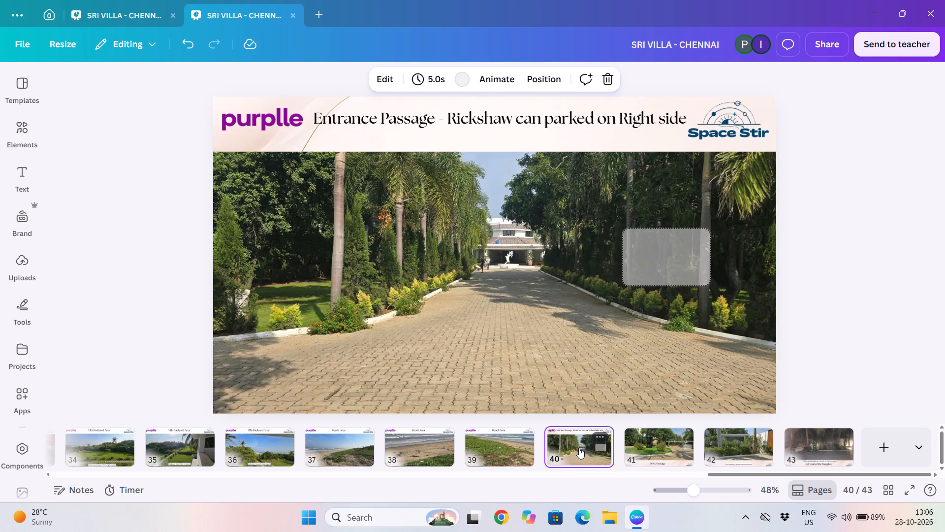
left_click(644, 443)
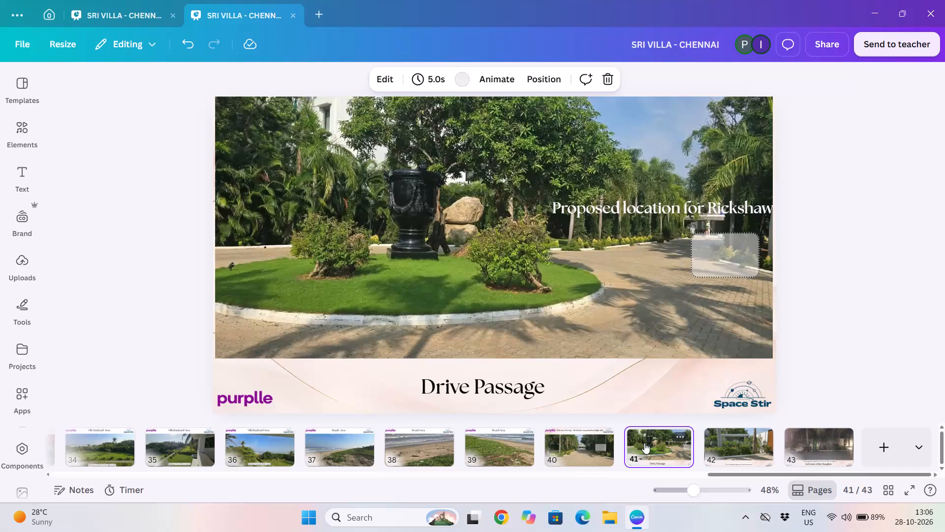
left_click(591, 446)
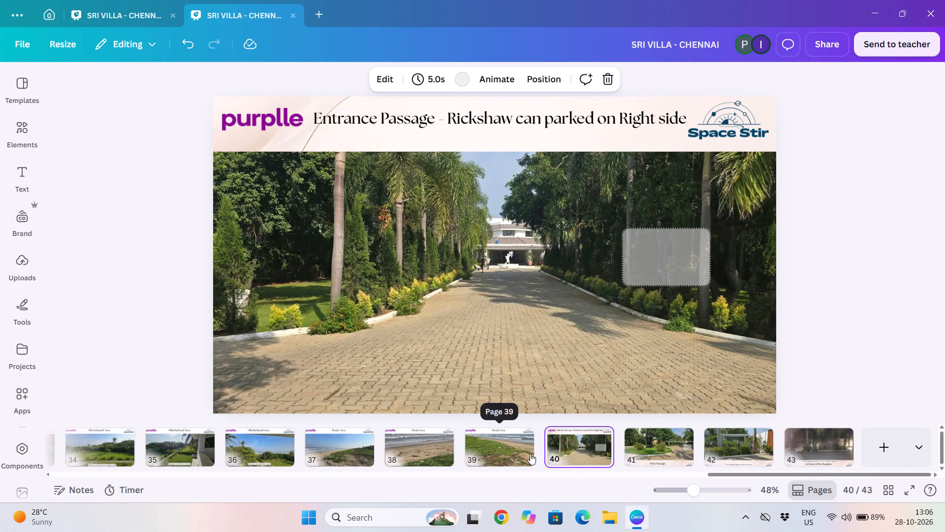
Move Drive Passage page 41 forward to page 8, directly after Drive Pathway page 7, and check the two pages in sequence.
left_click(652, 452)
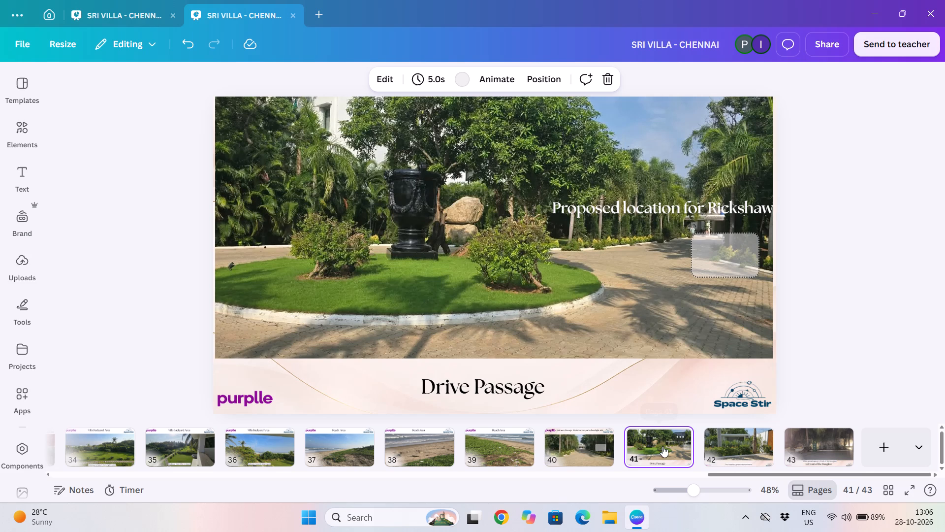
left_click_drag(662, 446, 613, 453)
left_click_drag(613, 453, 0, 444)
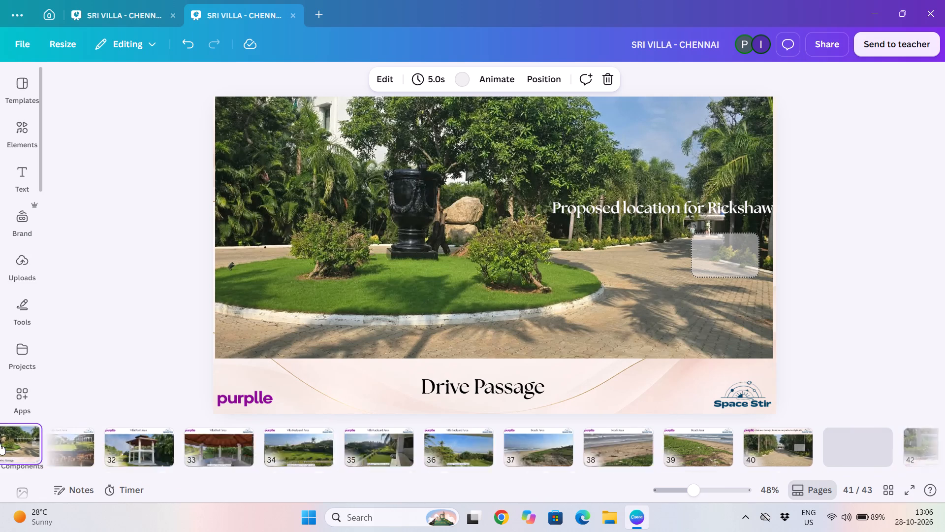
left_click_drag(0, 444, 3, 446)
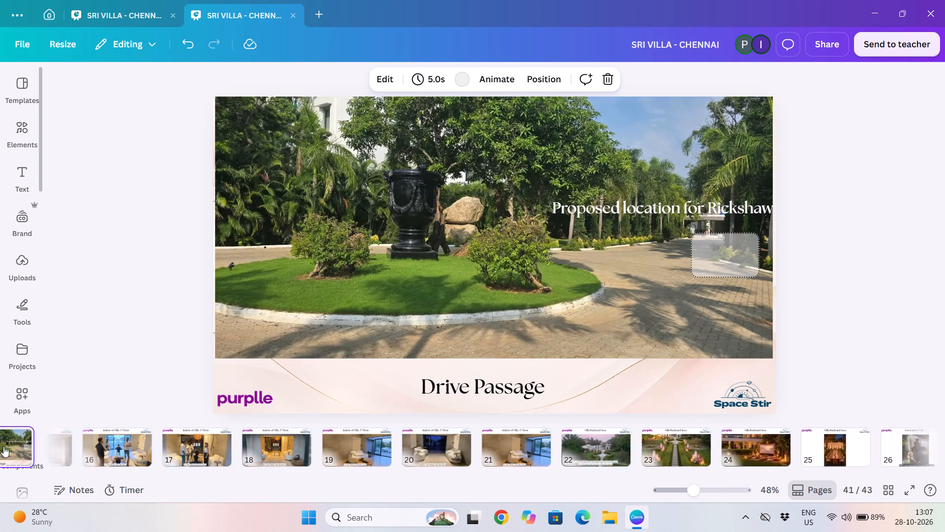
left_click_drag(3, 446, 0, 432)
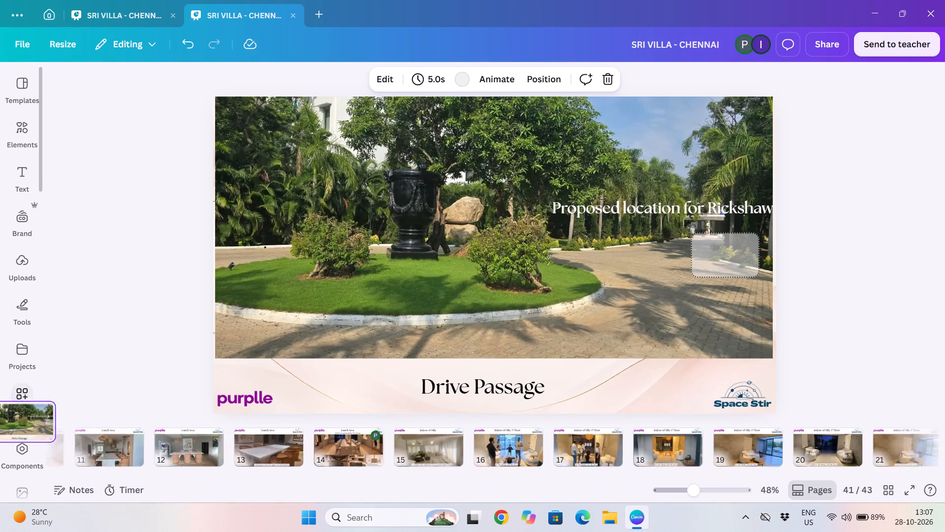
left_click_drag(0, 432, 356, 424)
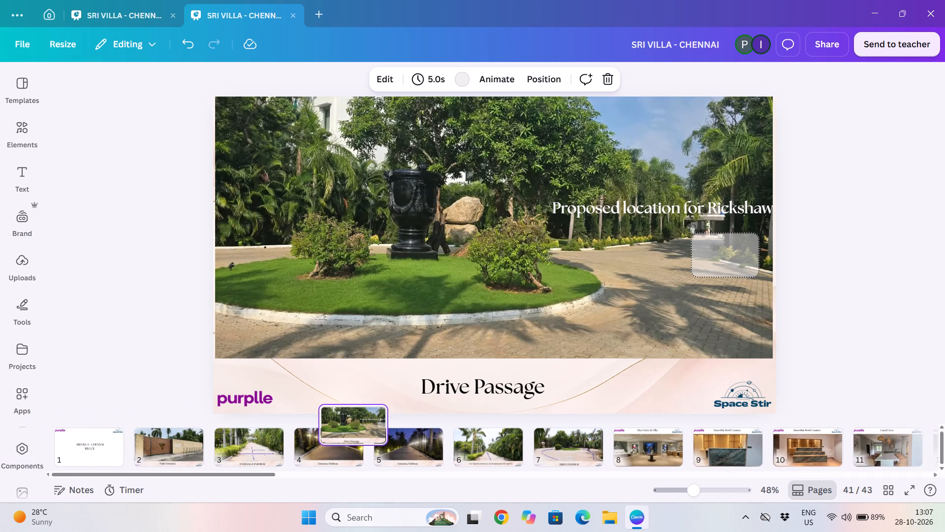
left_click_drag(356, 424, 472, 434)
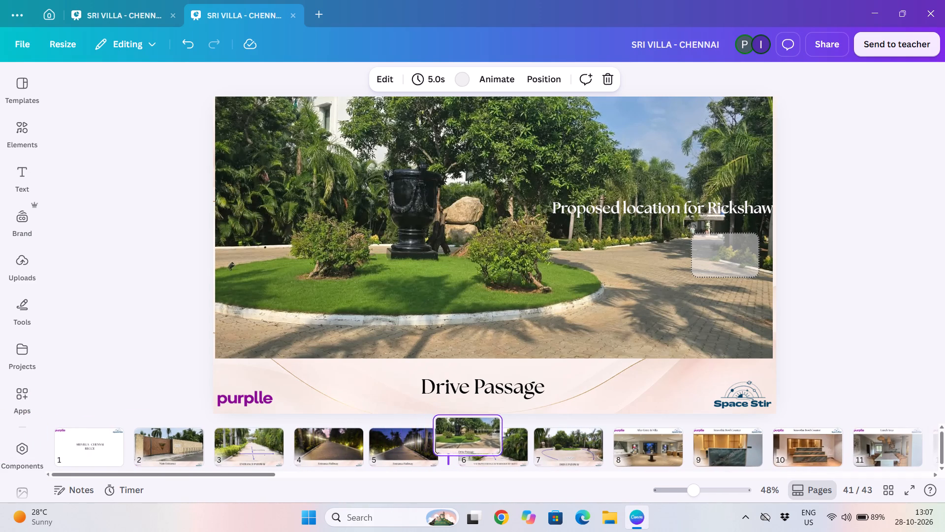
left_click_drag(472, 434, 705, 447)
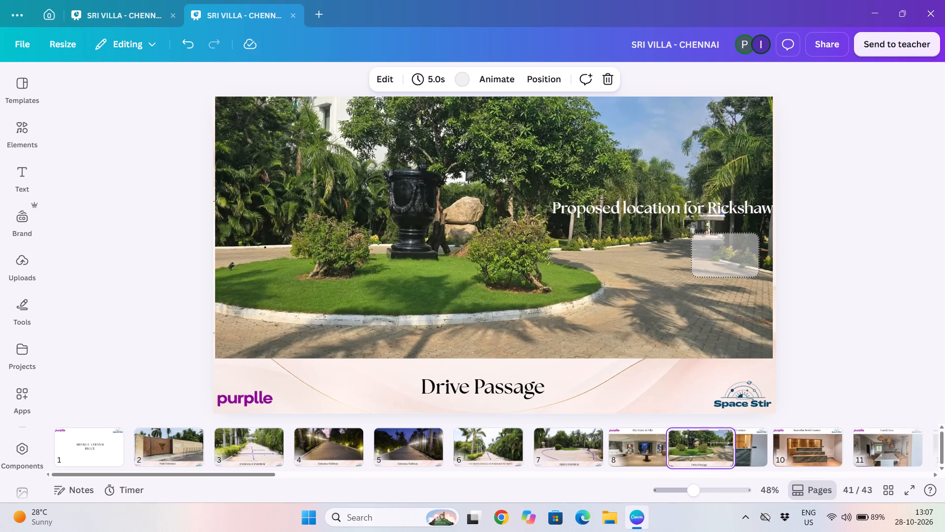
left_click_drag(705, 447, 634, 445)
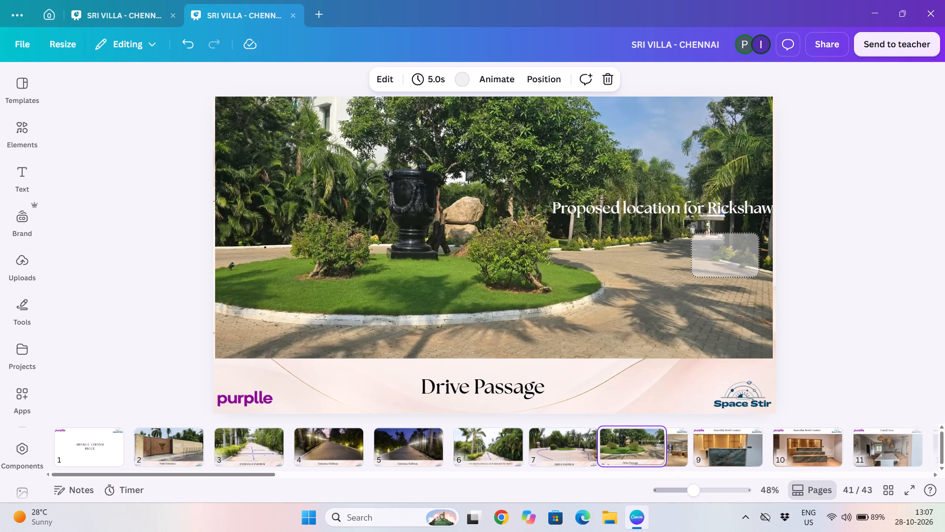
left_click_drag(634, 445, 630, 445)
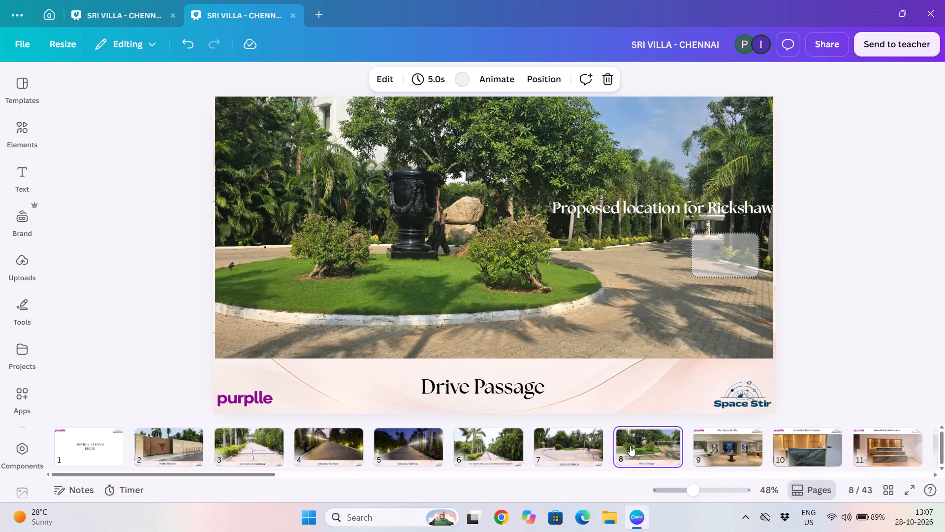
left_click(556, 448)
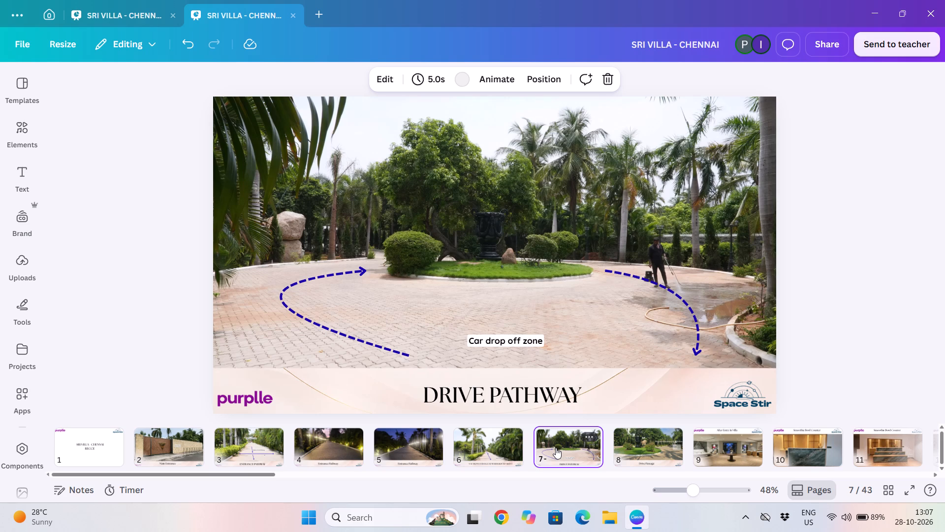
key("Right")
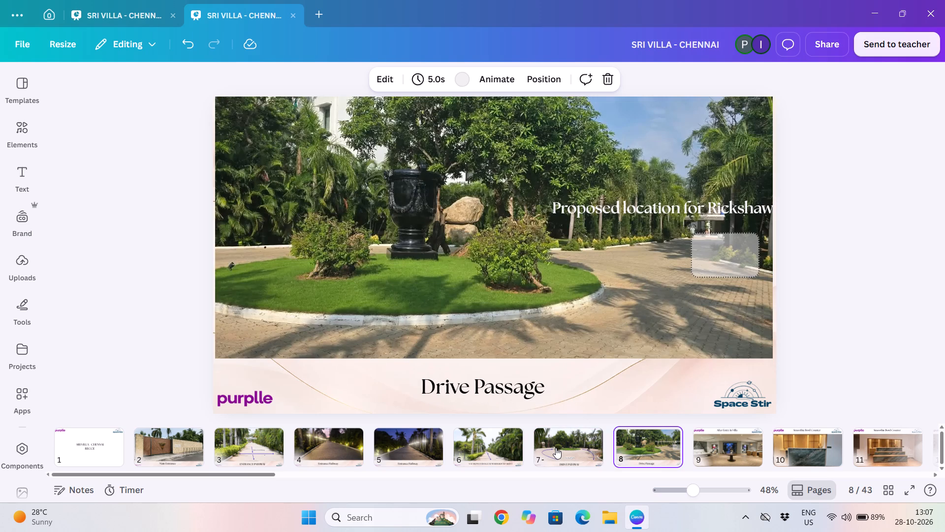
Move Entrance Passage page 41, about parking the rickshaw on the right side, forward to page 9, directly after Drive Passage page 8.
scroll(750, 450, "left", 11)
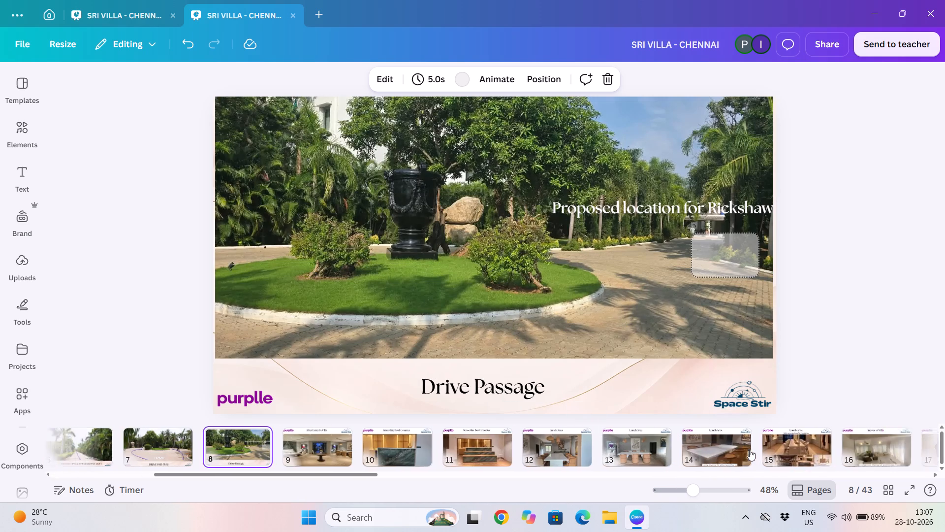
scroll(750, 450, "left", 9)
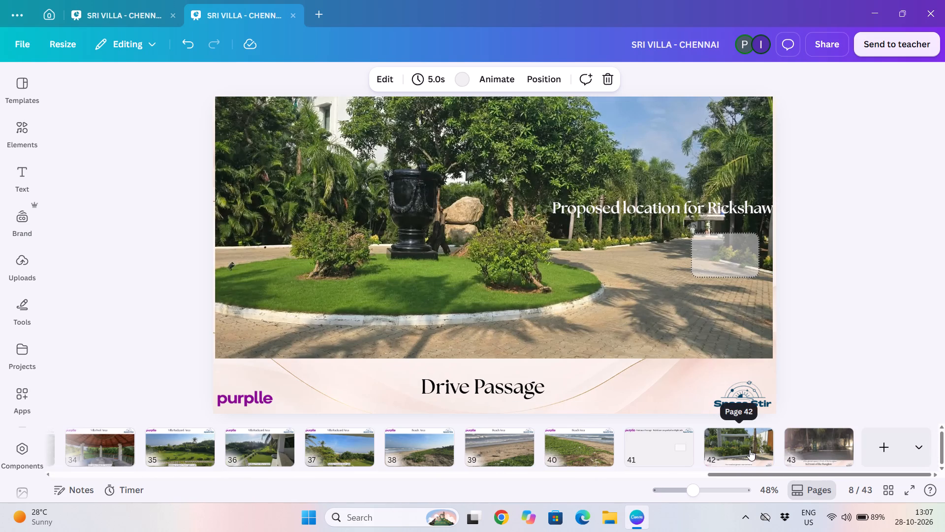
left_click(661, 451)
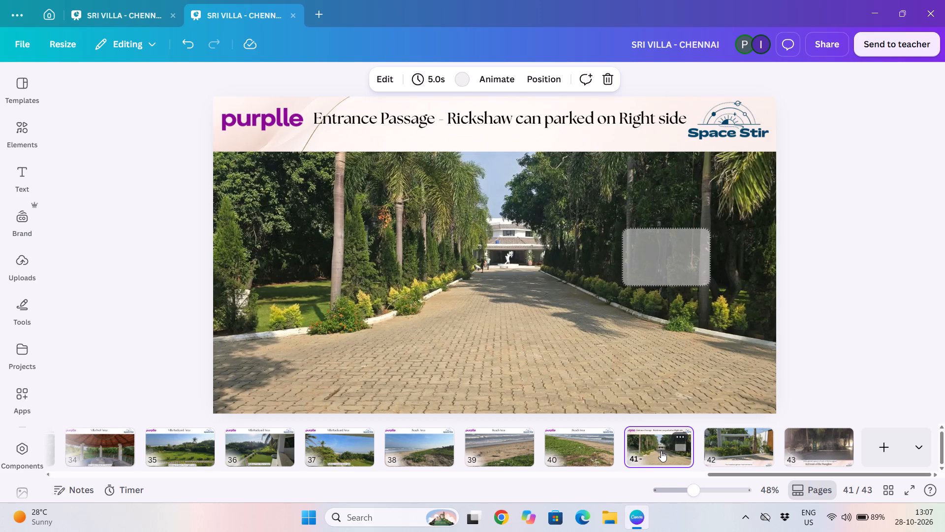
left_click_drag(661, 451, 402, 438)
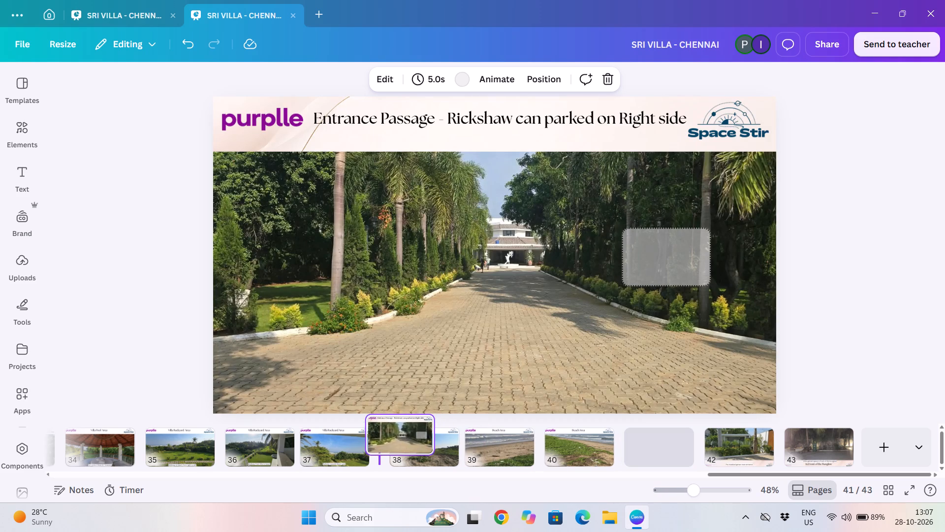
left_click_drag(402, 438, 19, 441)
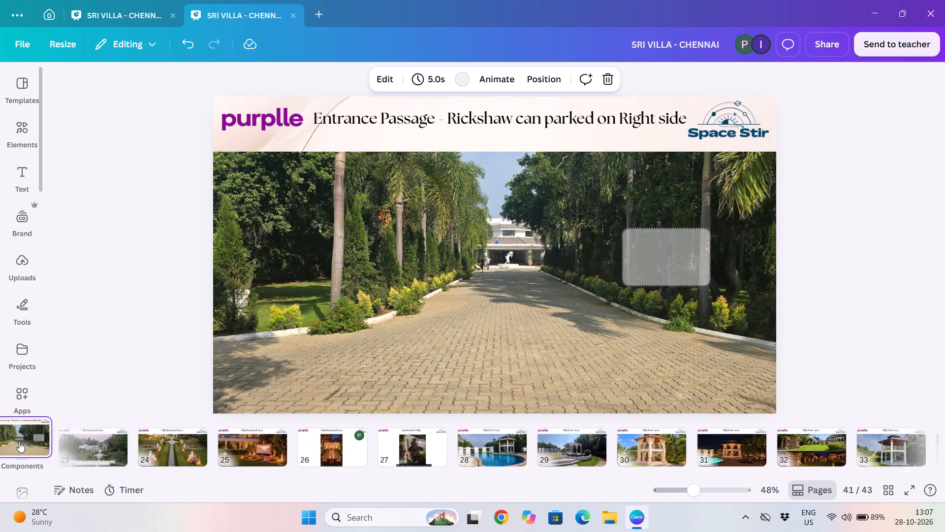
left_click_drag(19, 441, 0, 451)
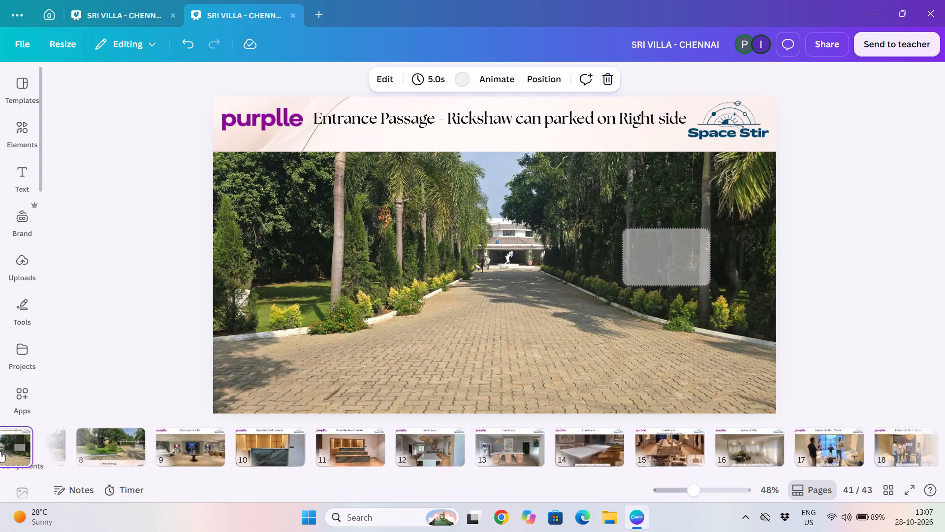
left_click_drag(0, 451, 511, 466)
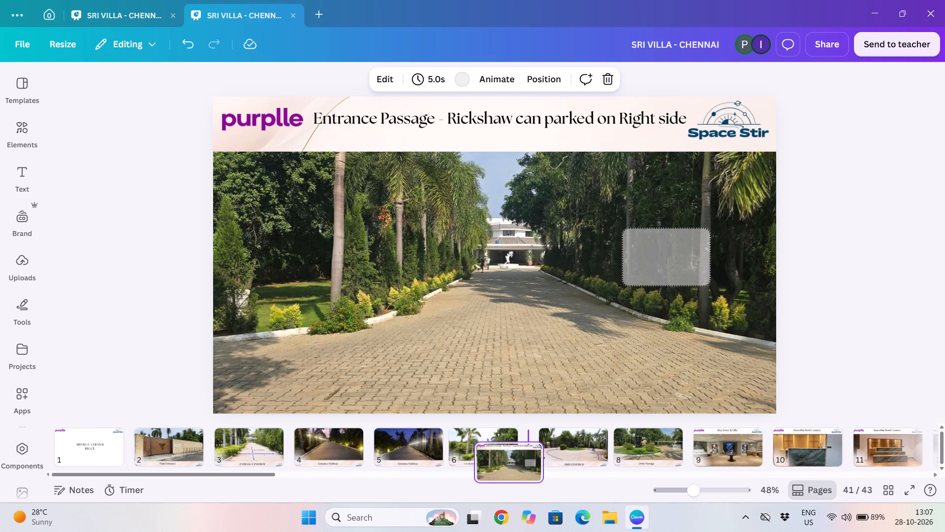
left_click_drag(511, 466, 723, 451)
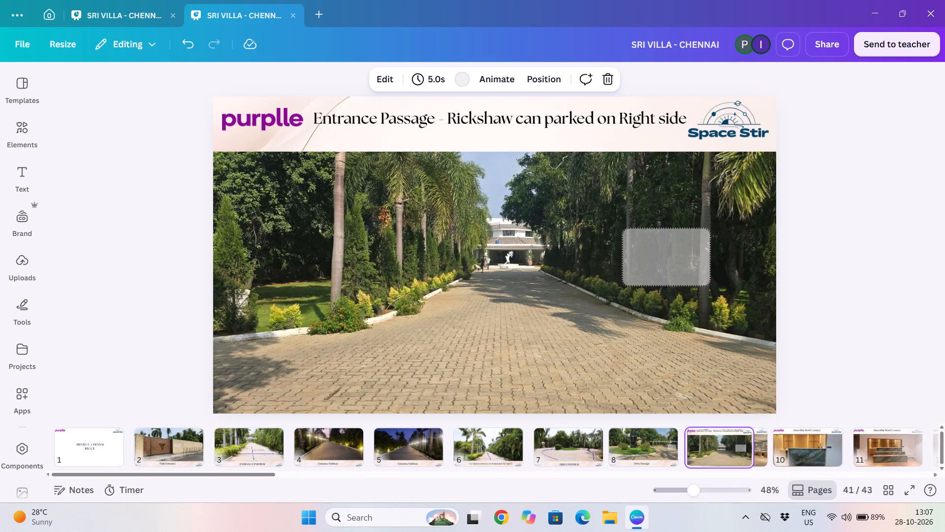
left_click_drag(723, 451, 719, 454)
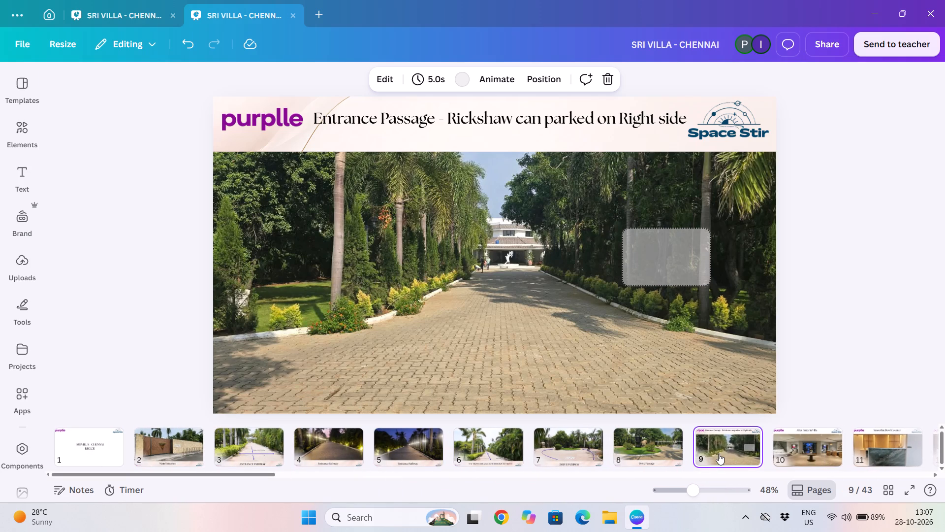
Review the arrival sequence from Entrance Pathway page 5 through Drive Passage page 8 to Entrance Passage page 9.
left_click(411, 444)
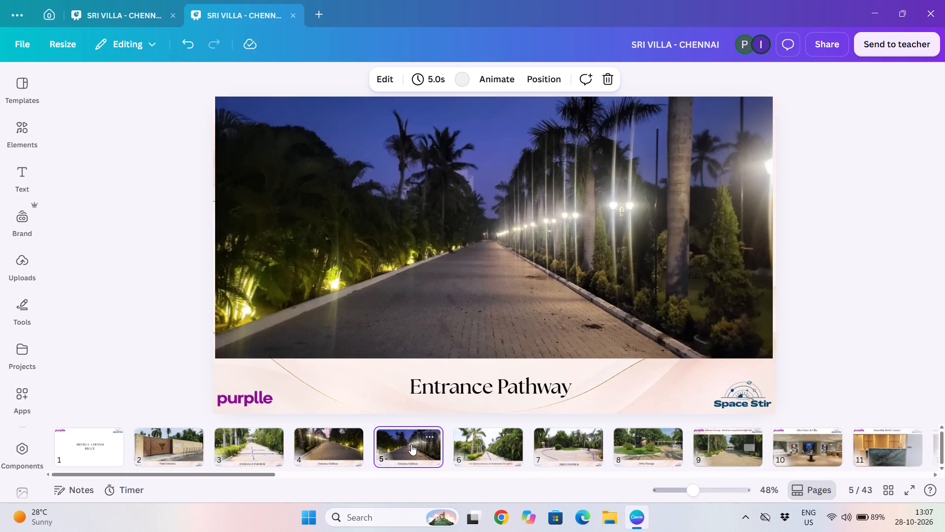
key("Right")
key("Right")
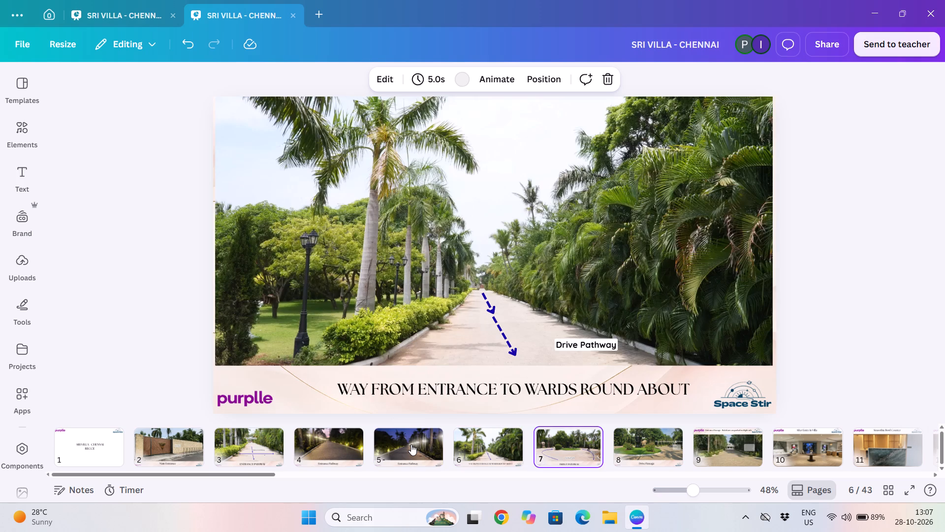
key("Right")
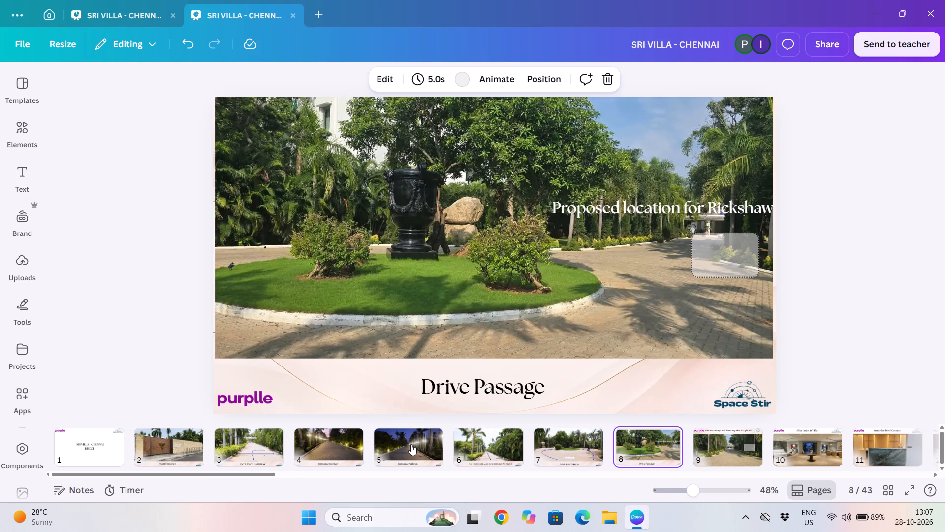
left_click(542, 310)
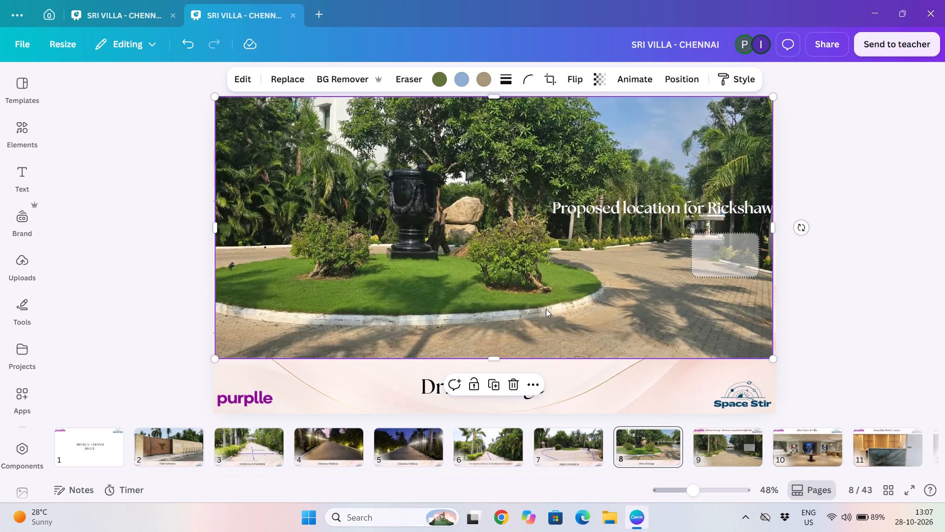
left_click(882, 261)
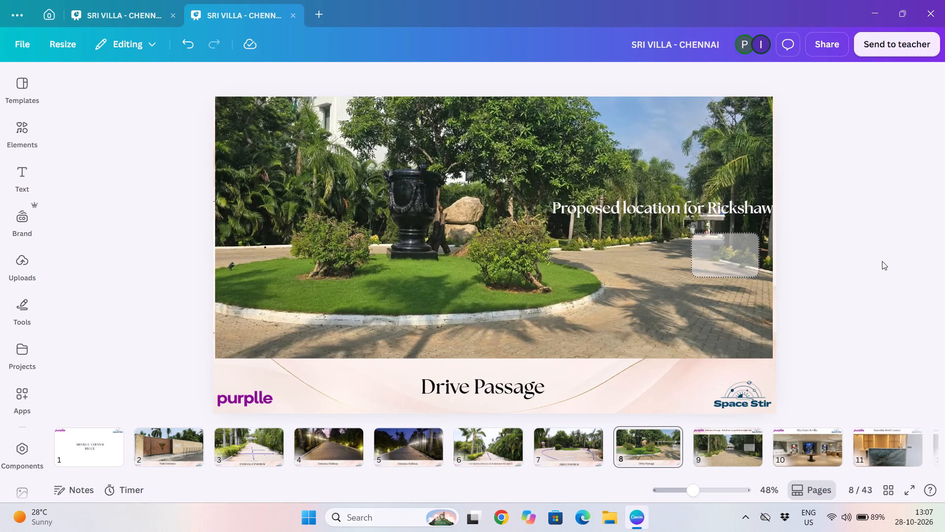
key("Right")
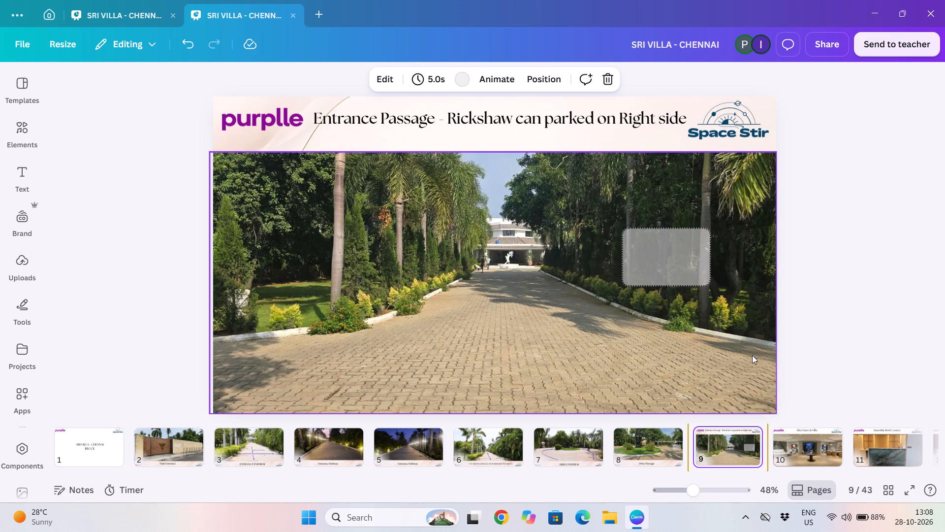
Examine the last pages of the presentation: Beach Area page 41 and the two genset pages, 42 and 43.
scroll(847, 451, "left", 9)
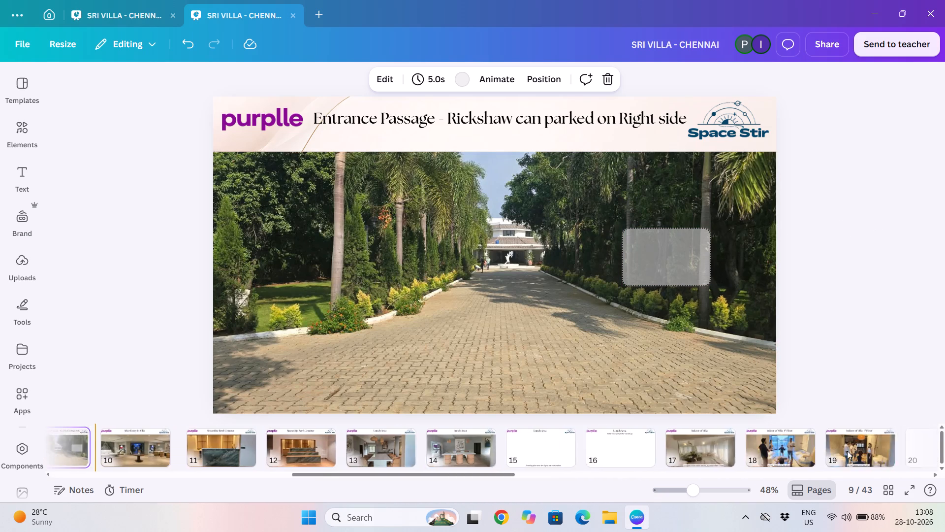
scroll(847, 451, "left", 7)
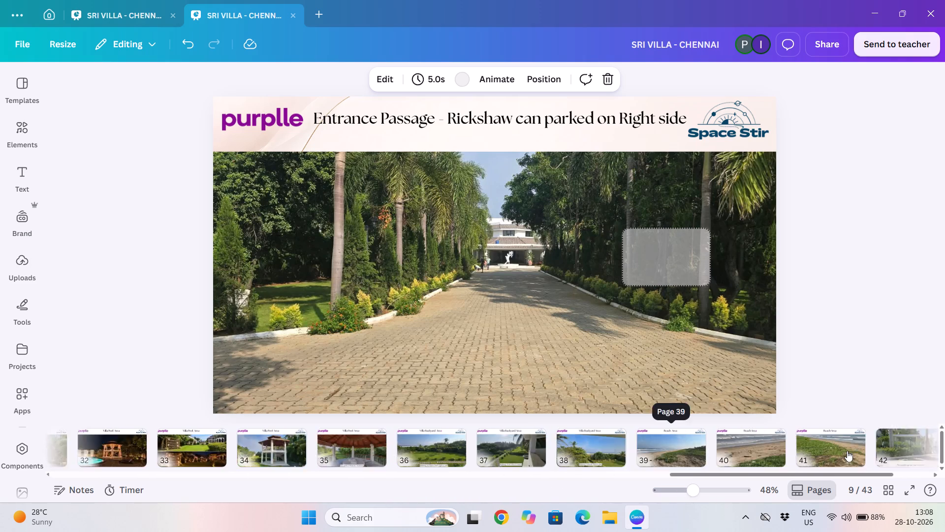
scroll(847, 451, "left", 3)
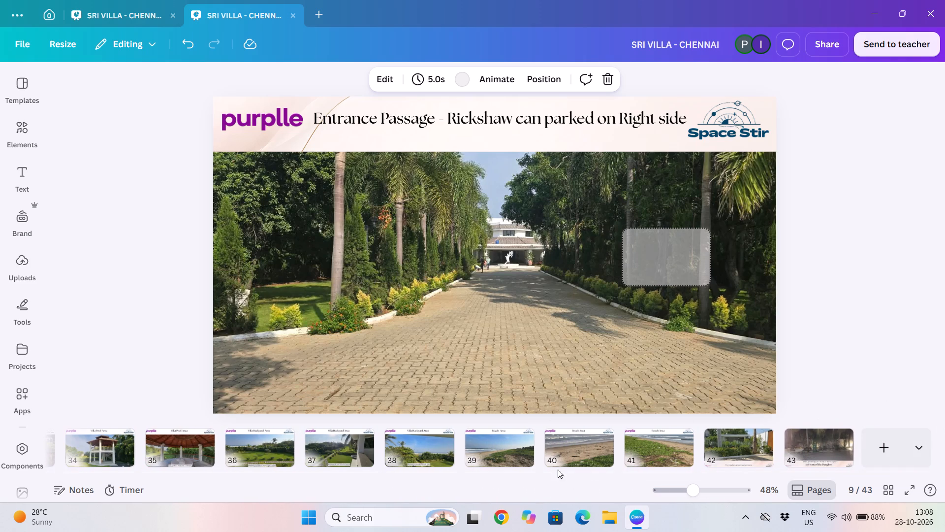
left_click(665, 443)
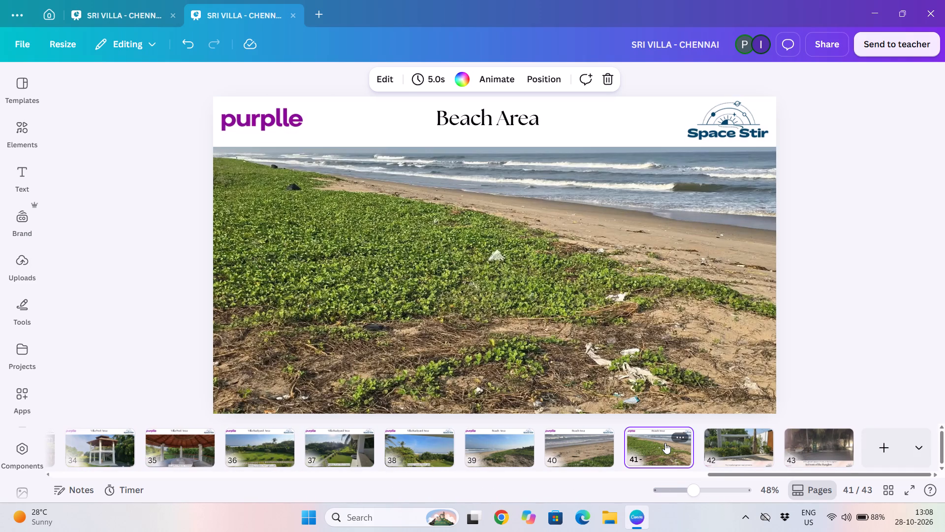
left_click(722, 440)
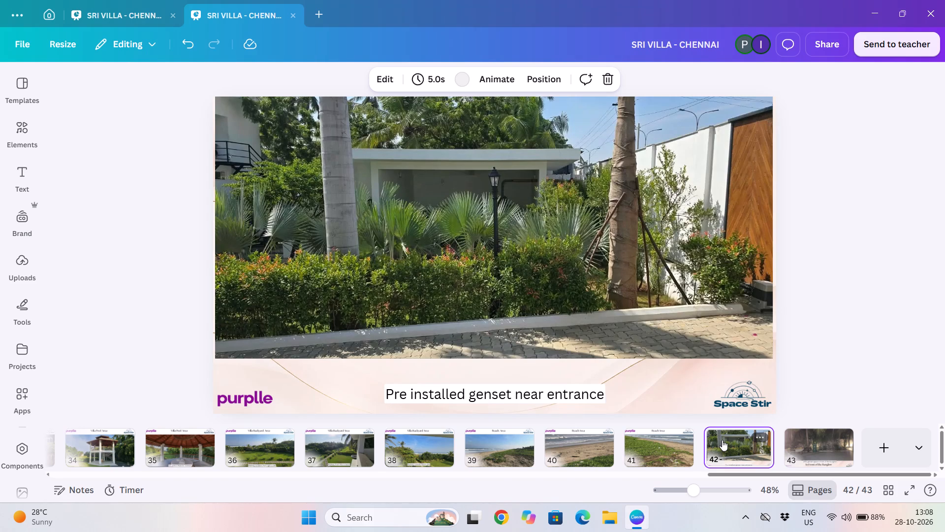
left_click(802, 442)
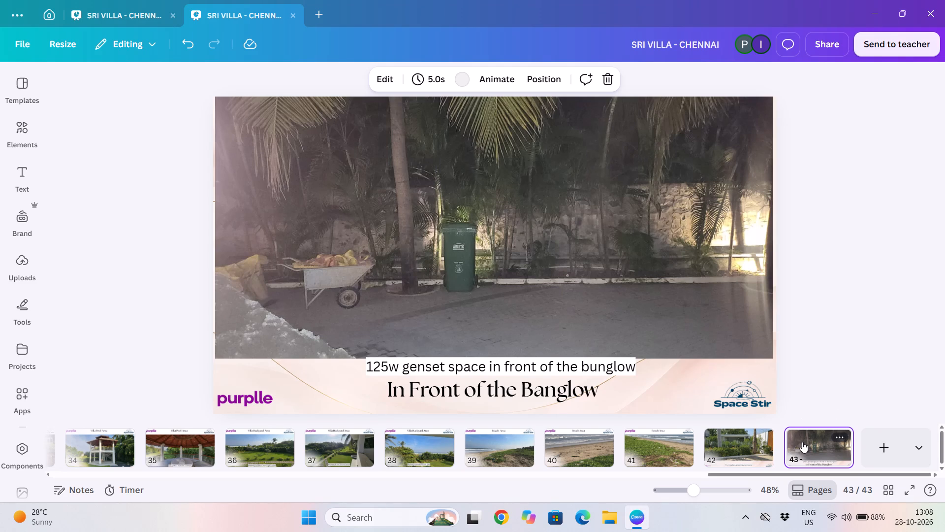
Move the "Pre installed genset near entrance" page 42 forward to page 3, directly after Main Entrance page 2, and check both in sequence.
left_click(755, 442)
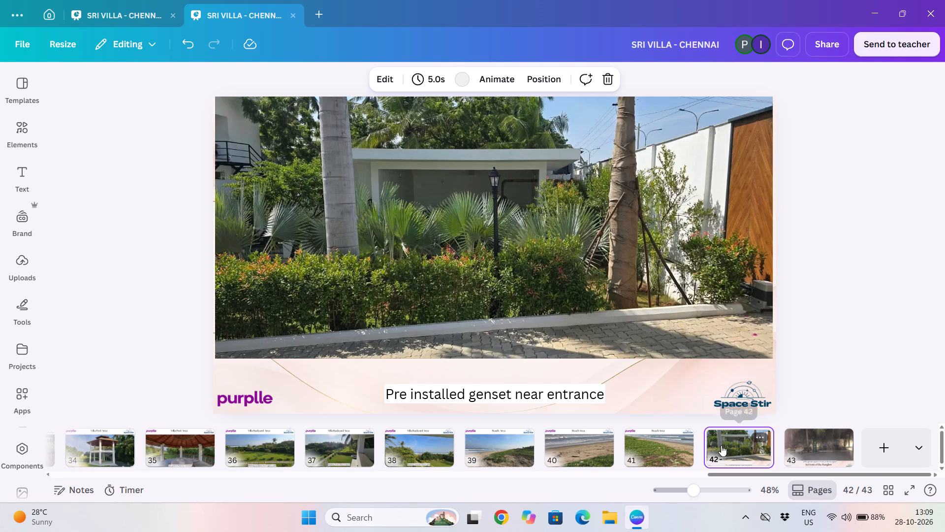
left_click_drag(721, 445, 332, 453)
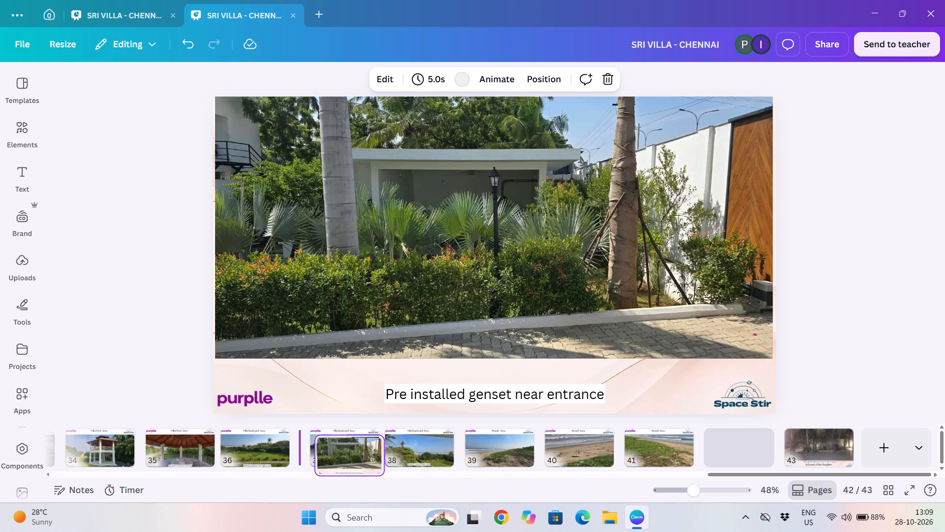
left_click_drag(332, 453, 9, 454)
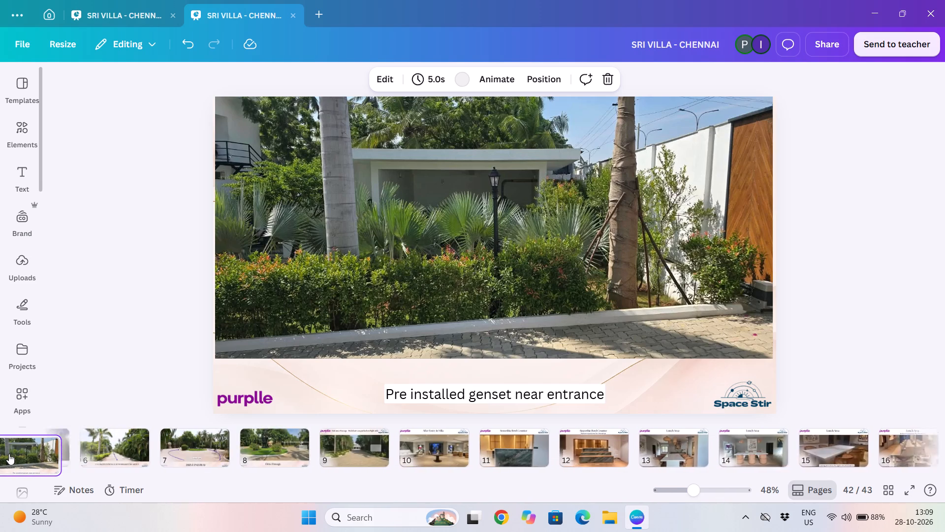
left_click_drag(9, 454, 236, 445)
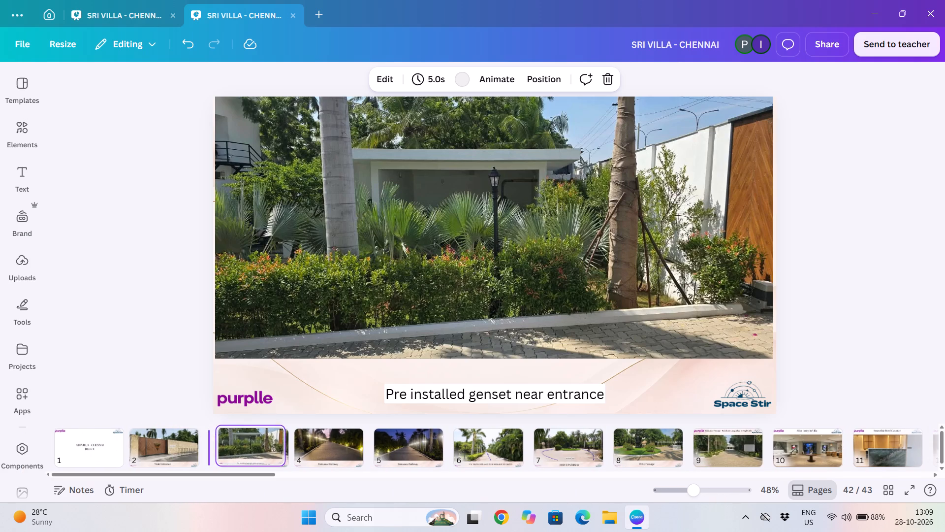
left_click_drag(236, 445, 226, 445)
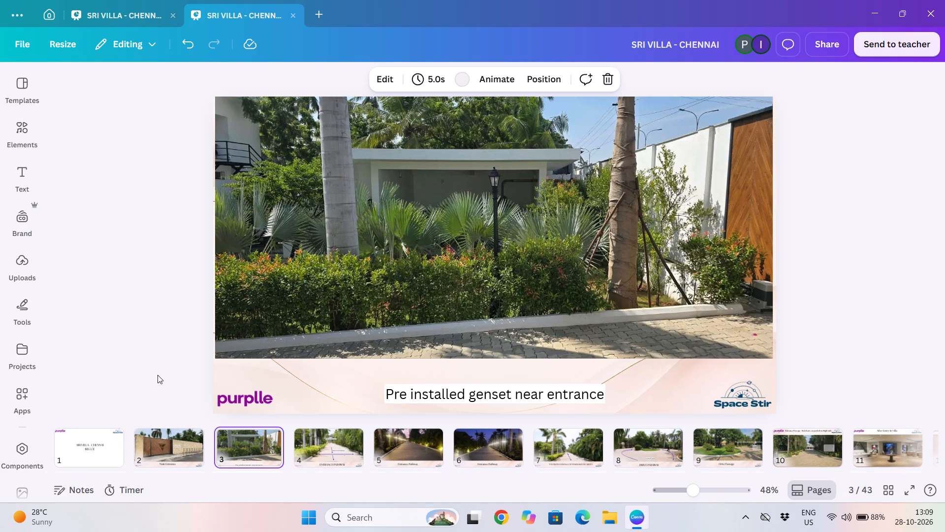
left_click(164, 449)
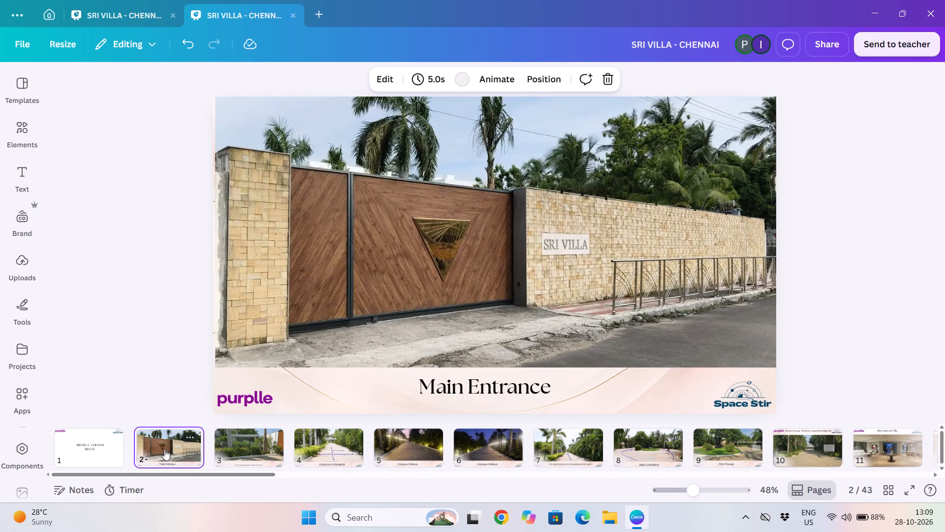
key("Right")
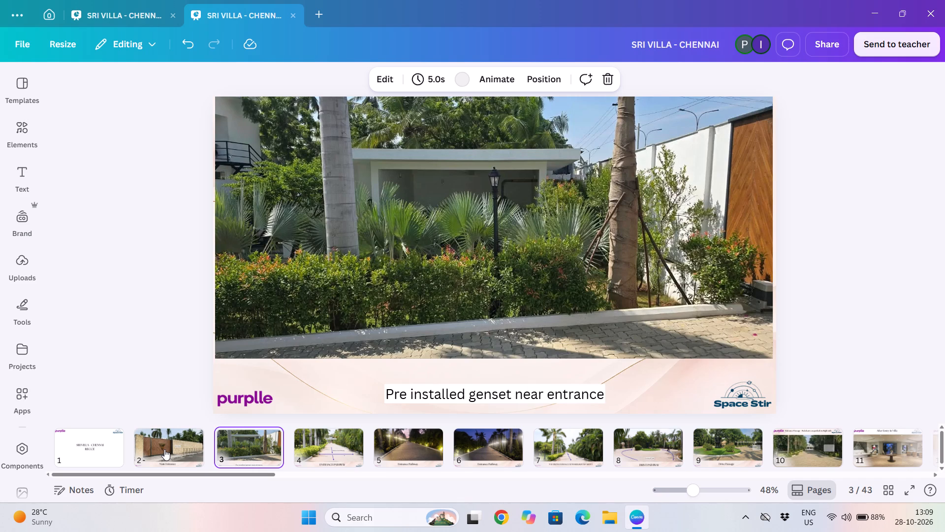
On Entrance Pathway page 4, lengthen the horizontal 21' width arrow at both ends so it spans the pathway from edge to edge.
key("Right")
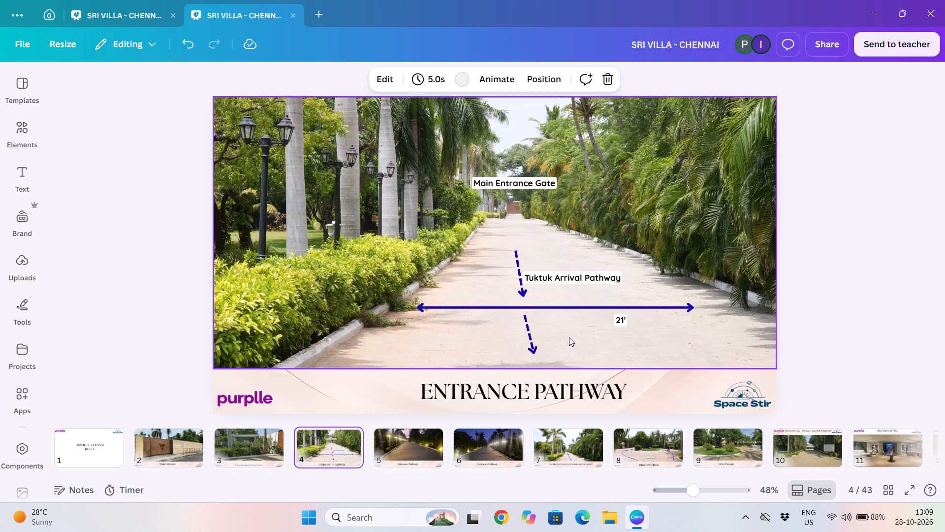
left_click(662, 305)
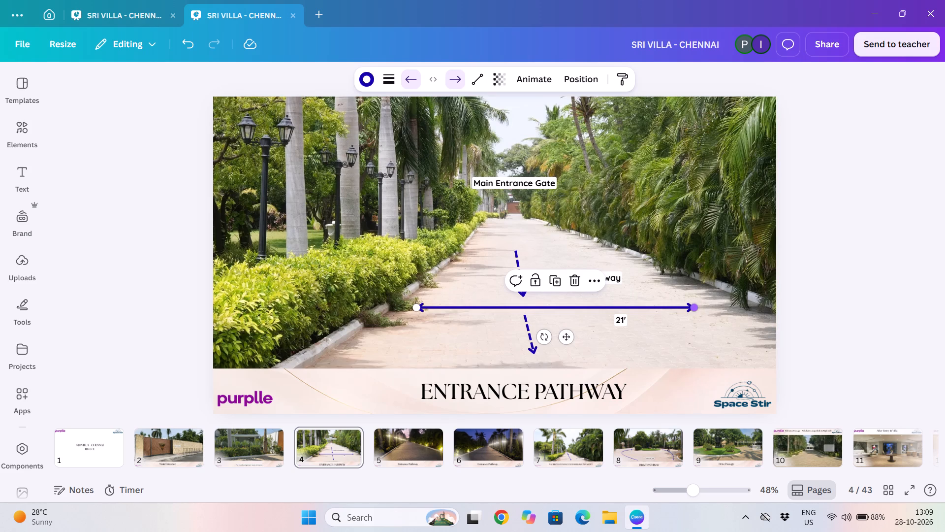
left_click_drag(694, 307, 760, 304)
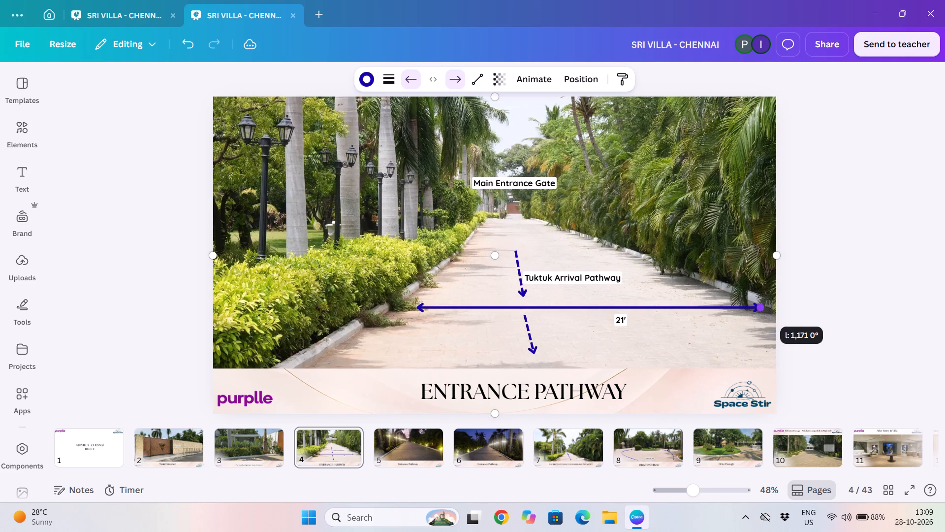
left_click_drag(760, 304, 762, 304)
left_click(793, 313)
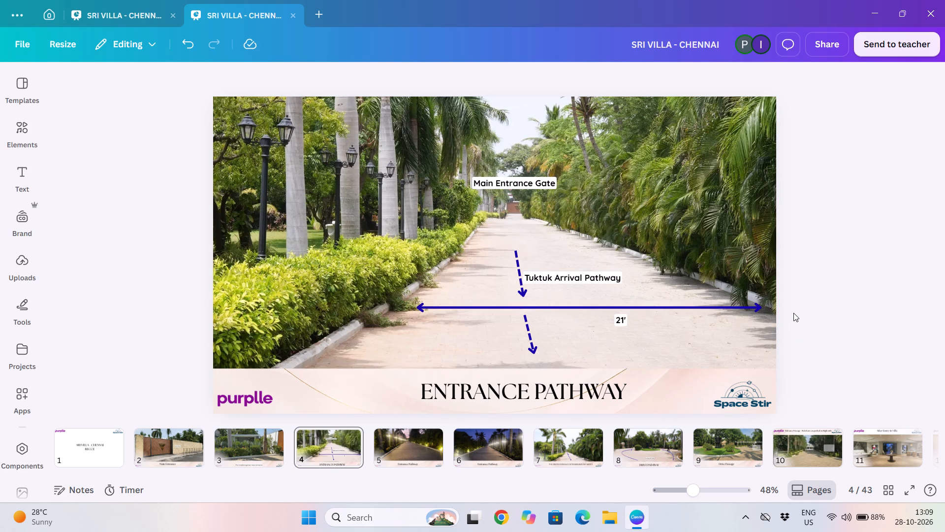
left_click(487, 308)
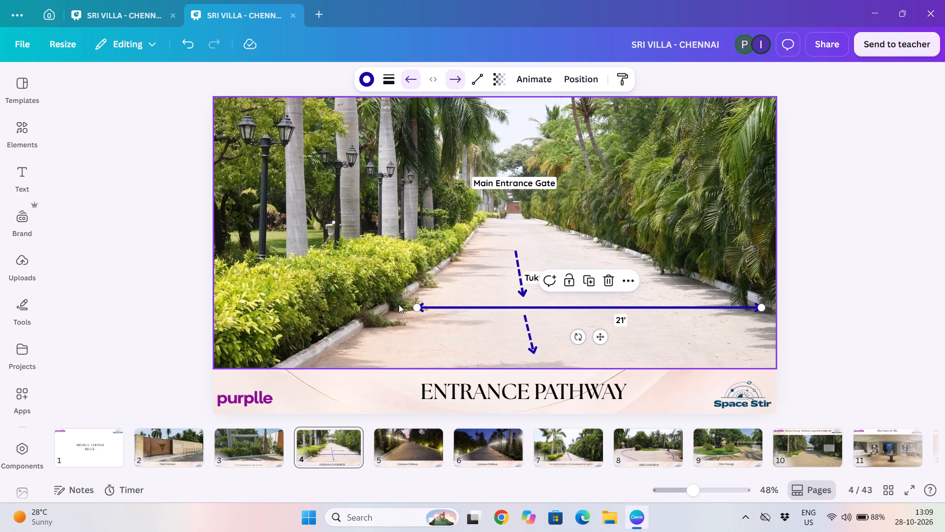
left_click_drag(420, 309, 400, 306)
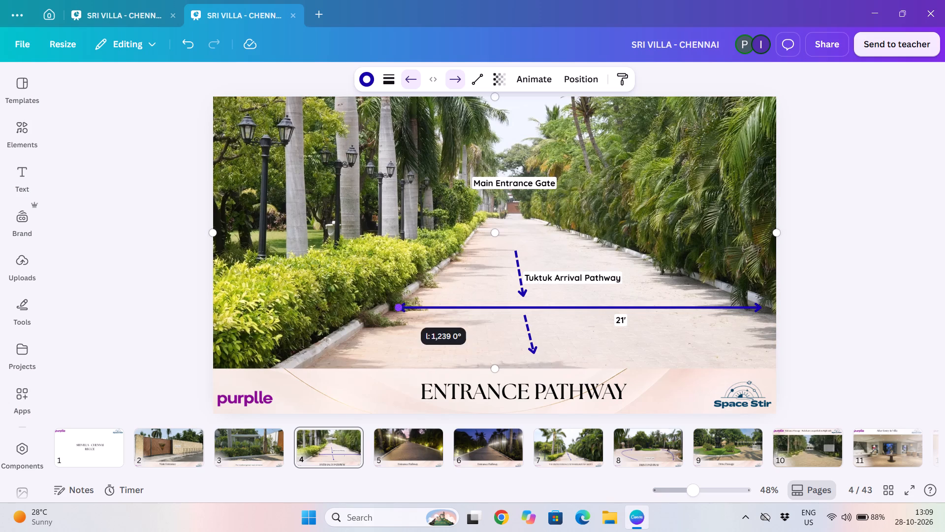
left_click_drag(400, 306, 394, 307)
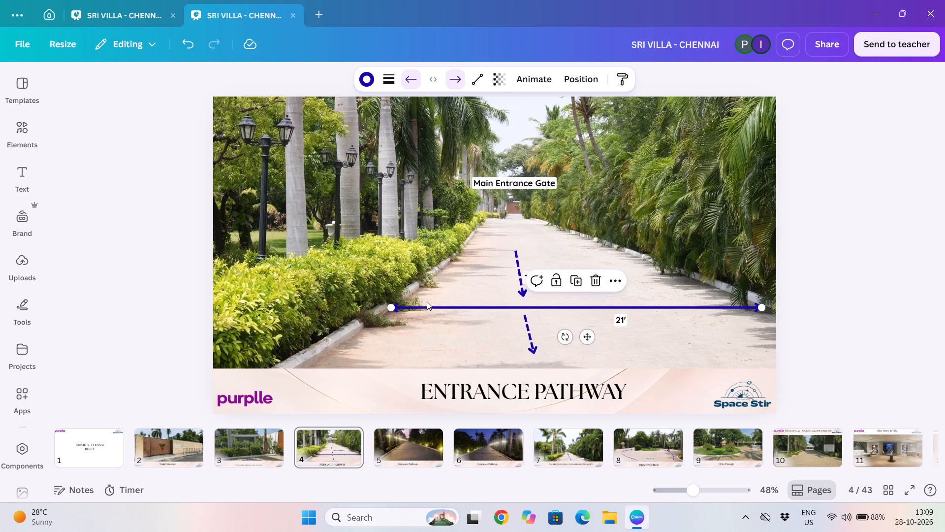
On Entrance Pathway page 4, move the lower dashed direction arrow slightly down, further away from the 21' width arrow.
left_click(444, 283)
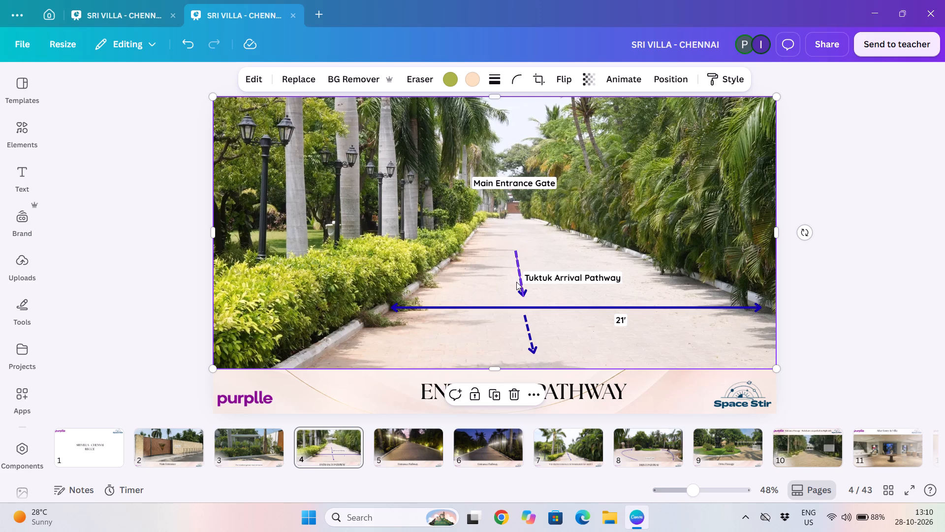
left_click(528, 334)
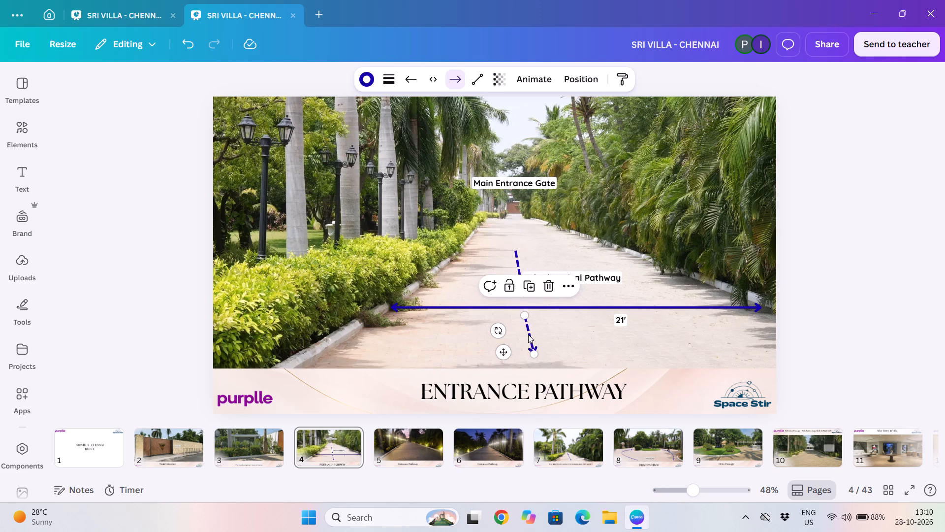
left_click(503, 353)
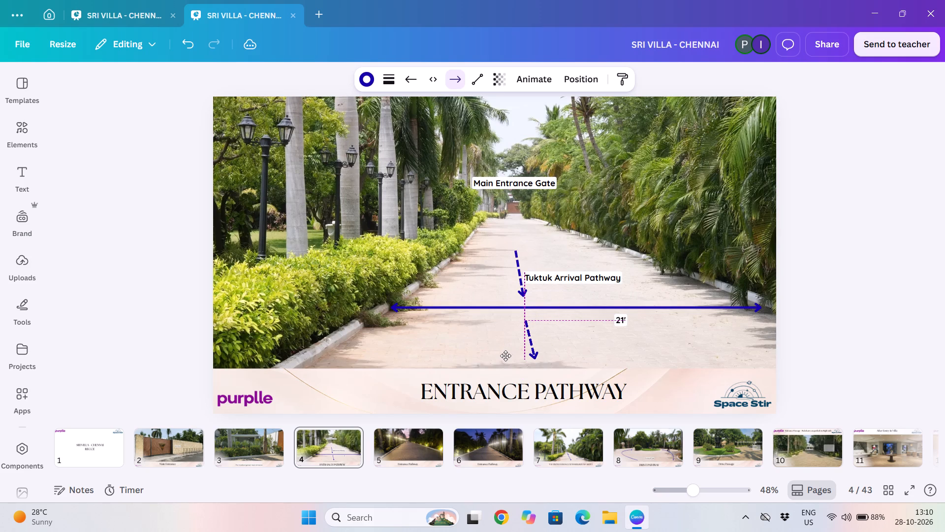
Nudge the tail of the upper dashed arrow beside the Tuktuk Arrival Pathway label, giving a length of about 159 at 79°.
left_click(516, 269)
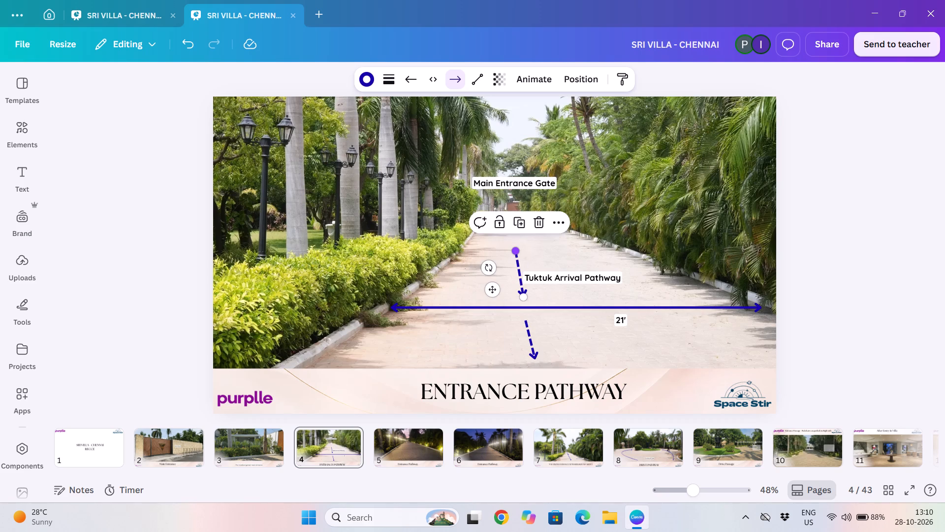
left_click_drag(517, 253, 515, 260)
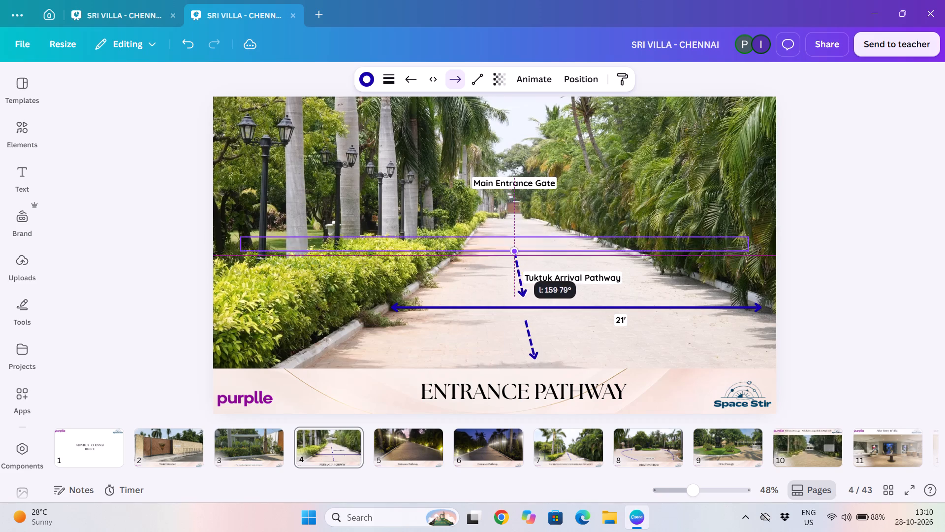
left_click_drag(515, 260, 519, 262)
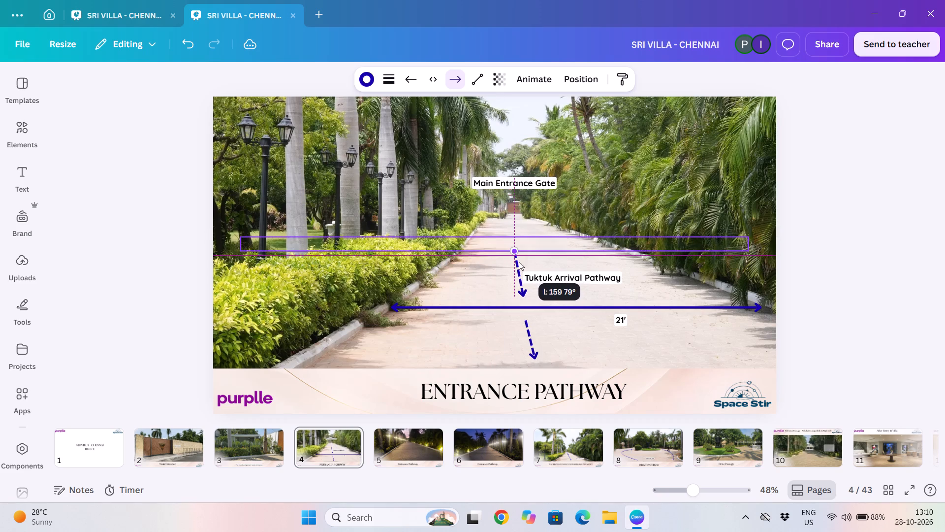
left_click_drag(519, 262, 519, 262)
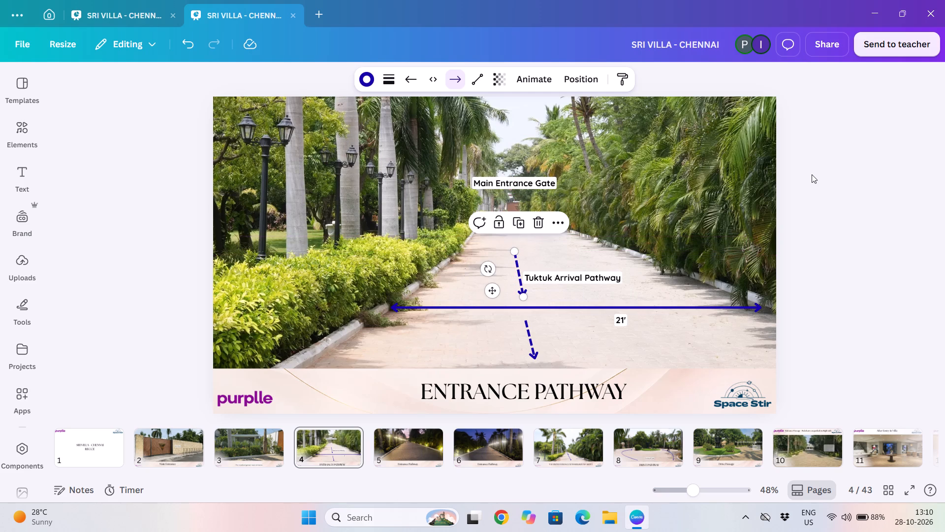
left_click(812, 174)
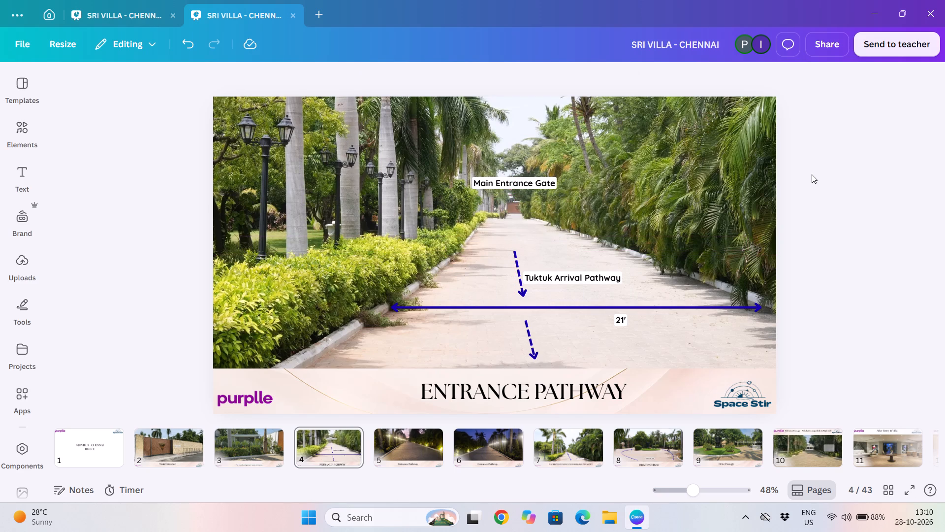
Shift the tail of the lower dashed arrow to make it steeper, with a length of about 135 at 82°.
left_click(531, 328)
left_click_drag(526, 321, 526, 321)
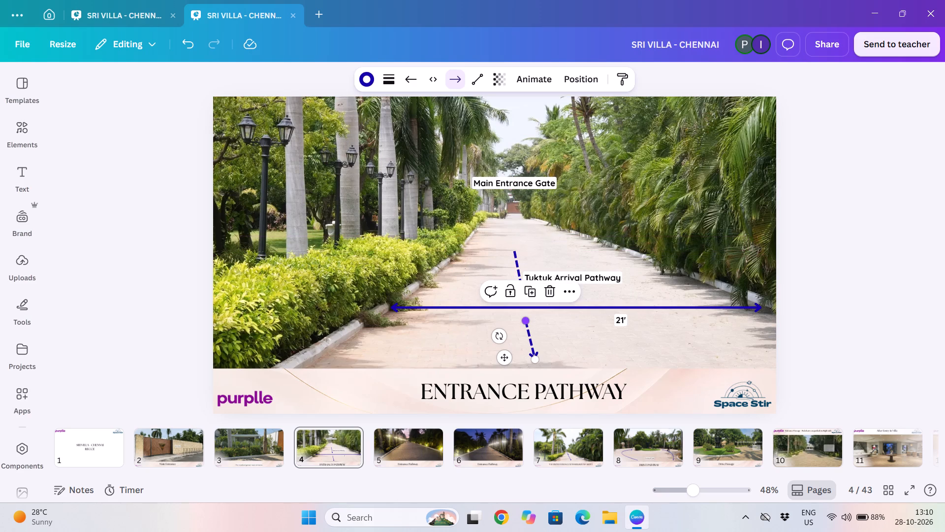
left_click_drag(526, 321, 530, 320)
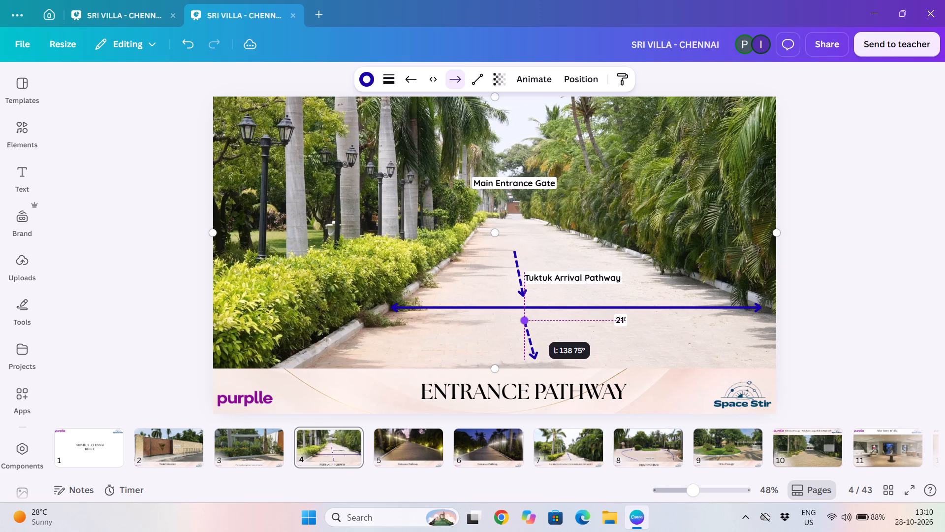
left_click_drag(530, 320, 530, 320)
left_click_drag(530, 320, 531, 320)
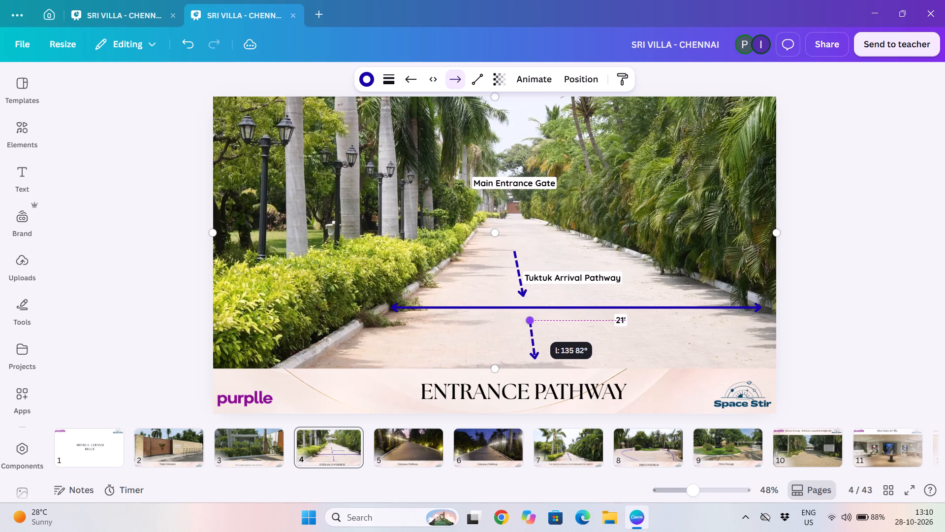
left_click_drag(531, 320, 531, 319)
left_click_drag(531, 319, 529, 318)
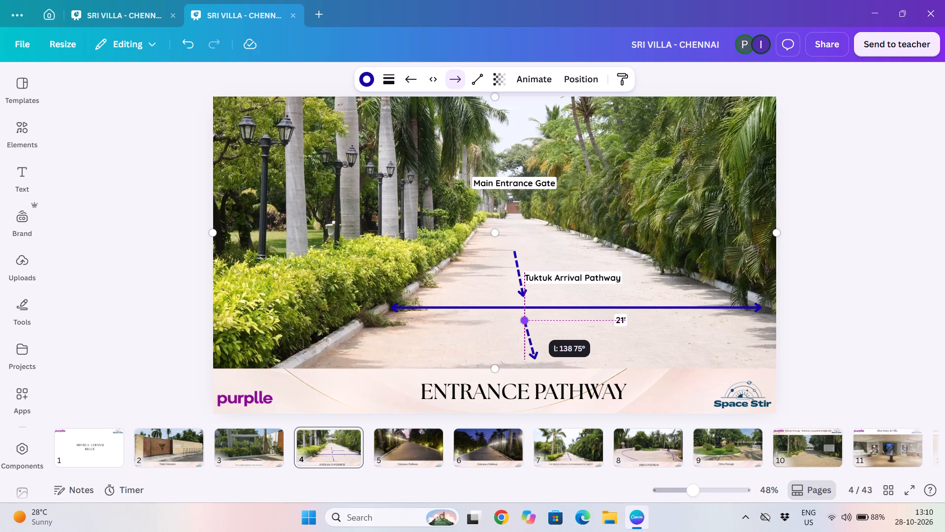
left_click_drag(529, 318, 531, 321)
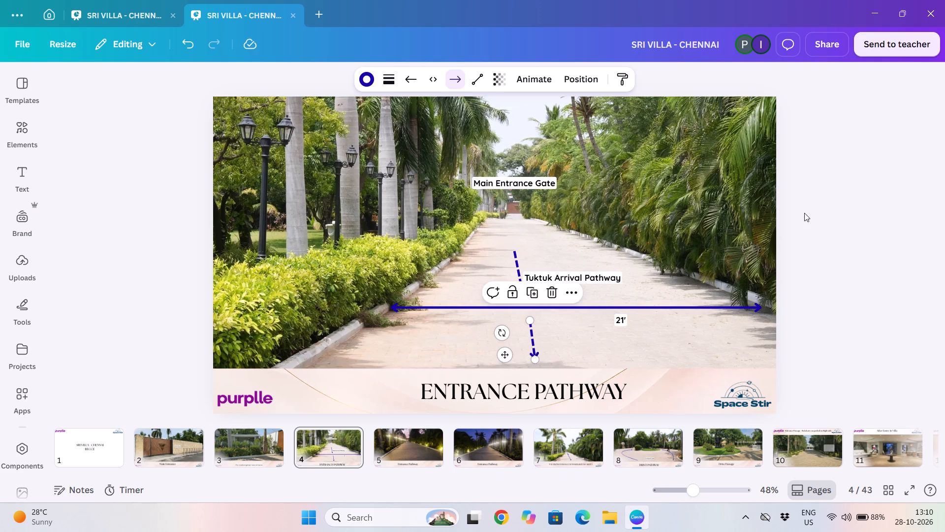
left_click(804, 213)
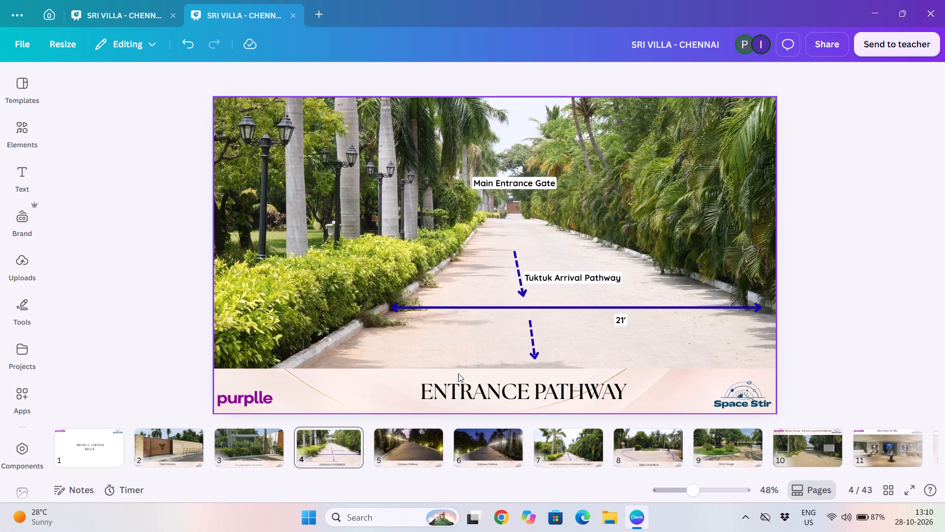
Review the arrival sequence from Main Entrance page 2 through genset page 3 and Entrance Pathway pages 4 to 6 to page 7.
left_click(168, 445)
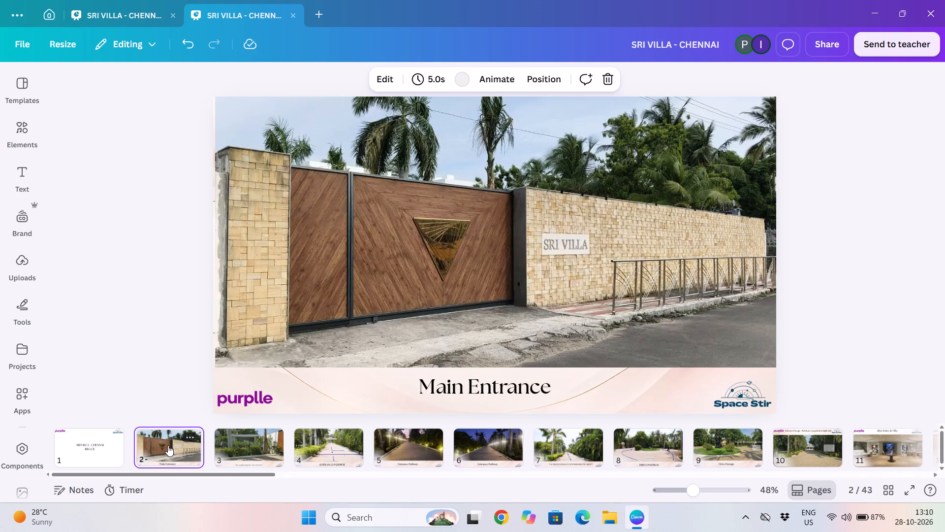
key("Right")
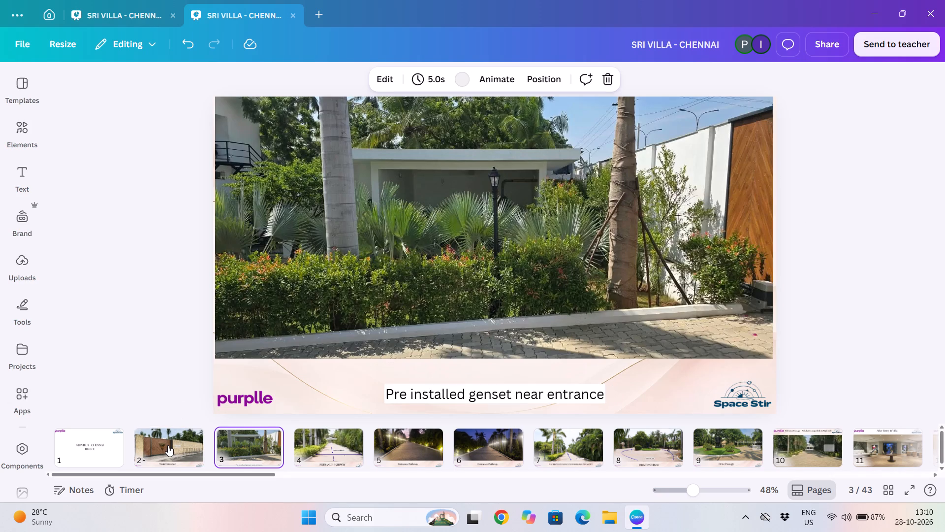
key("Right")
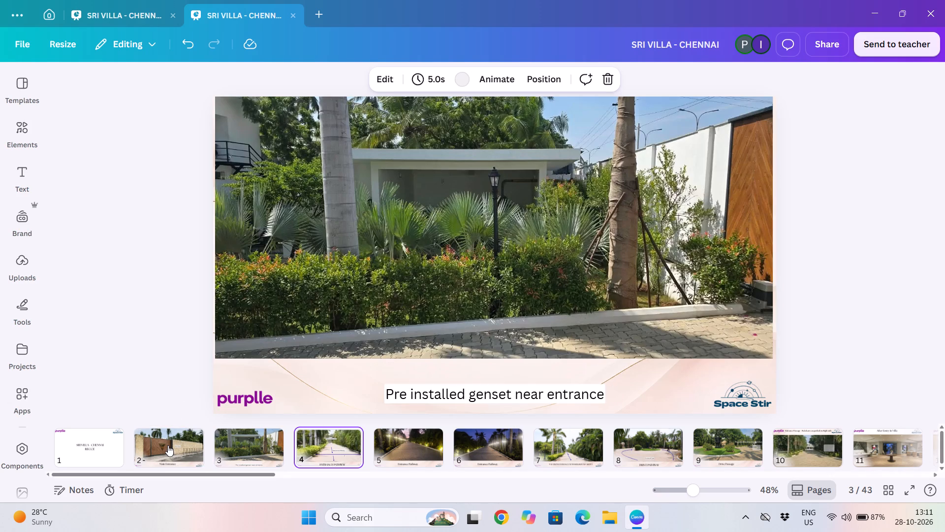
key("Right")
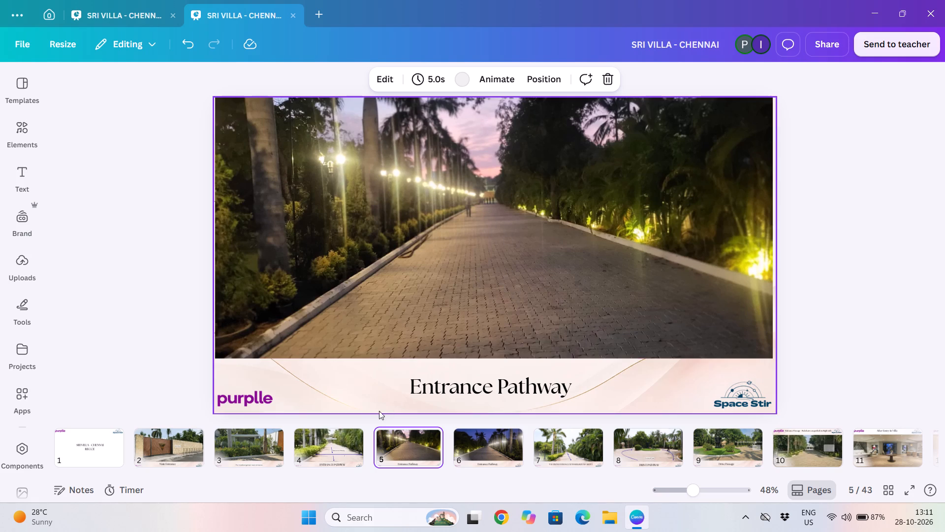
left_click(333, 449)
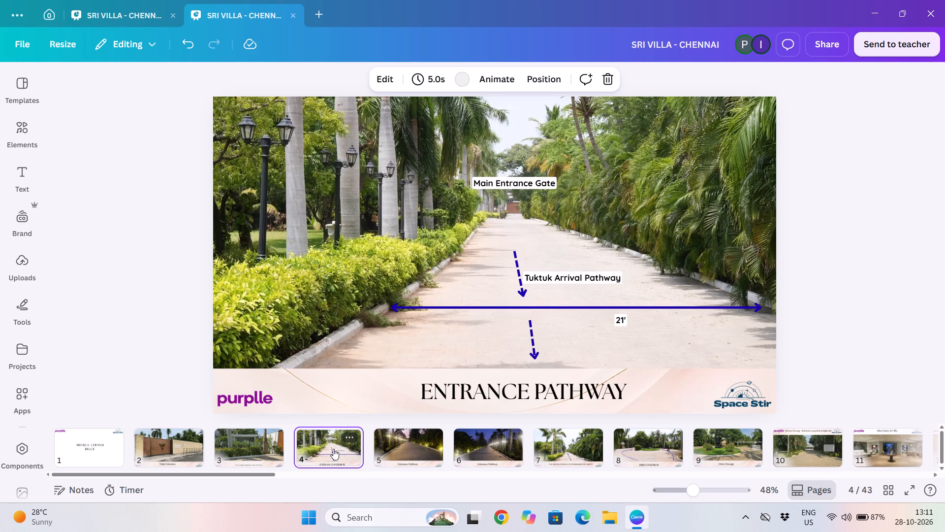
key("Right")
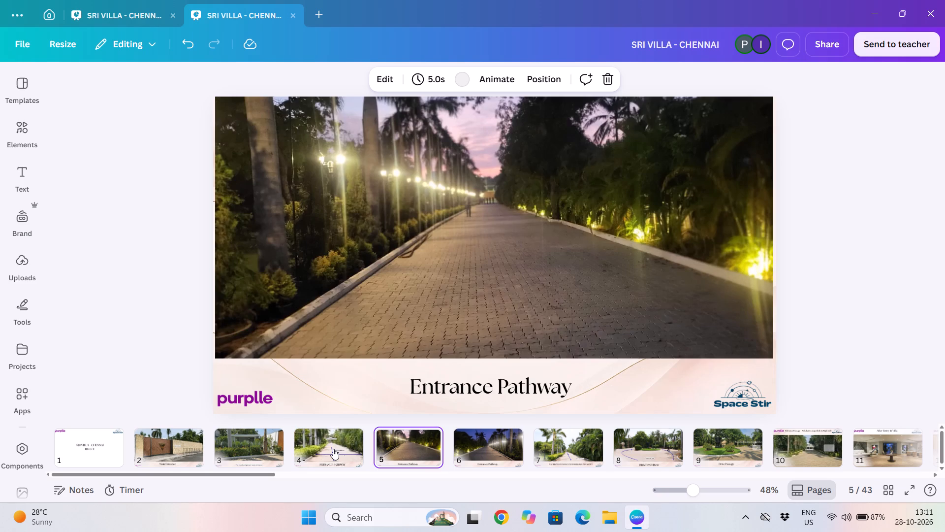
key("Left")
key("Right")
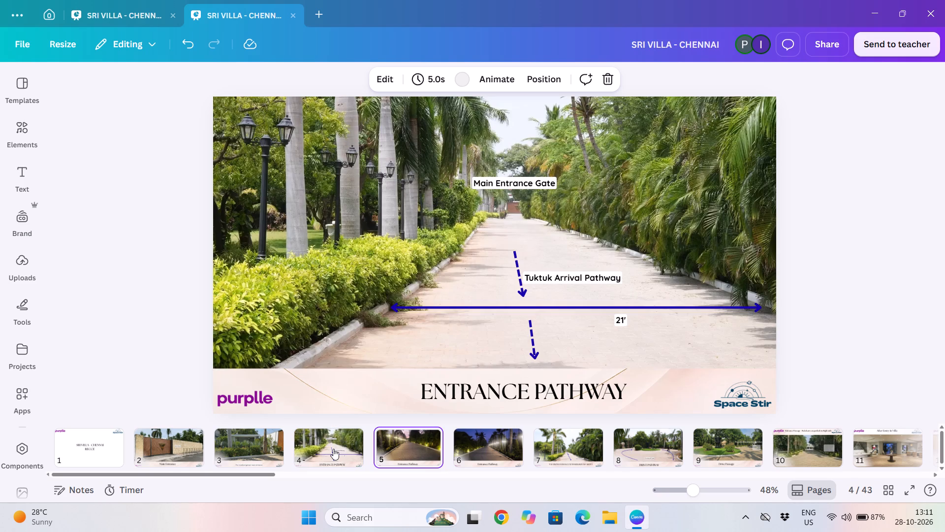
key("Right")
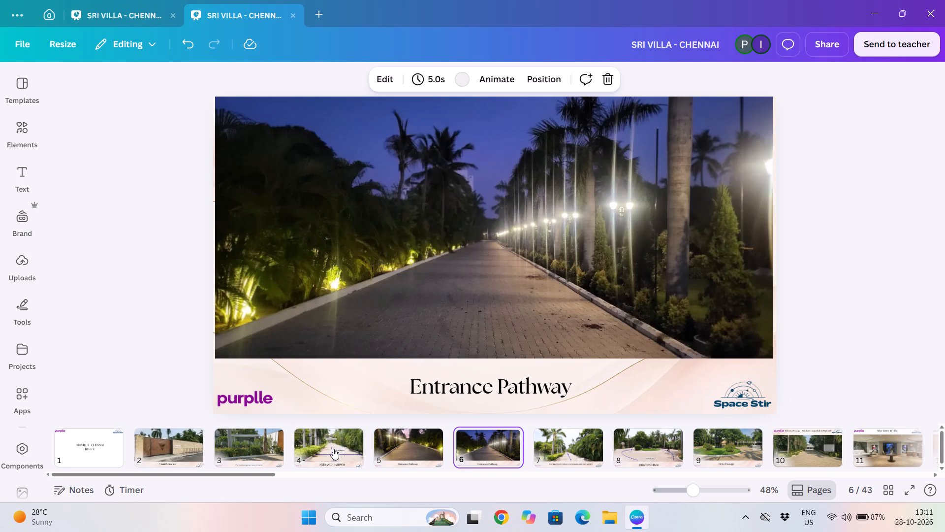
key("Right")
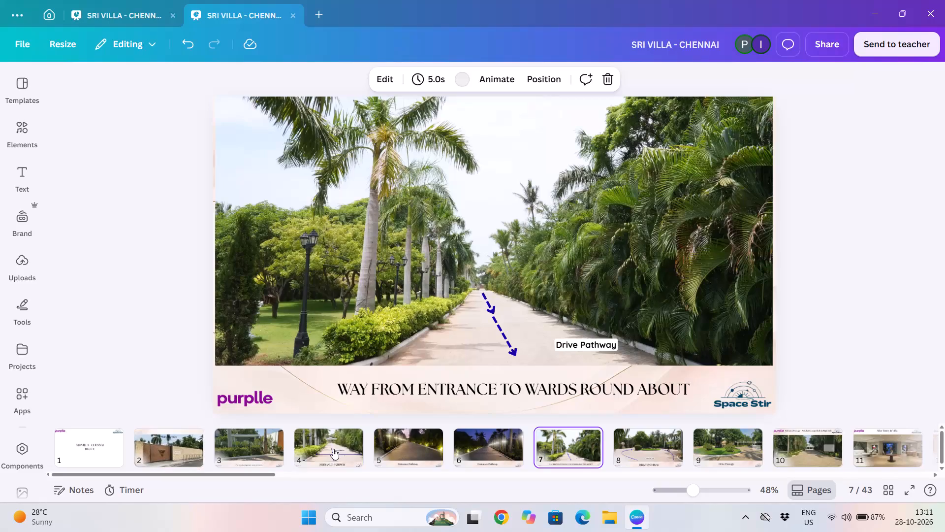
Compare Entrance Pathway pages 4, 5 and 6 with round-about page 7 and Drive Pathway page 8 to check their order and viewing direction.
key("Left")
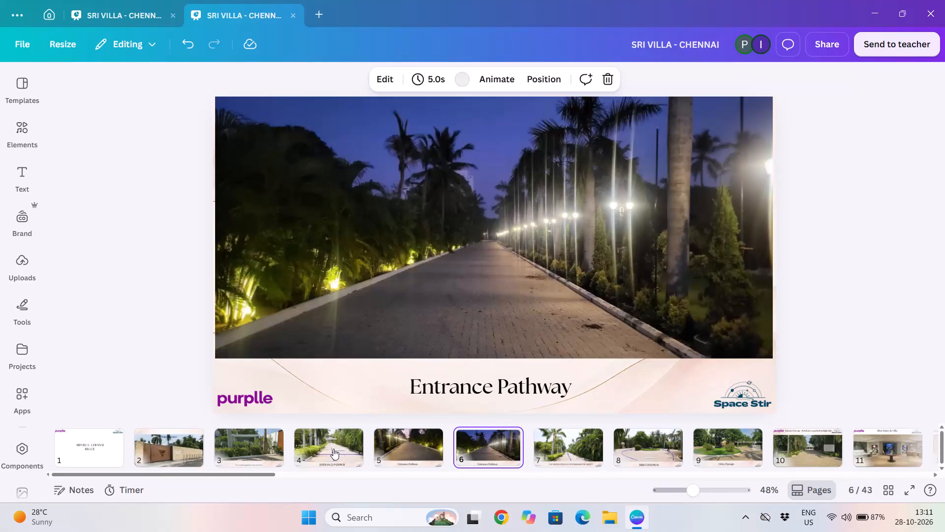
key("Left")
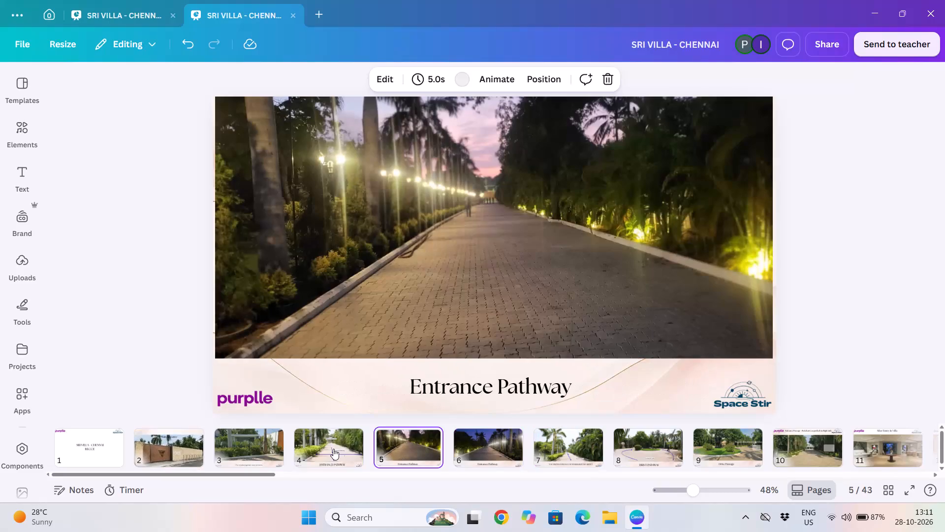
key("Right")
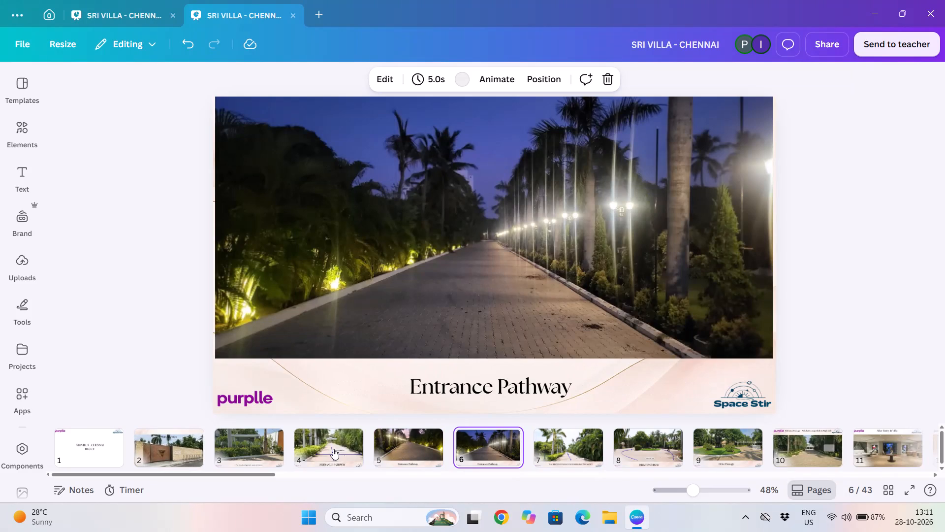
key("Left")
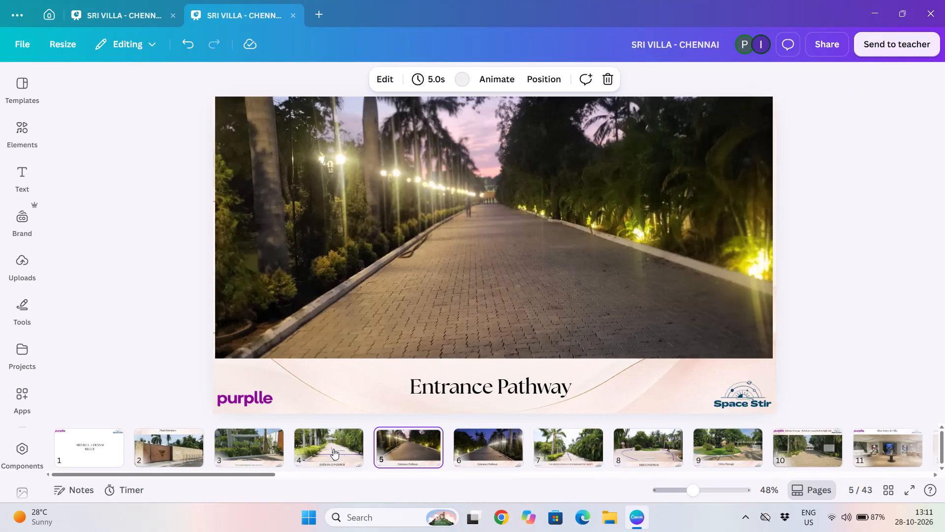
key("Right")
key("Right")
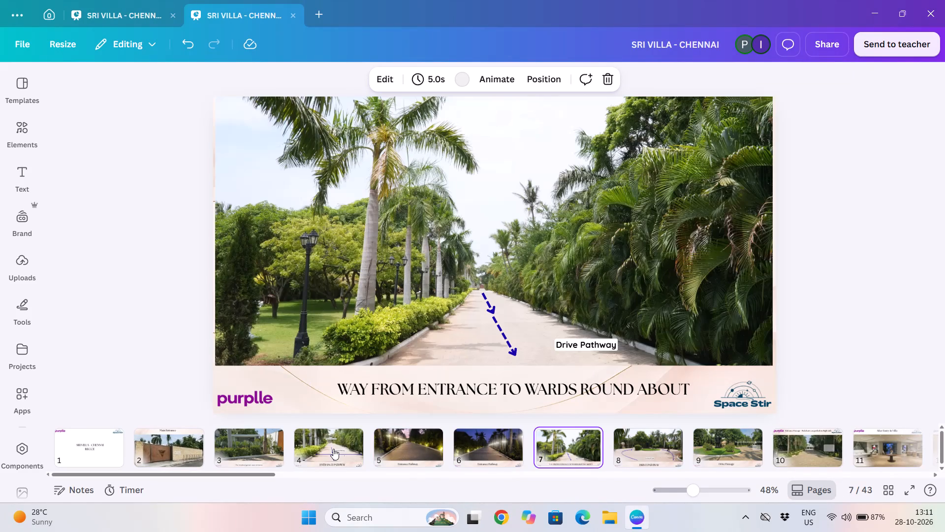
key("Right")
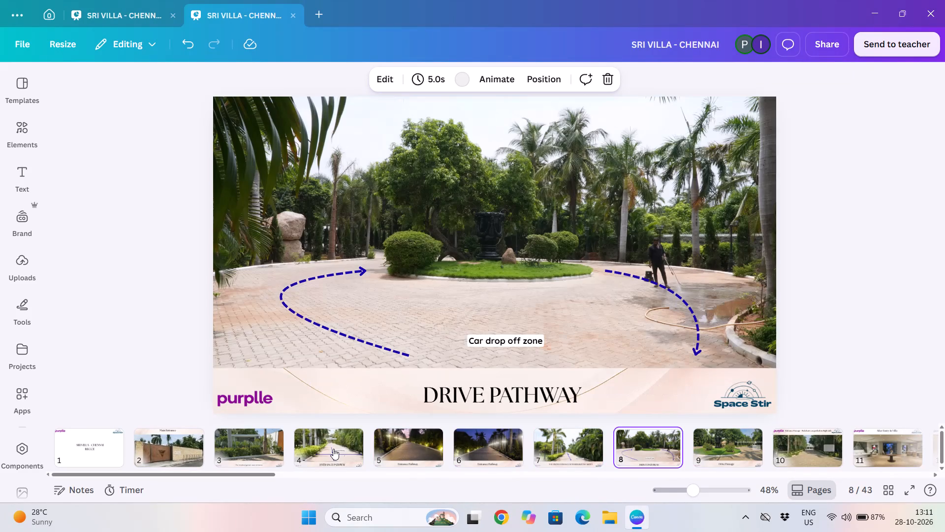
key("Left")
key("Left")
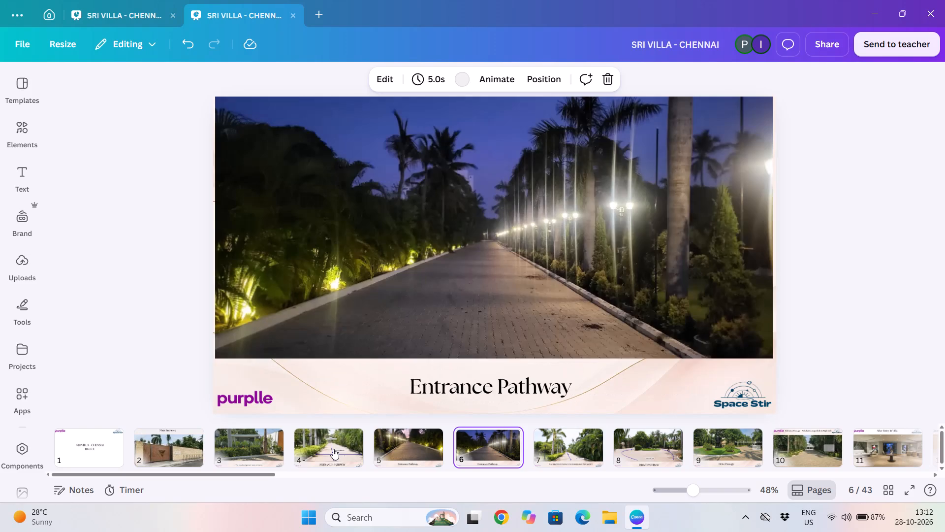
key("Left")
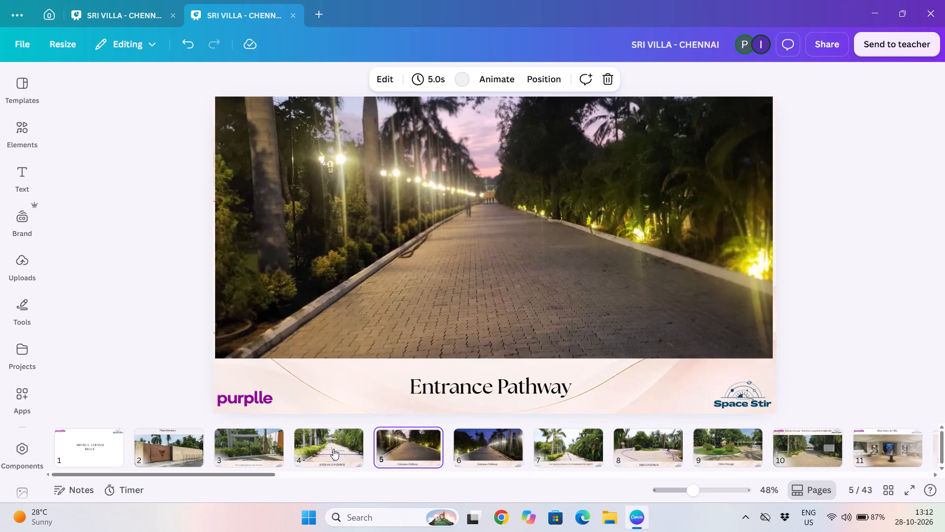
key("Left")
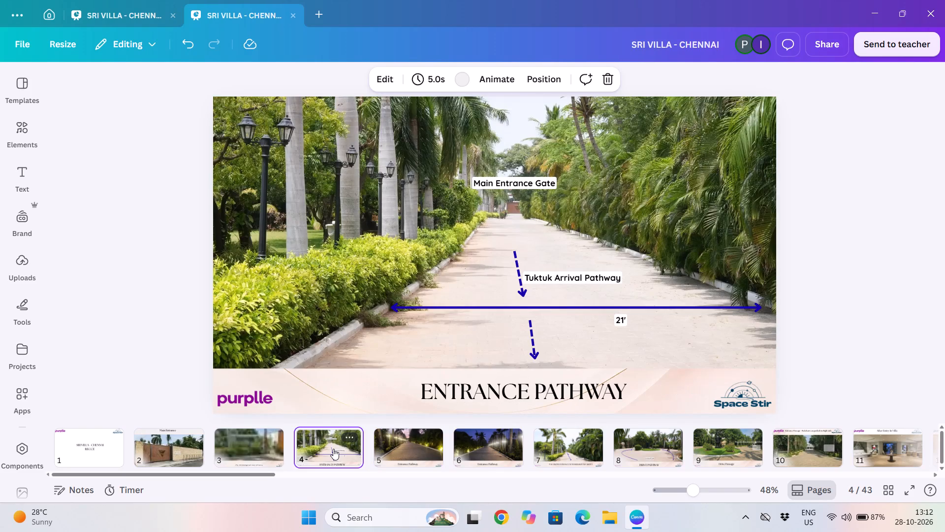
key("Right")
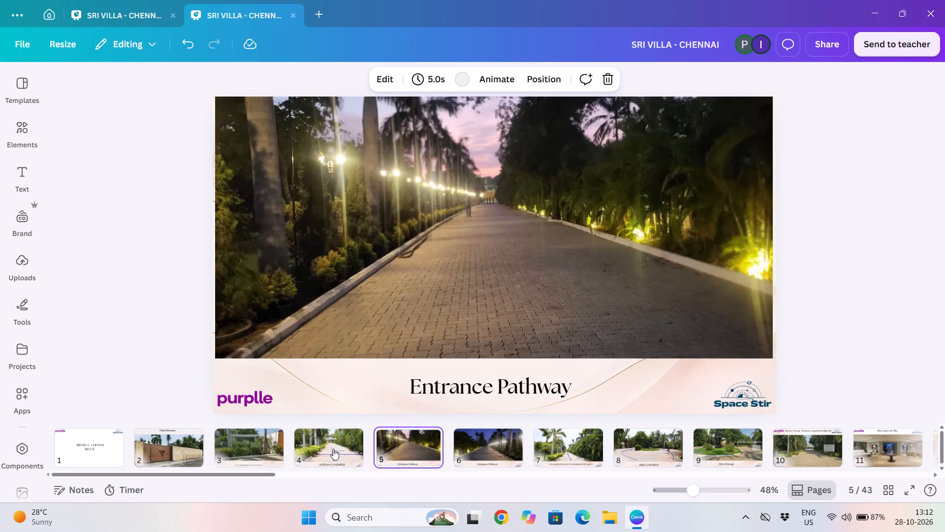
Copy the lower dashed arrow from page 4 onto the page 5 Entrance Pathway photo, placing it at the path's far end.
key("Left")
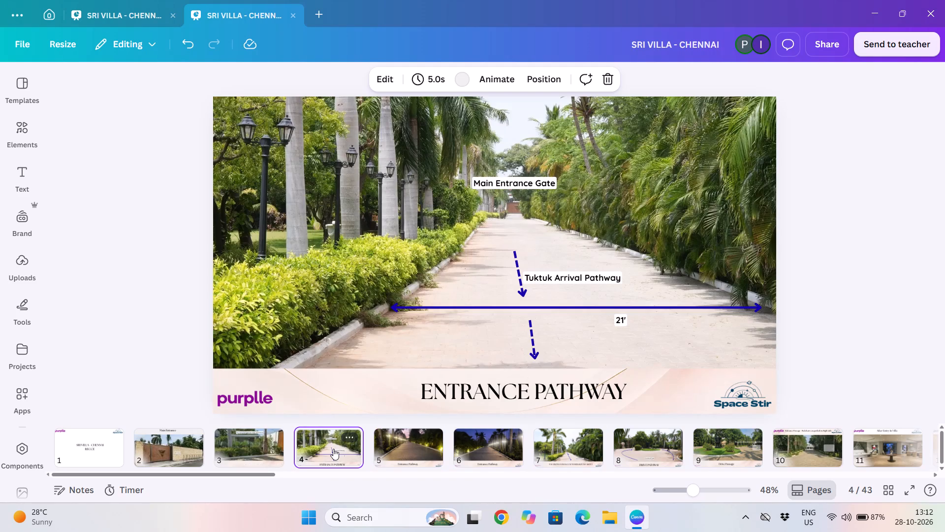
key("Right")
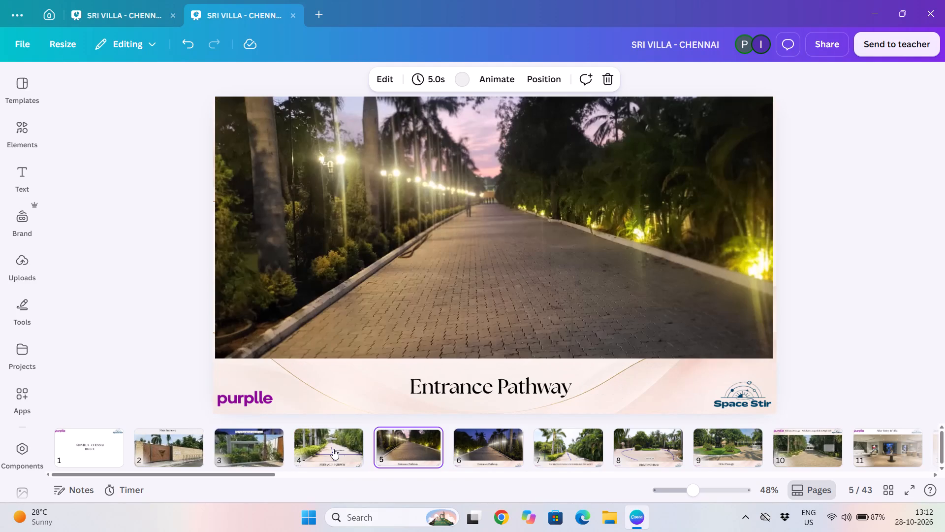
key("Left")
key("Right")
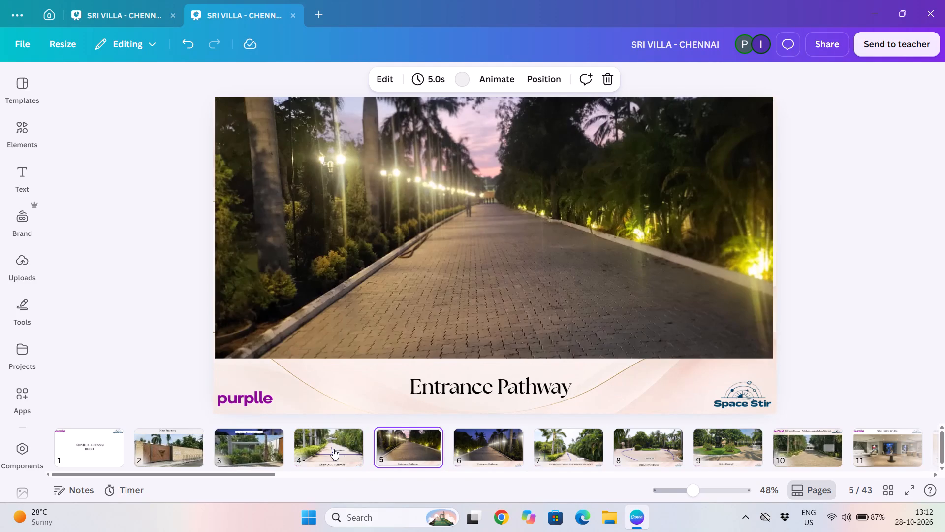
key("Left")
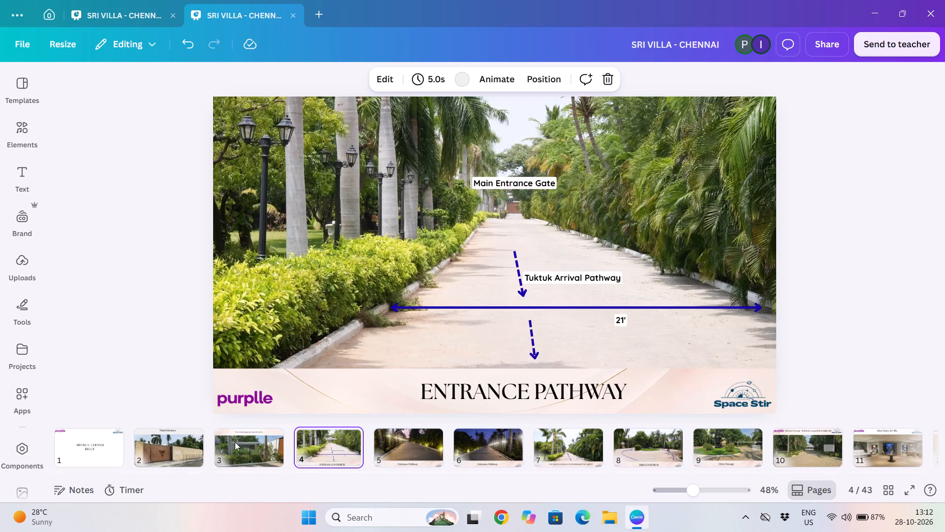
left_click(533, 333)
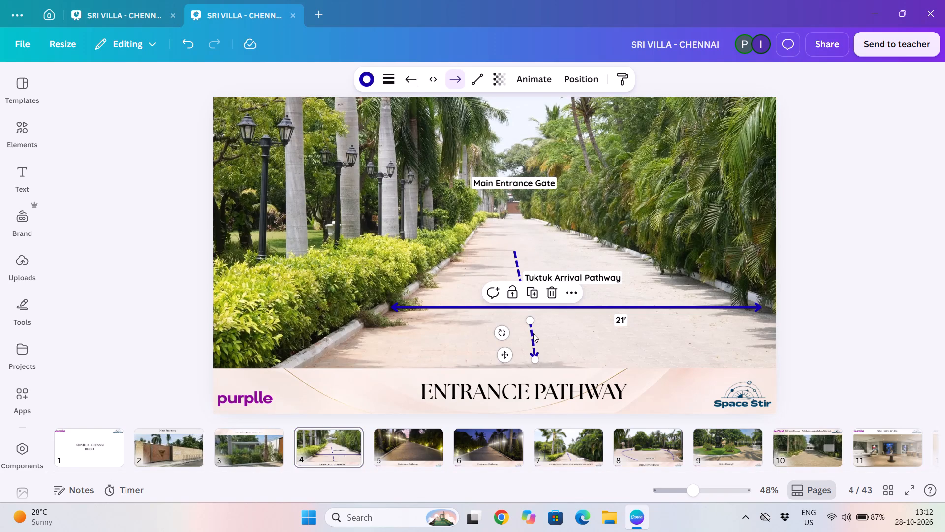
key("ctrl+c")
left_click(399, 455)
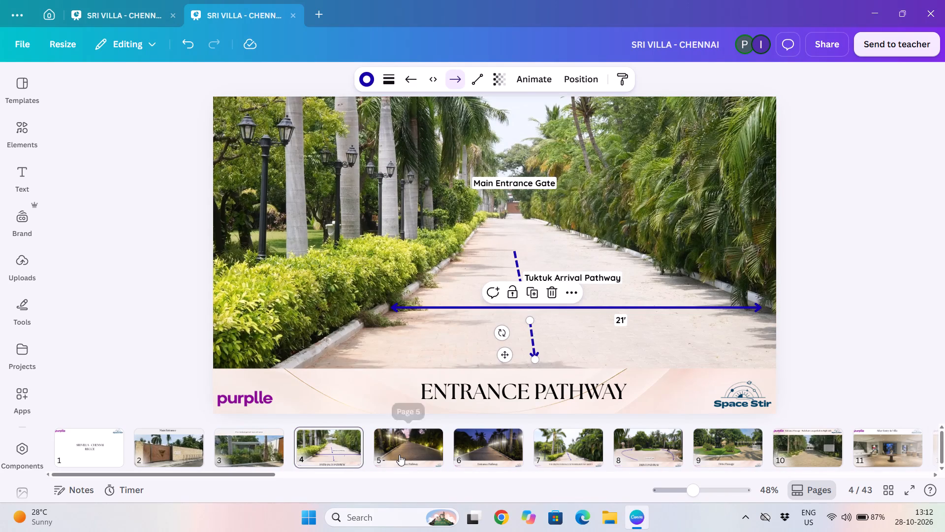
left_click(492, 248)
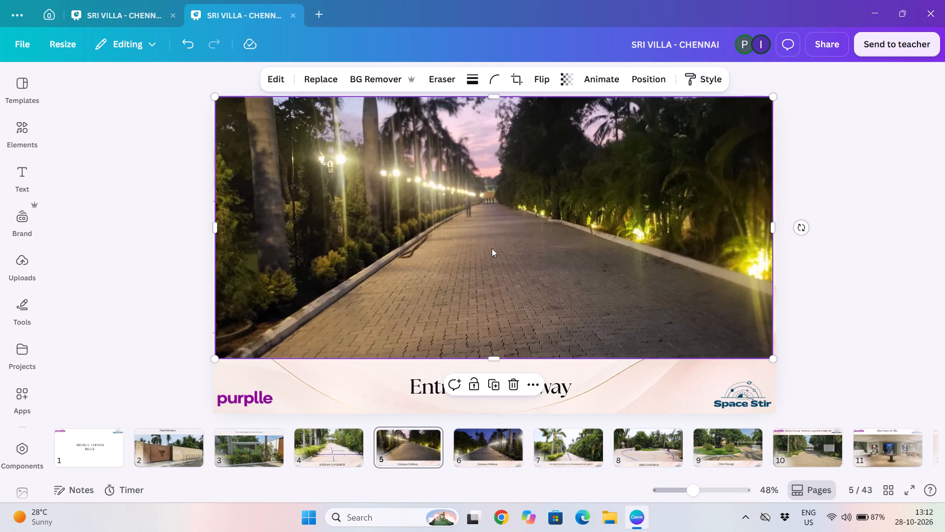
key("ctrl+v")
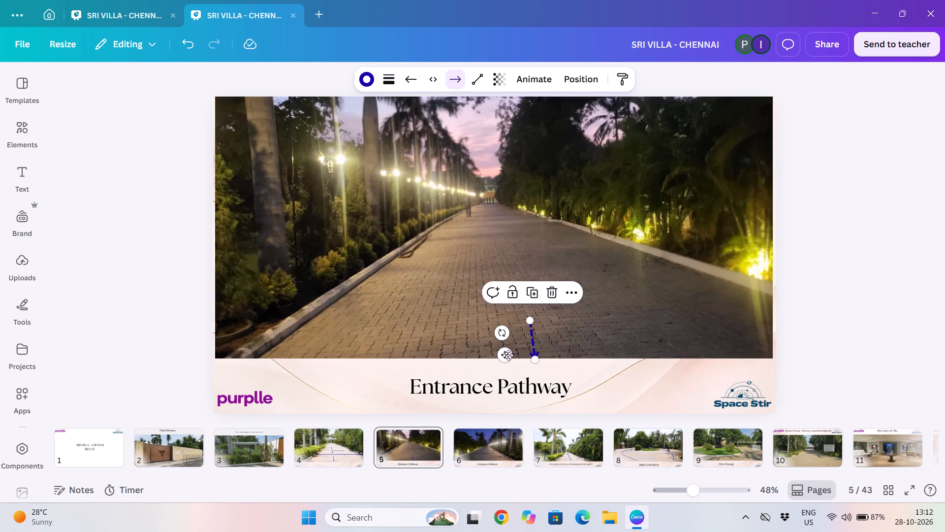
left_click_drag(506, 356, 476, 253)
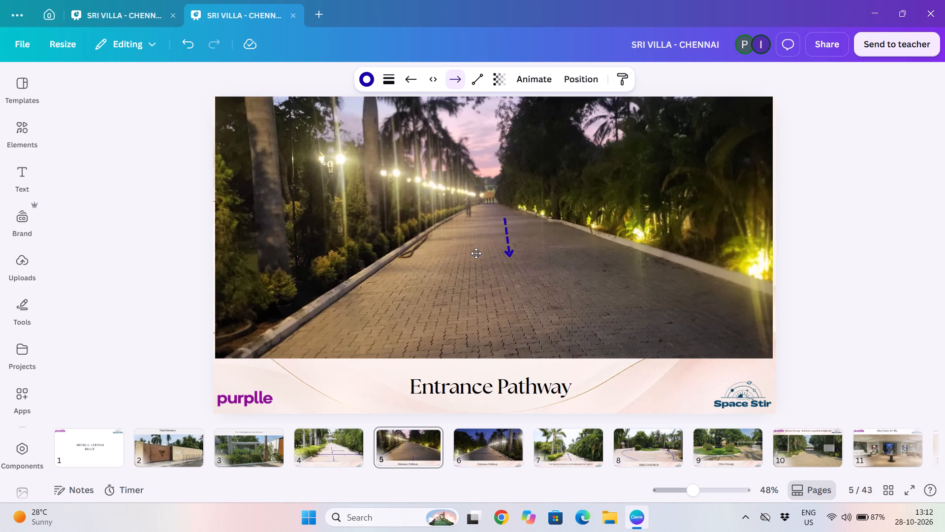
left_click_drag(476, 253, 470, 250)
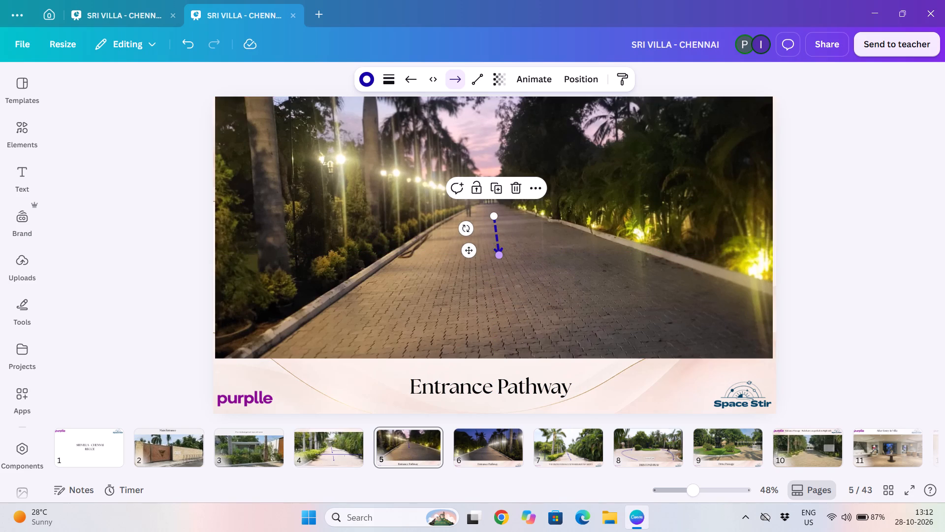
Reshape the page 5 arrow to cover only the near part of the path, pointing towards the viewer, about 172 long at 83°.
left_click_drag(500, 255, 512, 323)
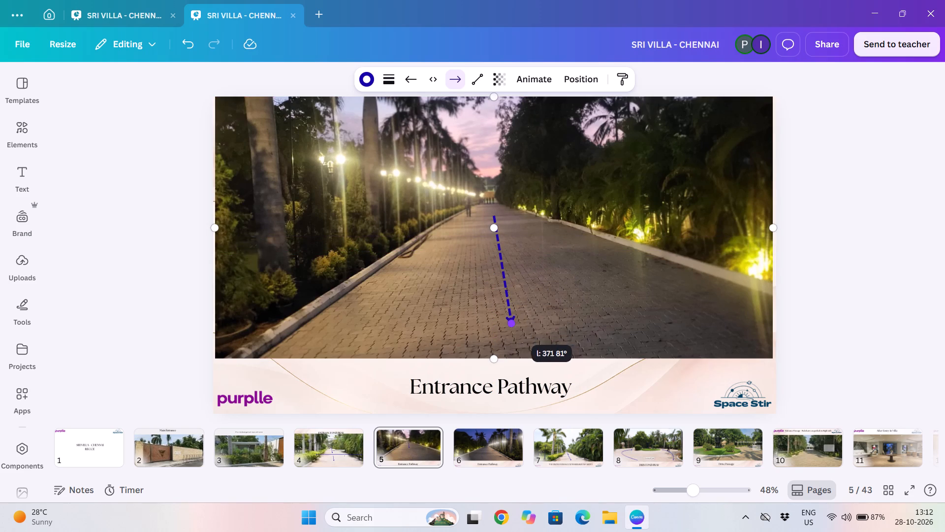
left_click_drag(512, 323, 514, 334)
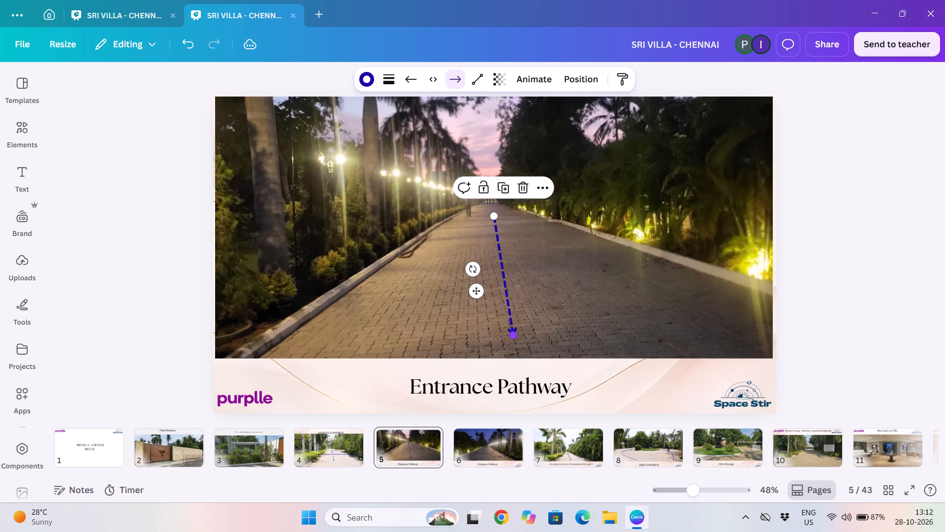
left_click_drag(495, 218, 502, 230)
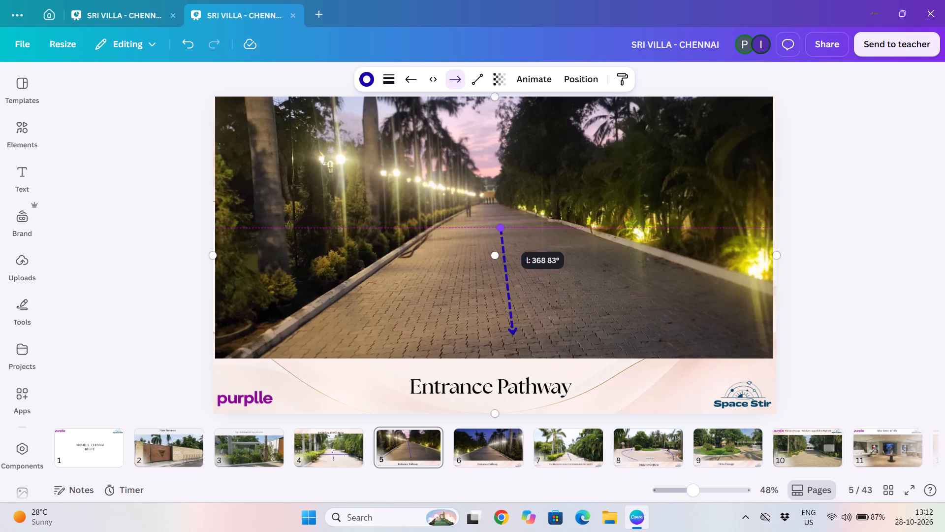
left_click_drag(502, 230, 500, 218)
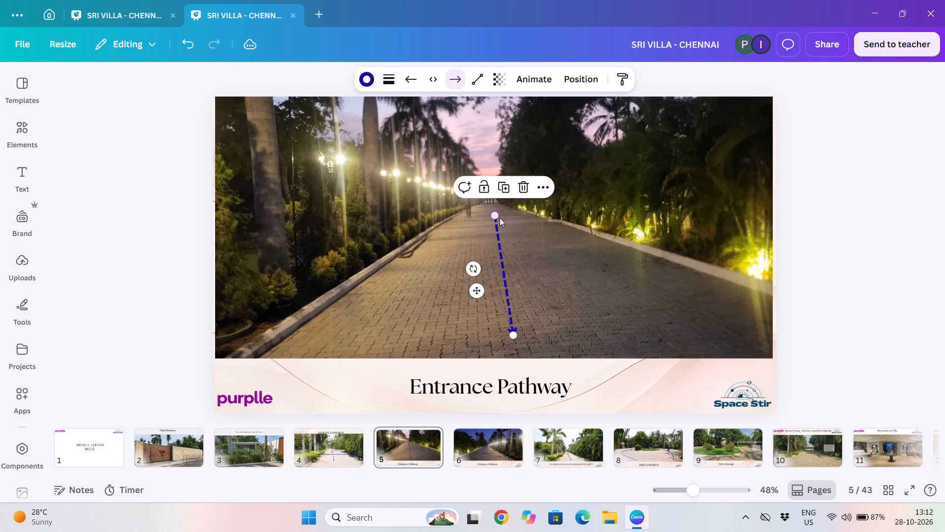
left_click(882, 203)
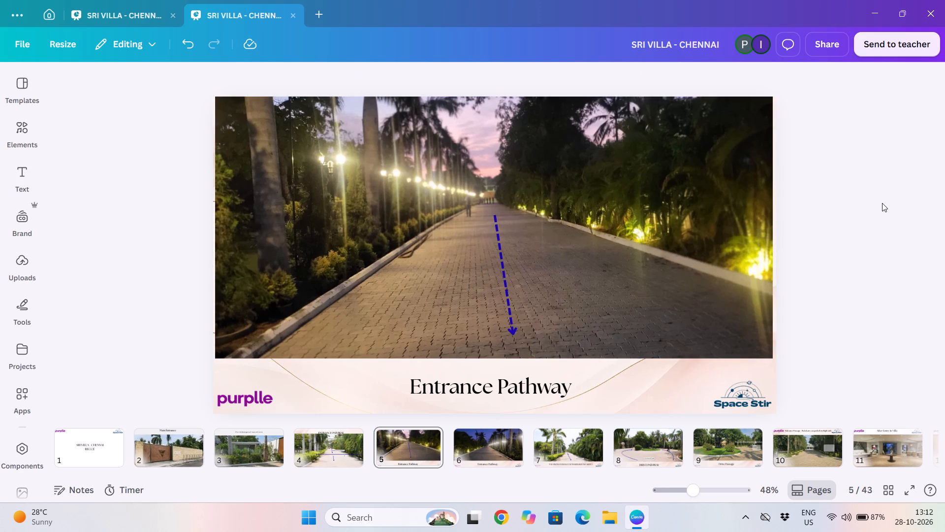
left_click(505, 277)
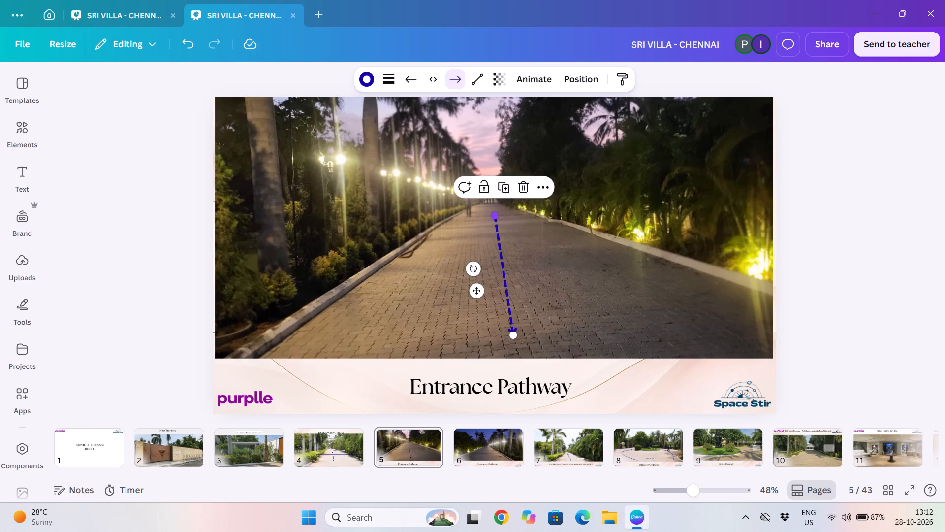
left_click_drag(495, 214, 507, 284)
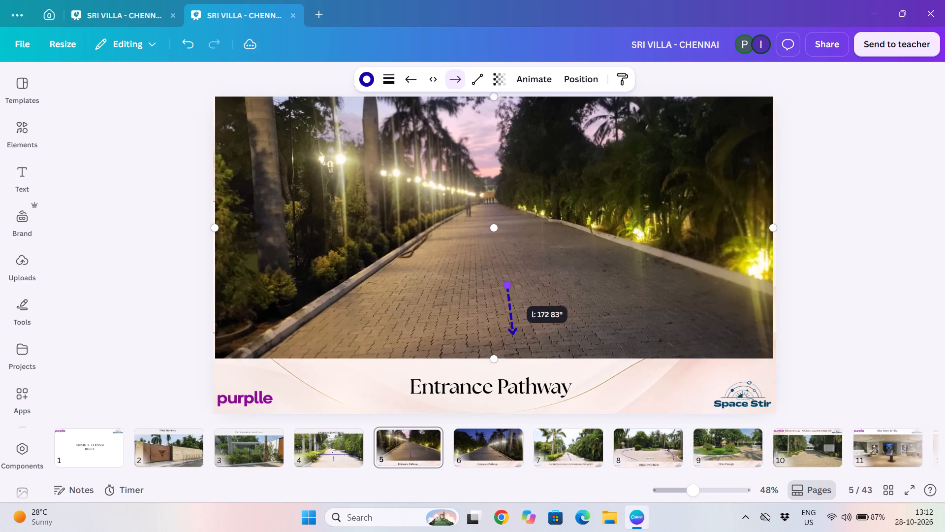
left_click_drag(507, 284, 506, 282)
left_click(525, 299)
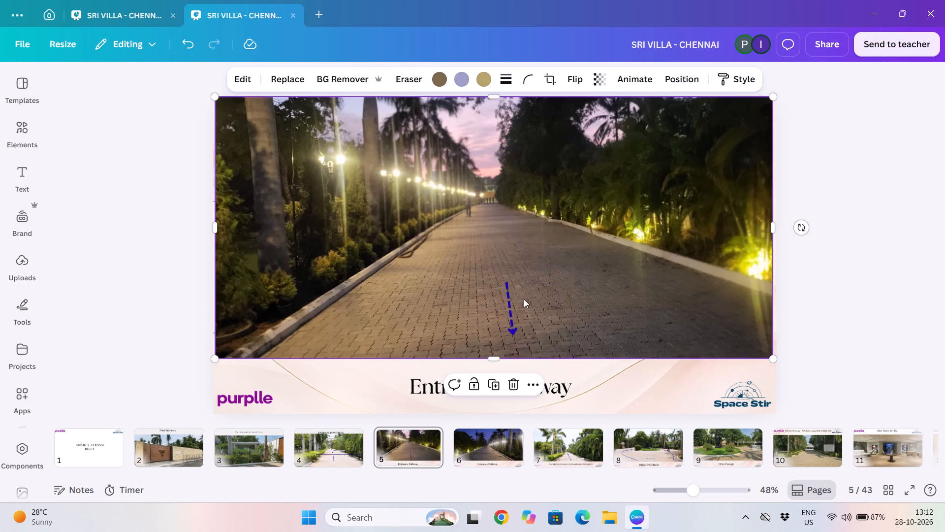
Duplicate the page 5 dashed arrow and place the copy farther up the path, adjusting its tail to about 154 long at 77°.
left_click(509, 299)
key("ctrl+c")
key("ctrl+v")
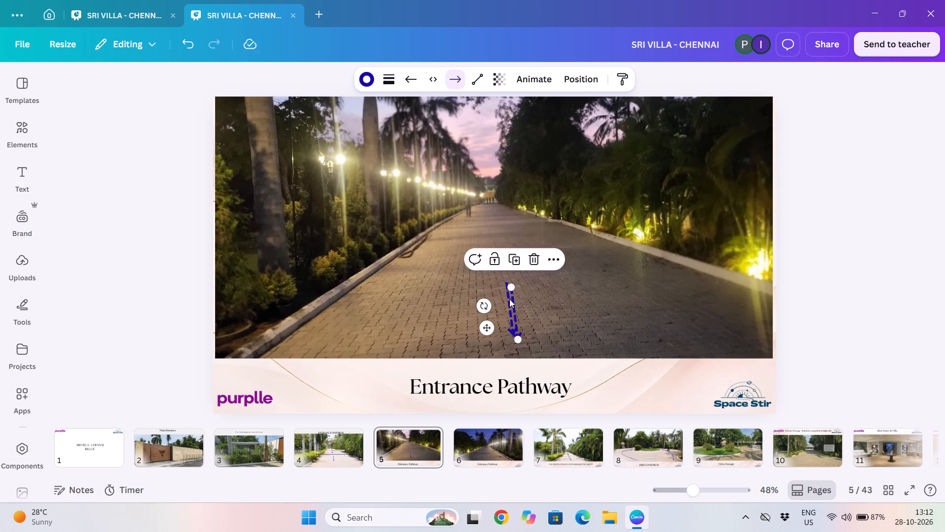
left_click_drag(486, 327, 494, 270)
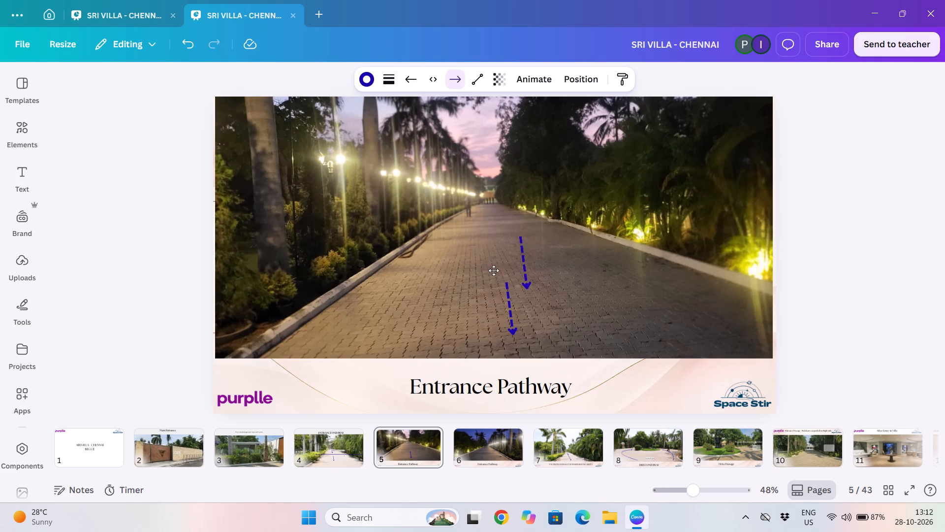
left_click_drag(494, 270, 473, 253)
left_click_drag(498, 212, 499, 224)
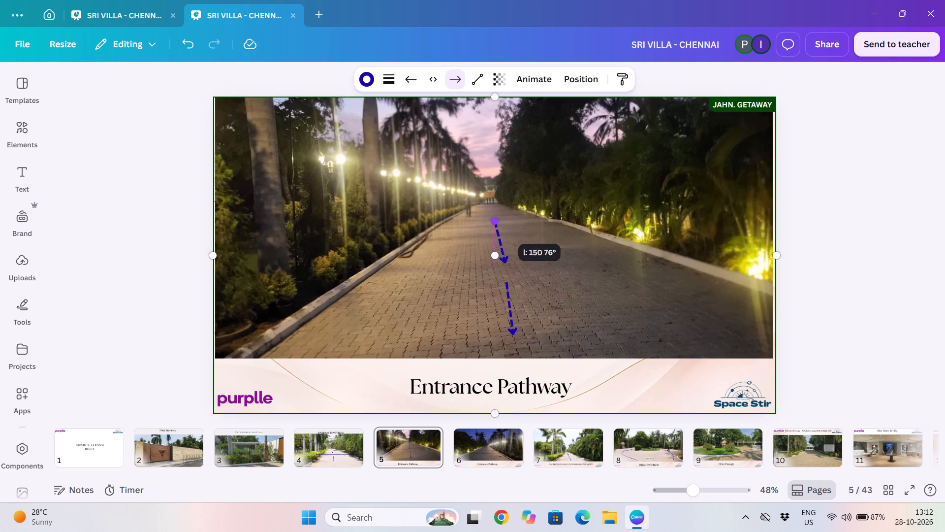
left_click_drag(499, 224, 498, 220)
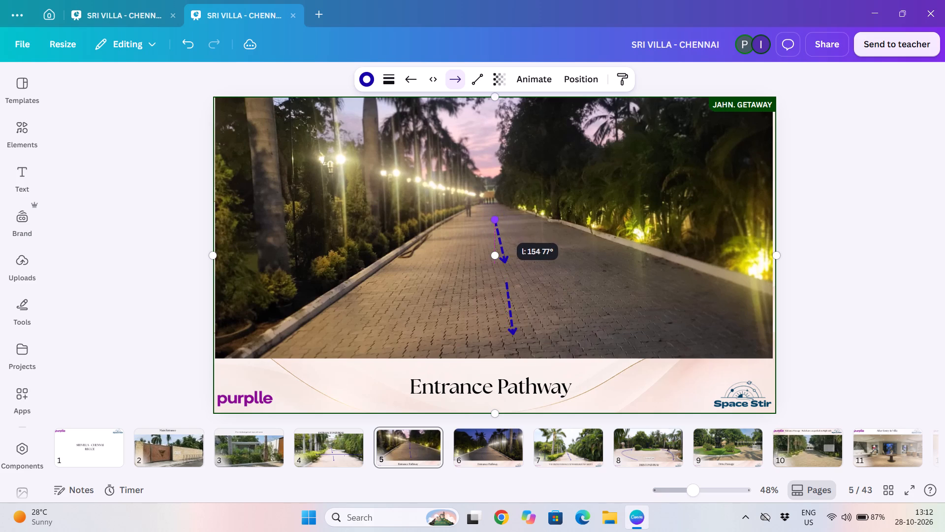
left_click_drag(498, 220, 498, 219)
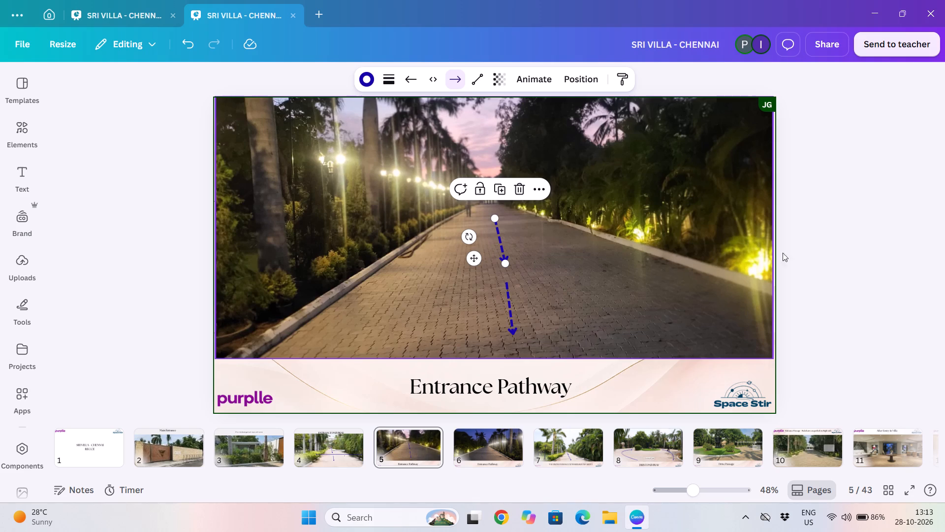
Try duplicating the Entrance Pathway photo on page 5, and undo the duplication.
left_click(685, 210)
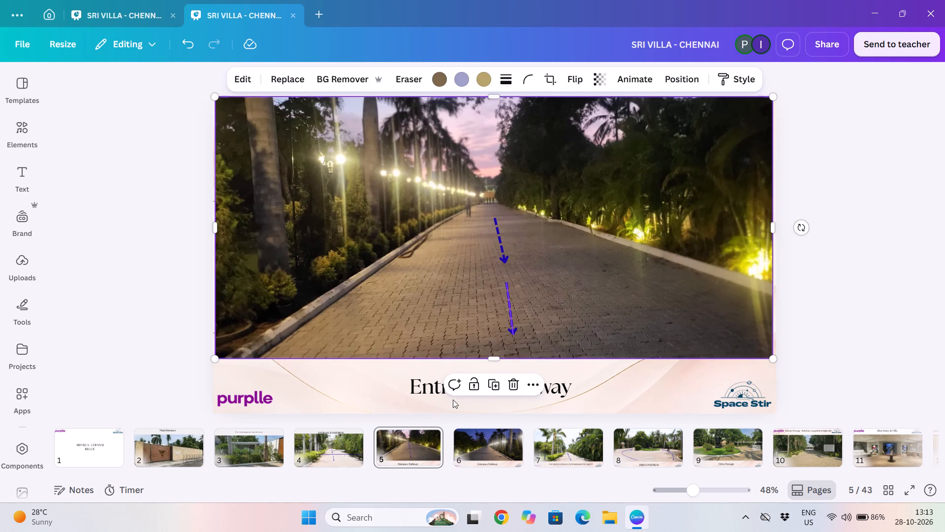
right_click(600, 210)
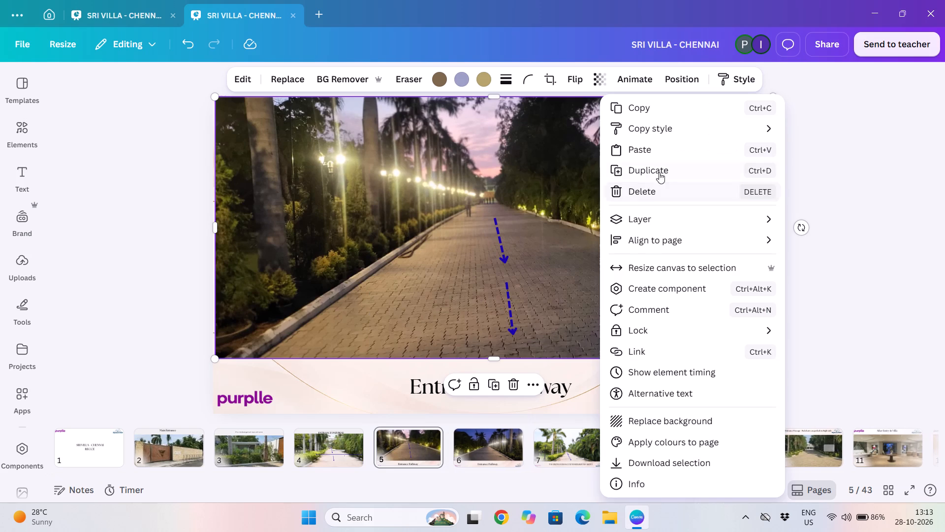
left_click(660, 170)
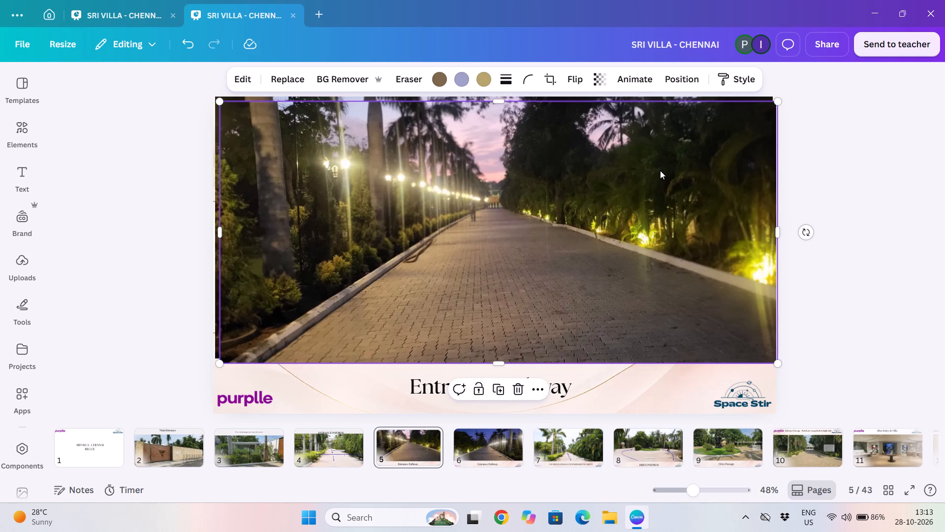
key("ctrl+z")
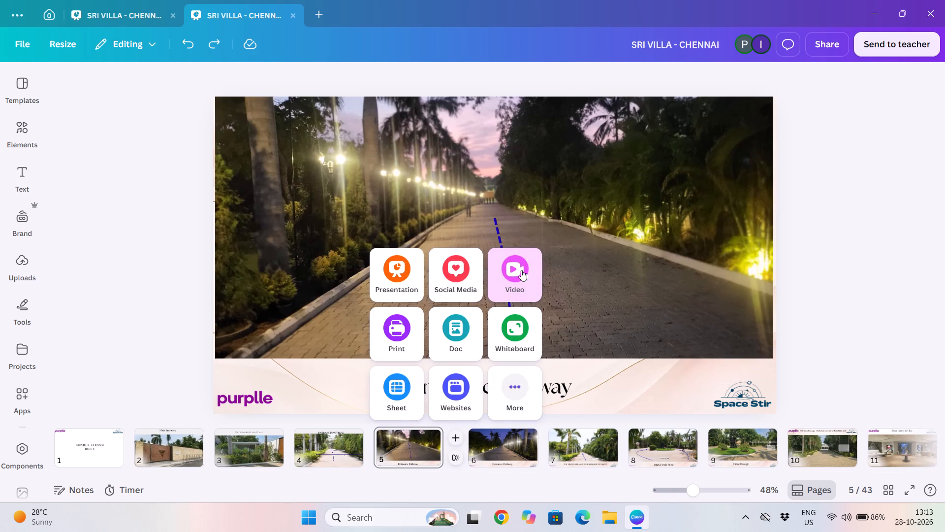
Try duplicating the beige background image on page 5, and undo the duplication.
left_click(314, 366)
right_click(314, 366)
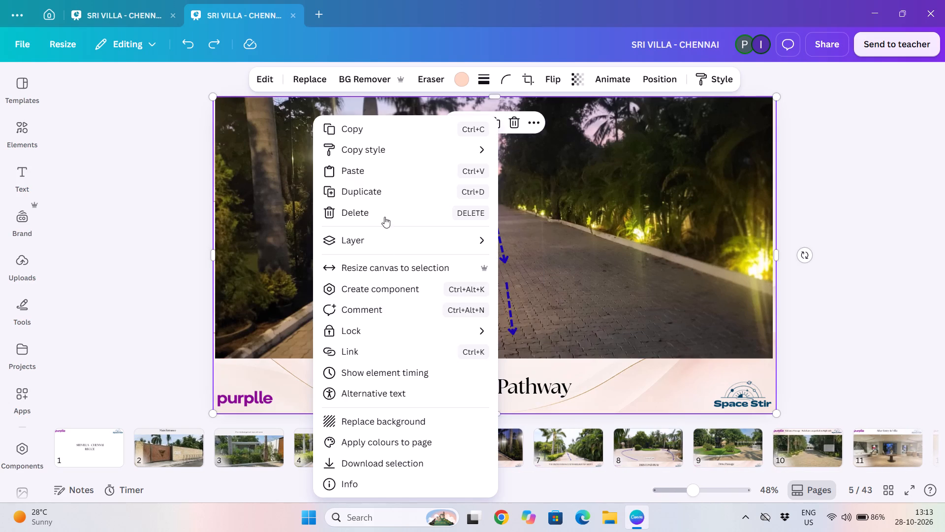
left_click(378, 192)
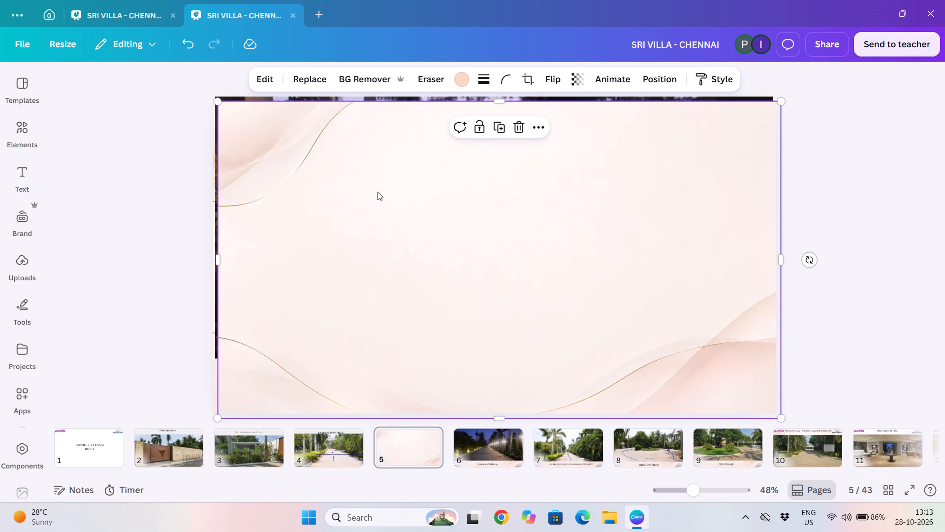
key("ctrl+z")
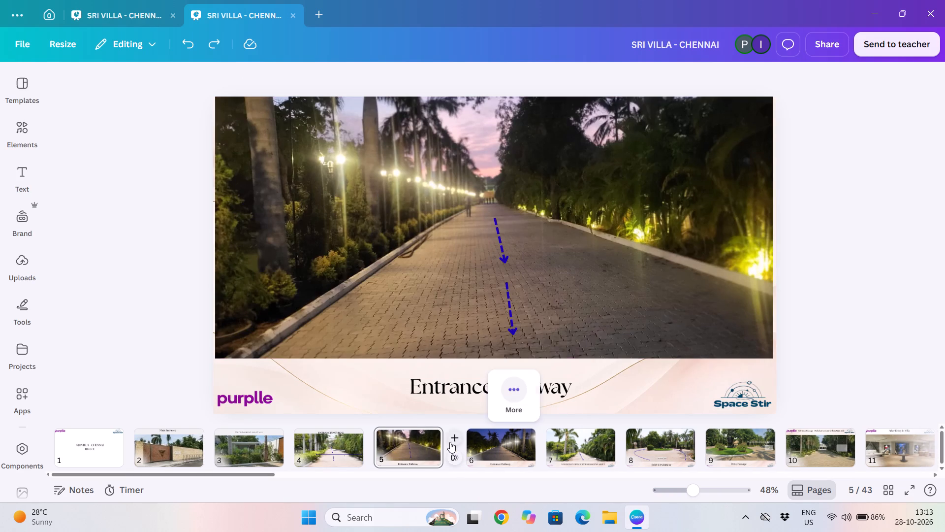
Add a blank page directly after page 5.
left_click(454, 438)
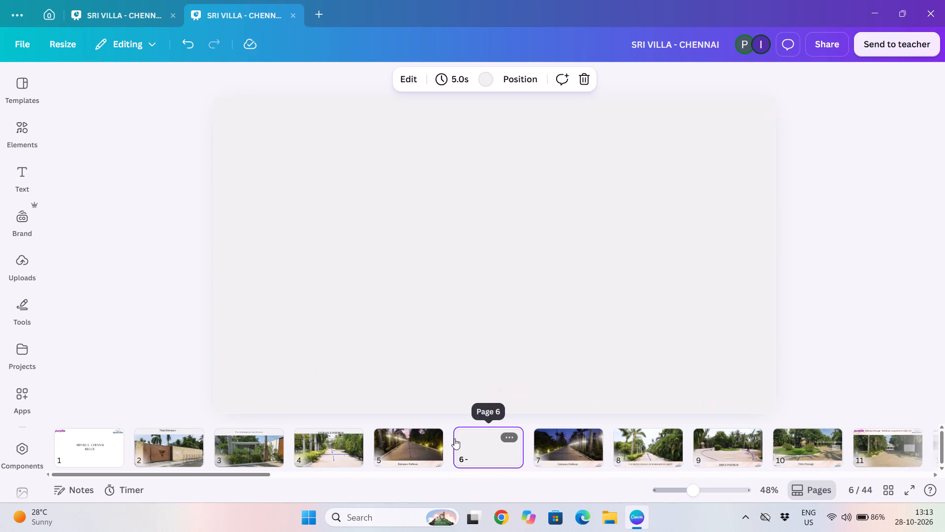
left_click(479, 304)
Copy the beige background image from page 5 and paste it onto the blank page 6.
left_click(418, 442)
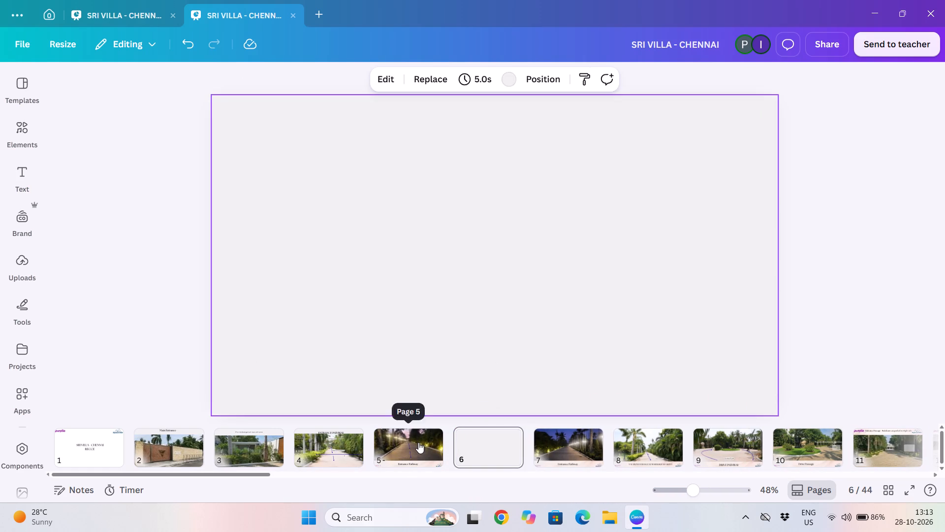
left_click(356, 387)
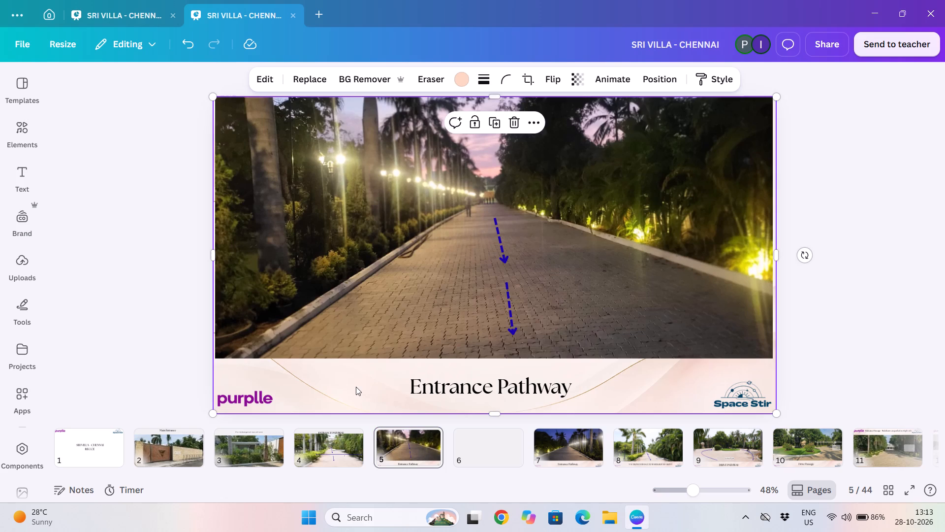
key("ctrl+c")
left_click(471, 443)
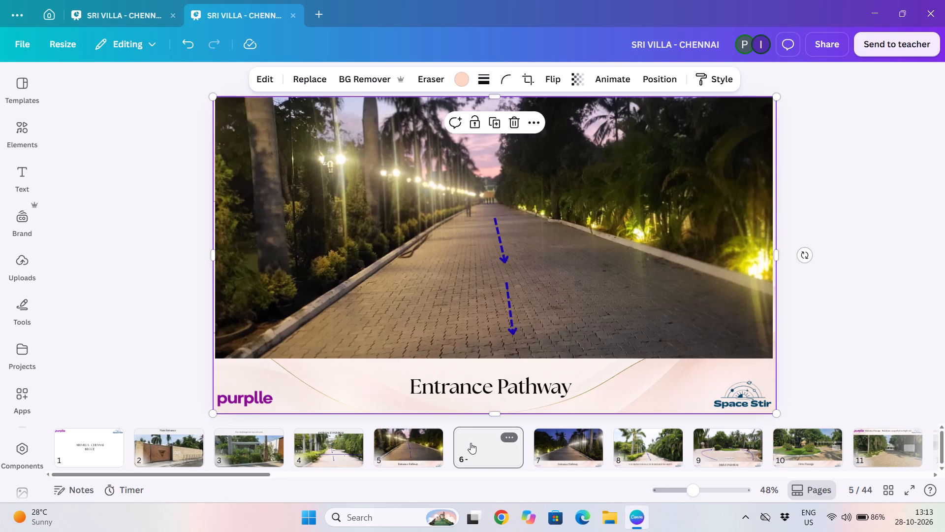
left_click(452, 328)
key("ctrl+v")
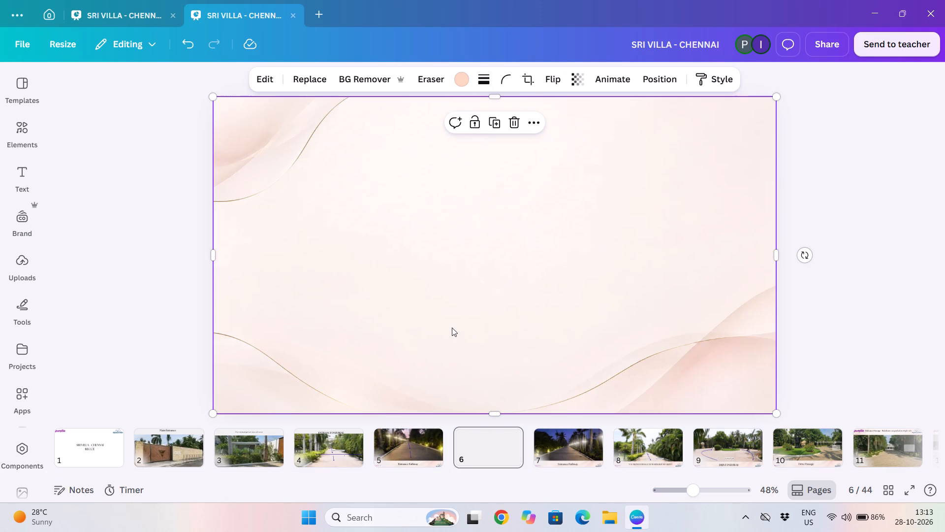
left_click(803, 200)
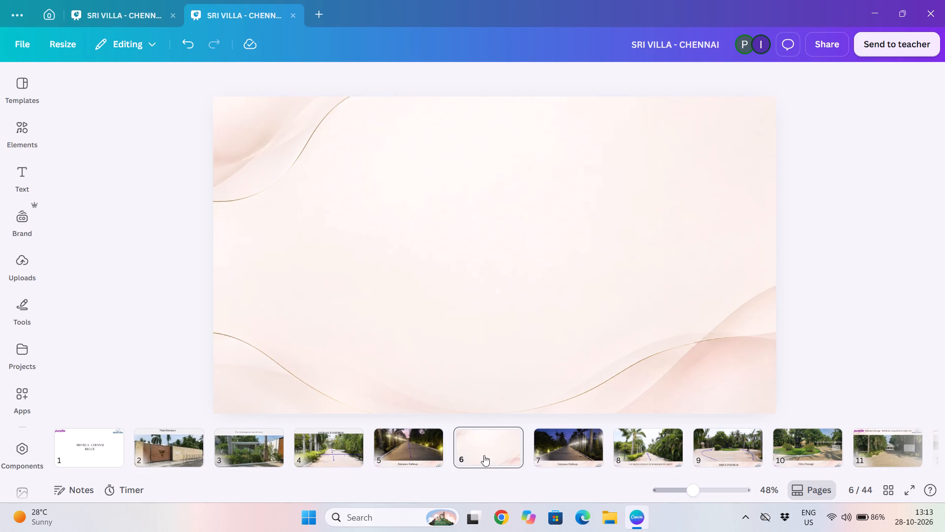
Copy the pathway photo from page 5 onto page 6, placing it horizontally centred against the page's bottom edge.
left_click(414, 441)
left_click(388, 297)
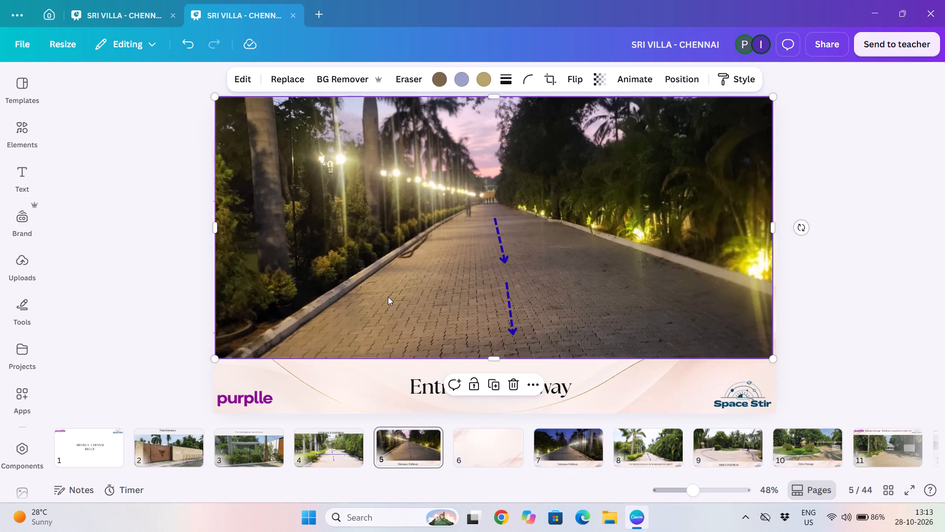
key("ctrl+c")
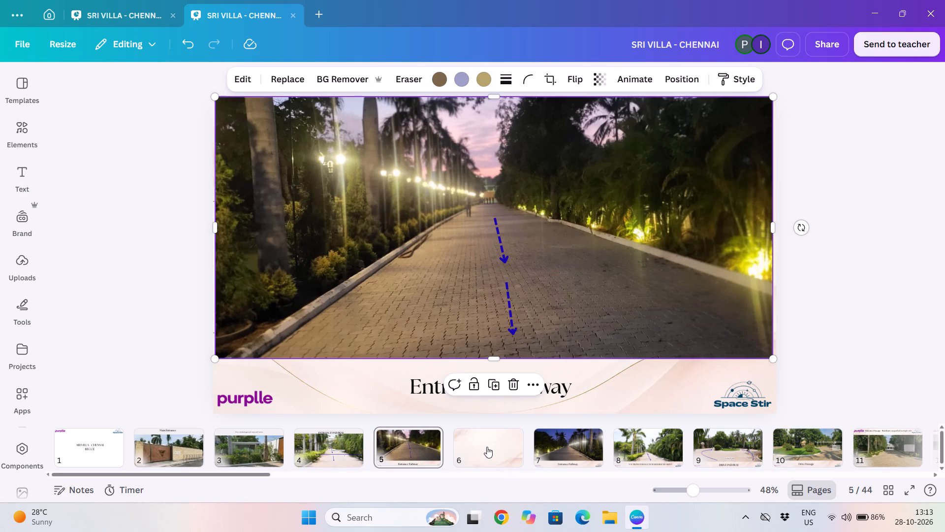
left_click(487, 447)
left_click(435, 344)
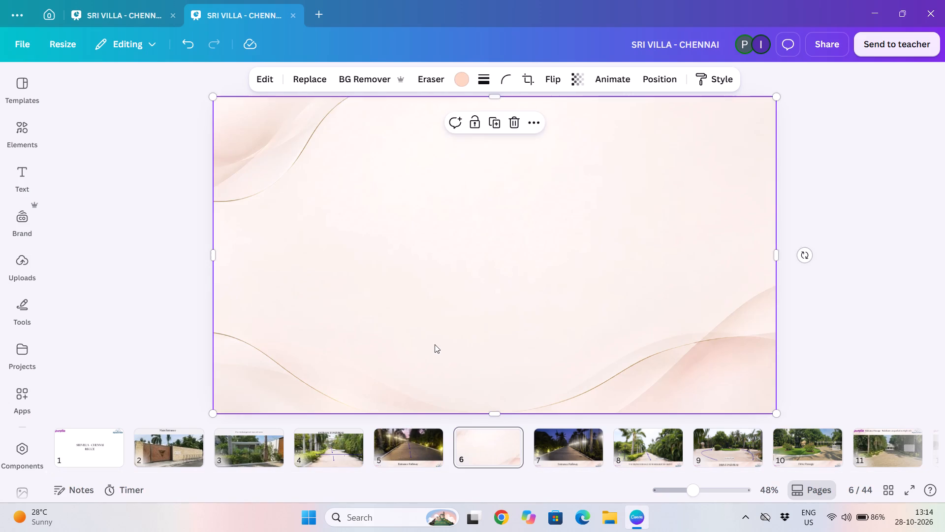
key("ctrl+v")
left_click_drag(497, 289, 502, 341)
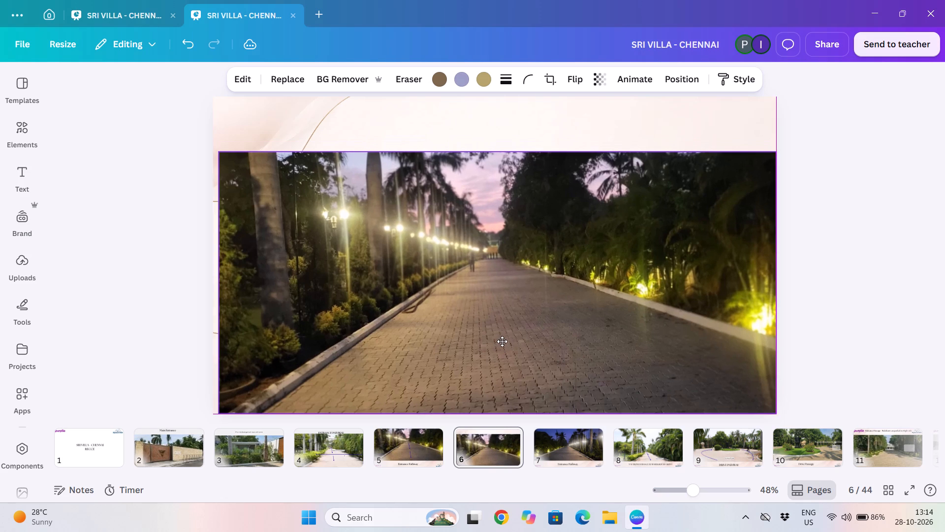
left_click_drag(502, 341, 504, 333)
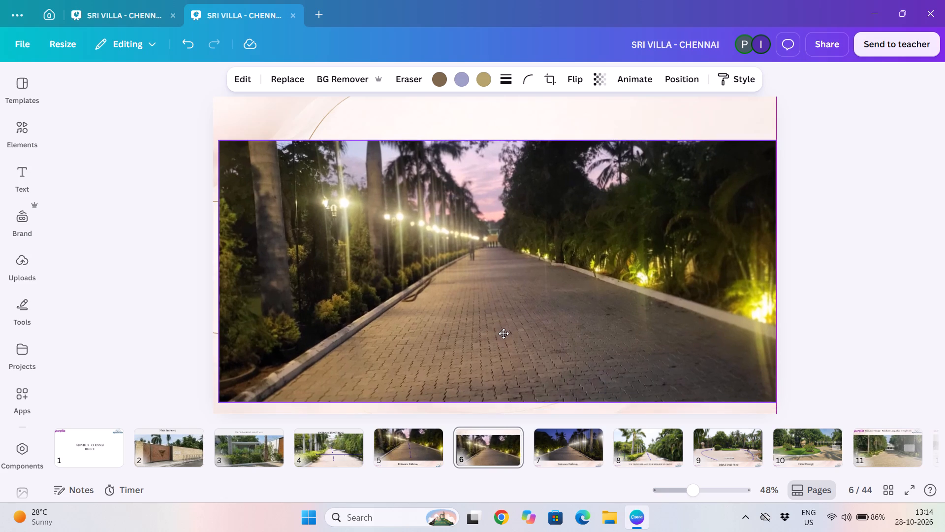
left_click_drag(504, 333, 504, 343)
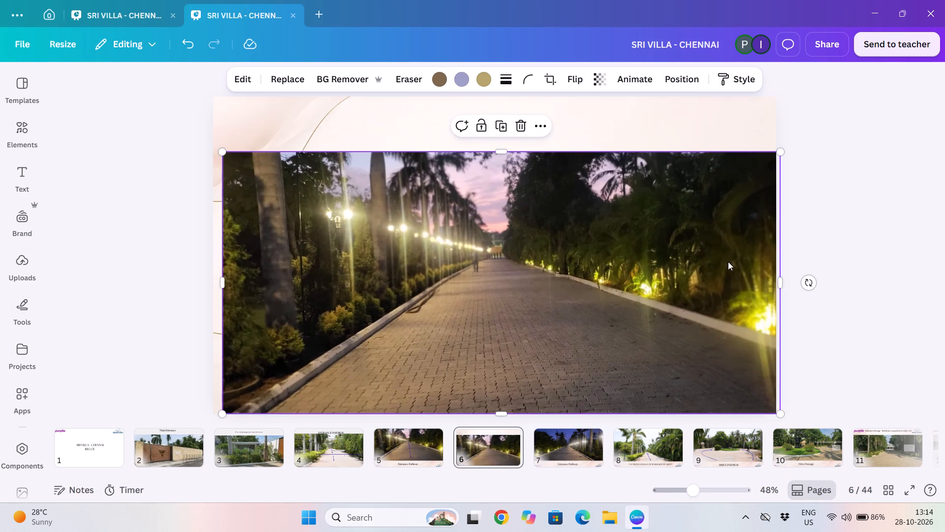
left_click_drag(596, 250, 570, 247)
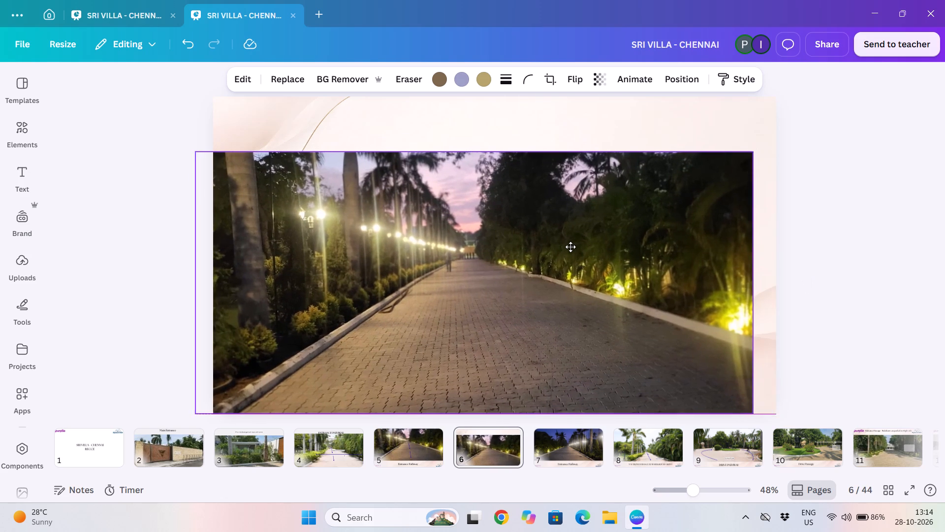
left_click_drag(570, 247, 588, 250)
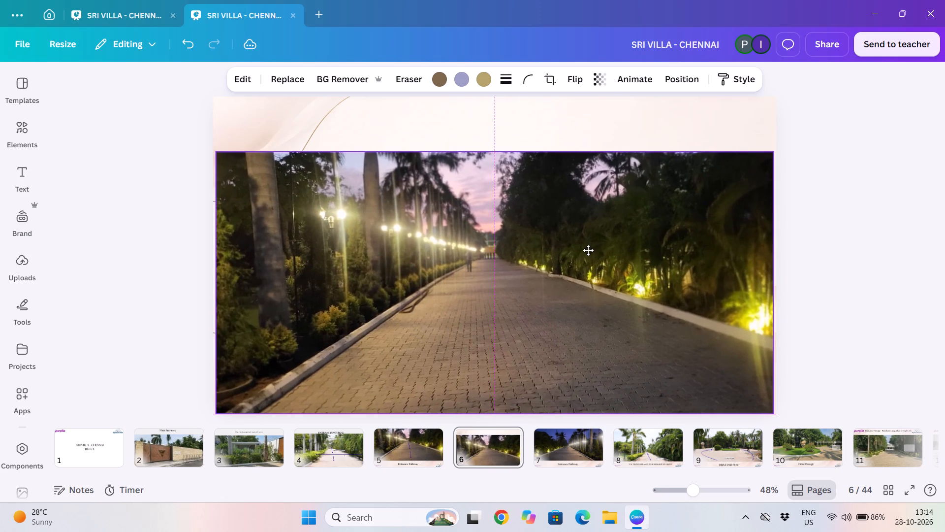
left_click_drag(588, 250, 588, 252)
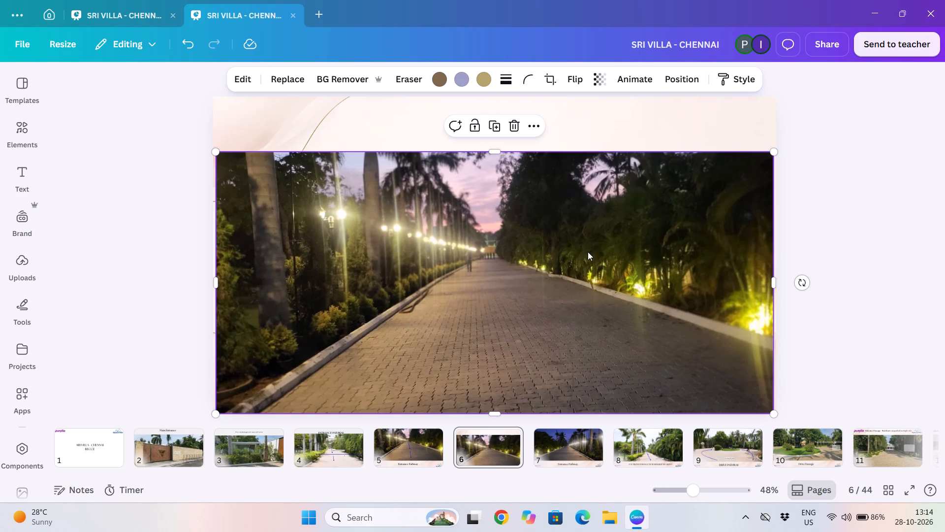
left_click(802, 198)
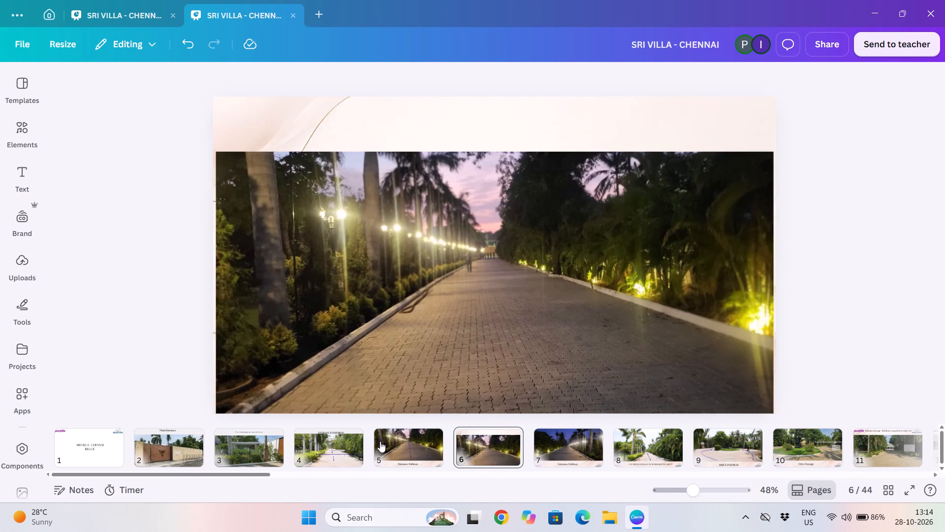
Copy the "Entrance Pathway" heading from page 5 onto page 6 and place it in the strip above the photo.
left_click(397, 445)
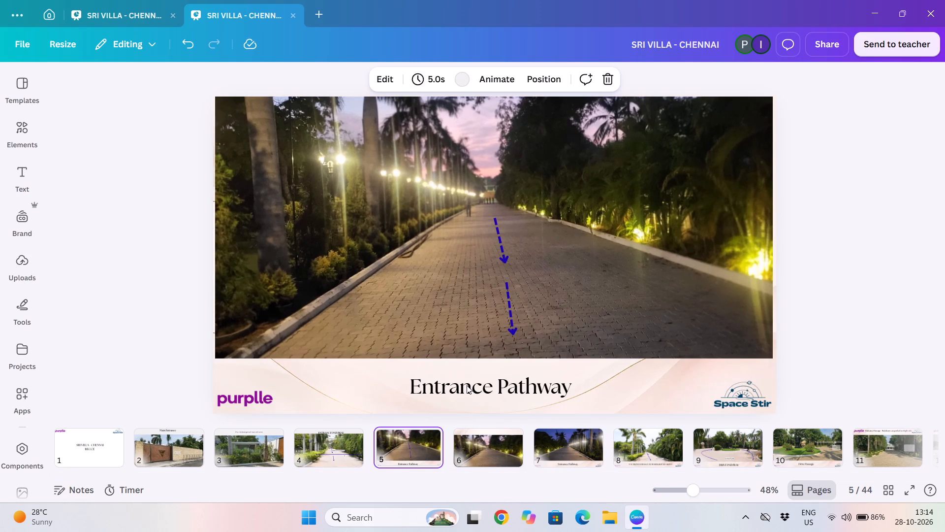
left_click(467, 385)
key("ctrl+c")
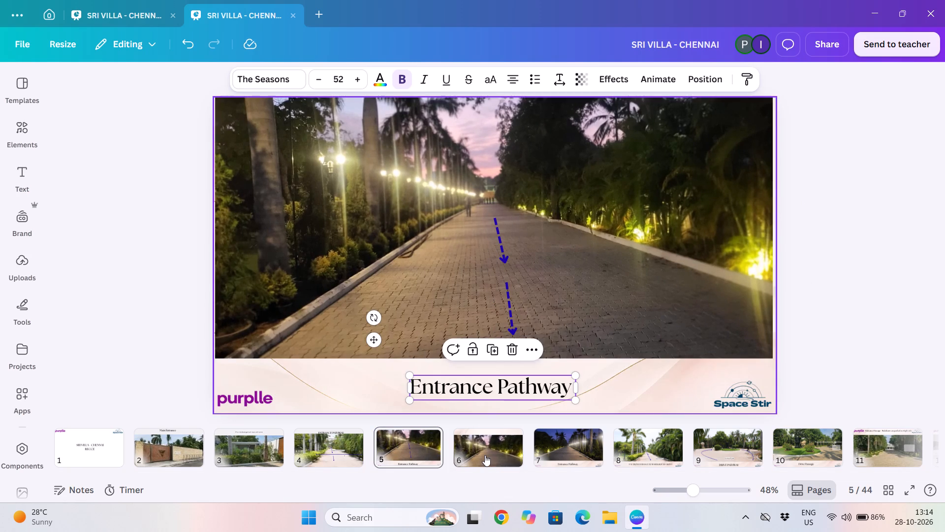
left_click(485, 455)
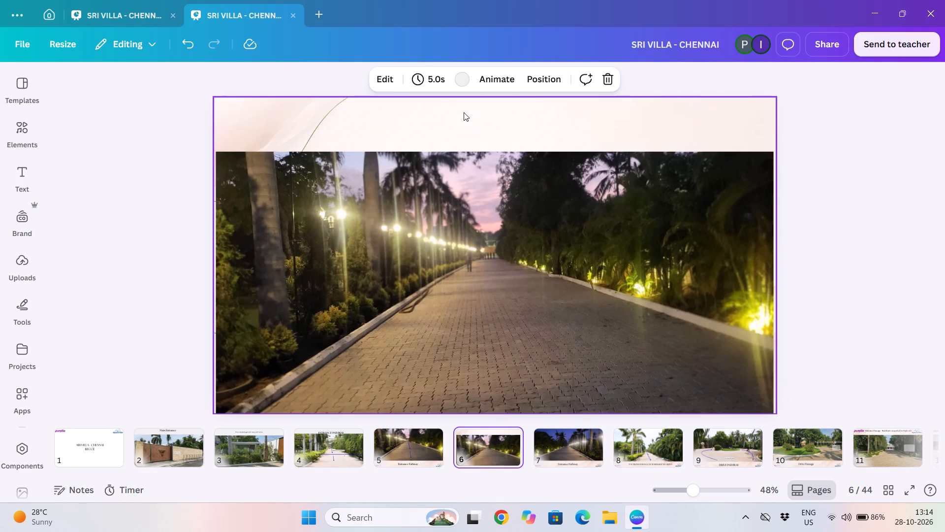
left_click(464, 112)
key("ctrl+v")
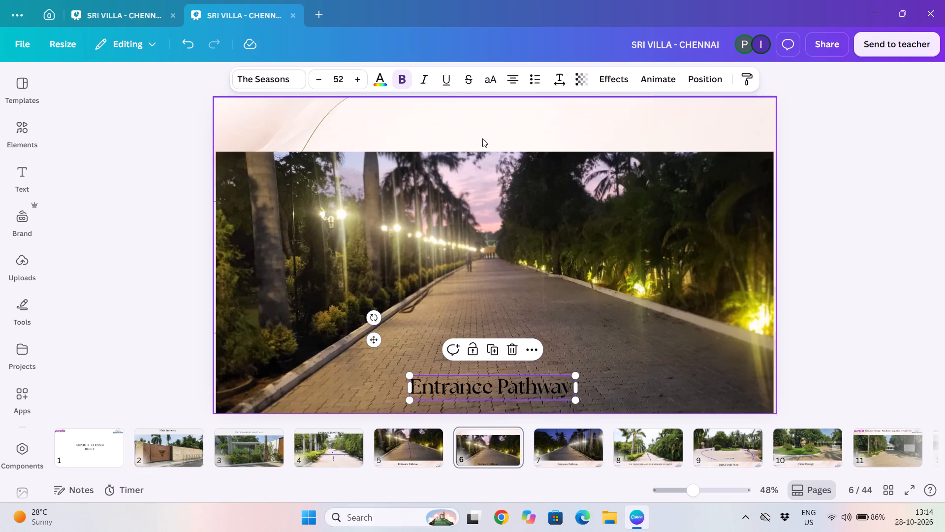
left_click_drag(374, 339, 366, 73)
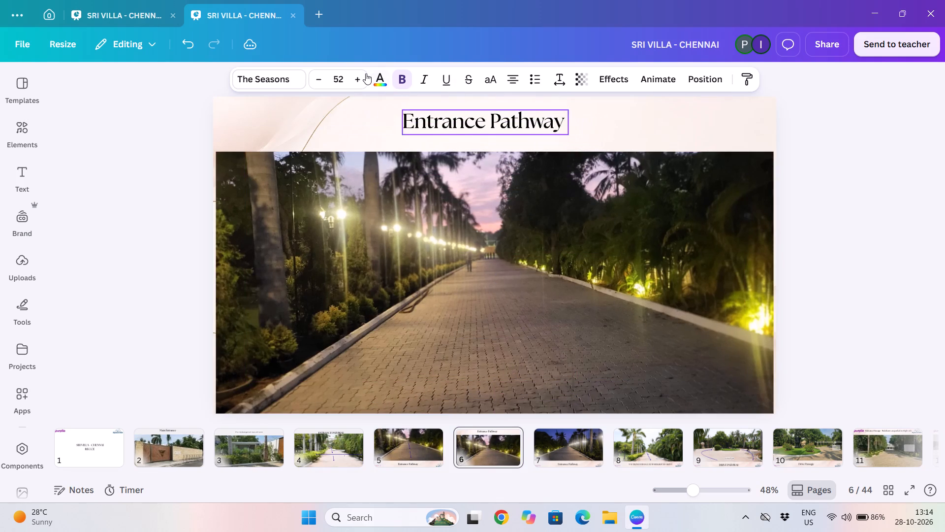
left_click_drag(366, 73, 367, 79)
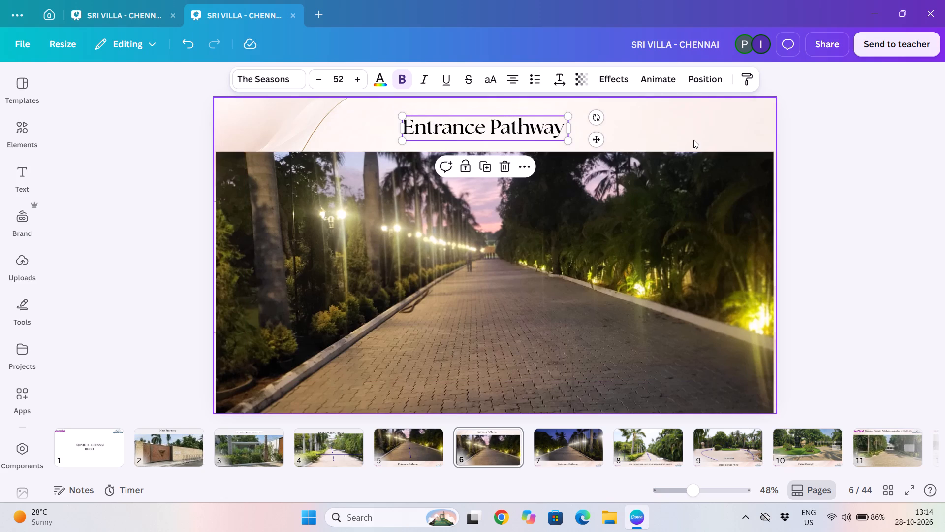
left_click(692, 137)
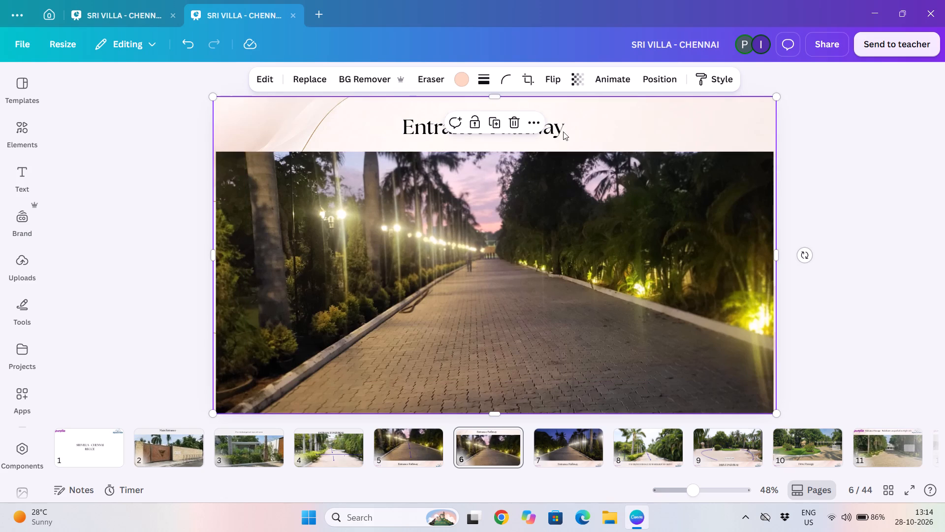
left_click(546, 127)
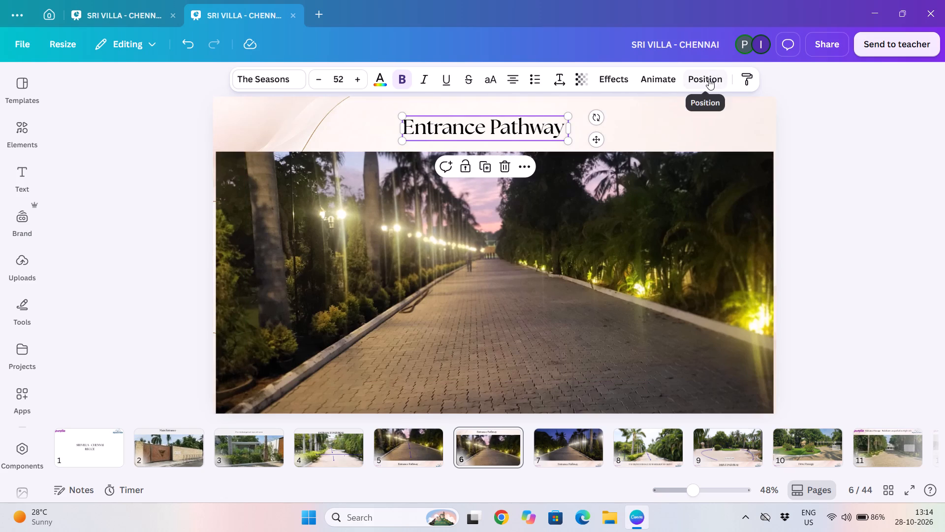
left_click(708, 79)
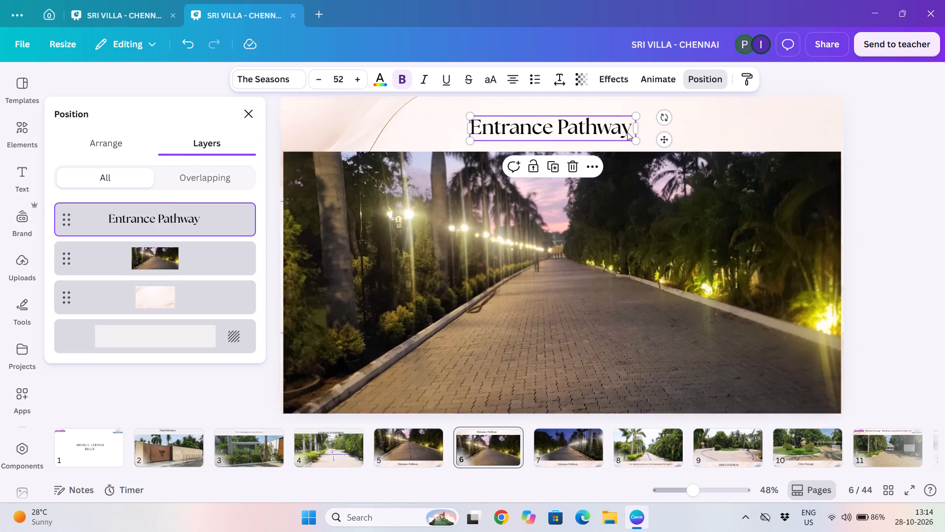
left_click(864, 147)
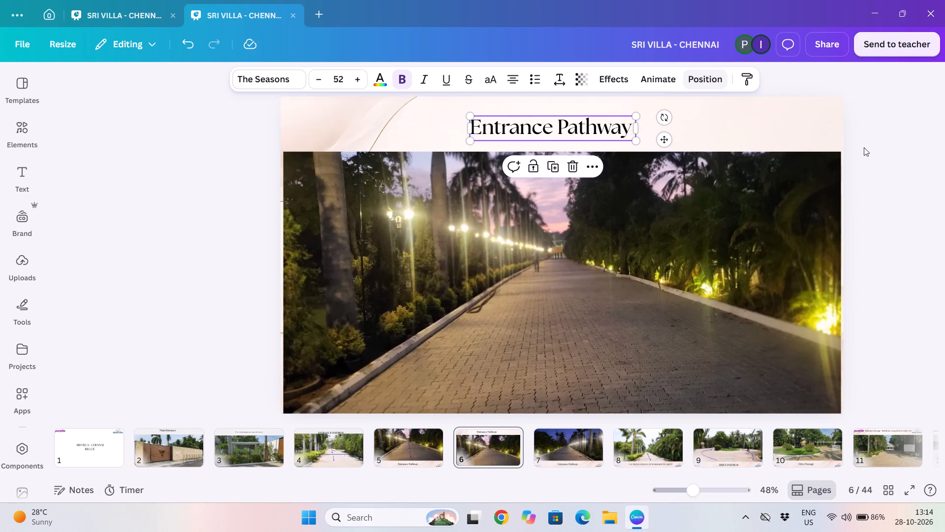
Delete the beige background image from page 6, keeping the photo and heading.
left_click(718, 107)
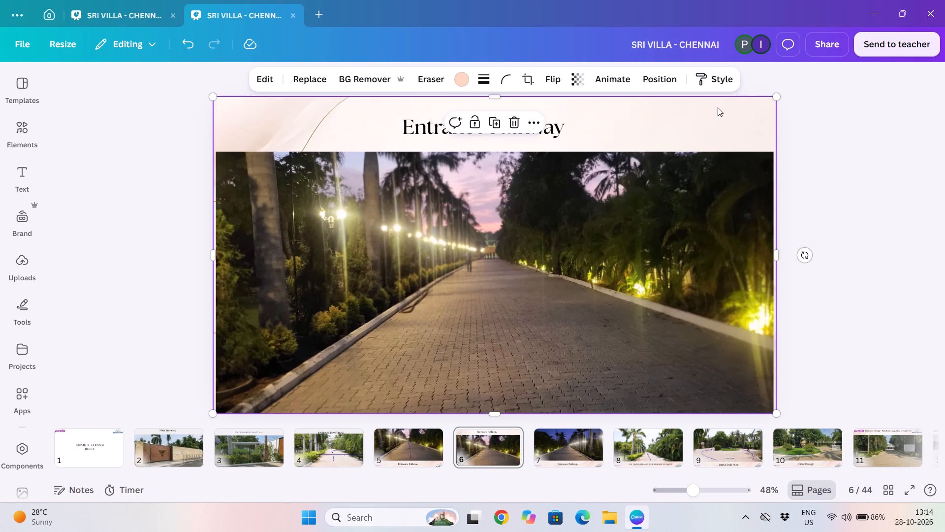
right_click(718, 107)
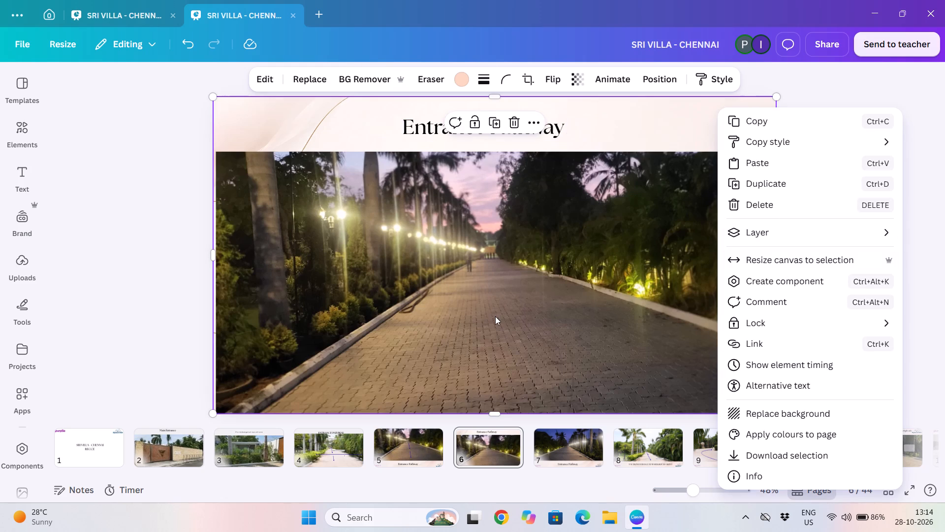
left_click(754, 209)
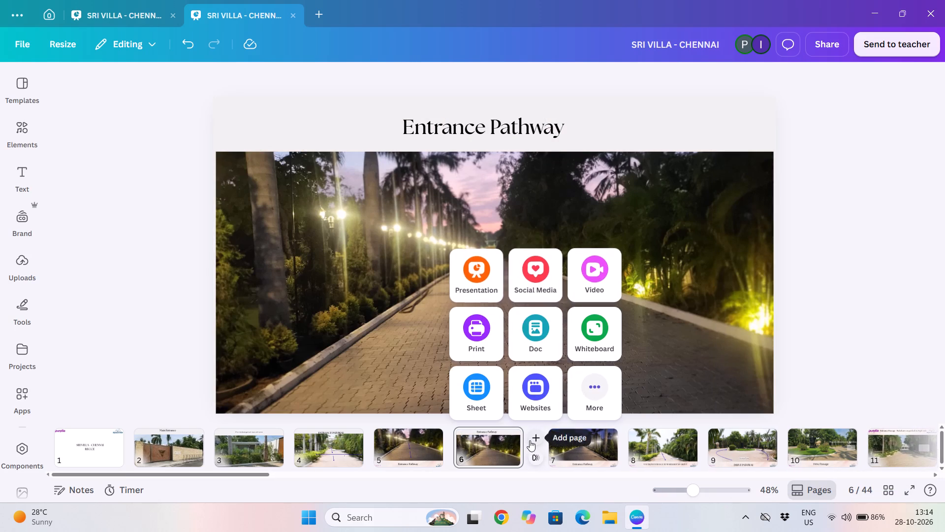
Add a blank page directly after page 6.
left_click(530, 440)
Copy the pathway photo from page 6 onto blank page 7, placing it against the page's top and right edges.
left_click(493, 447)
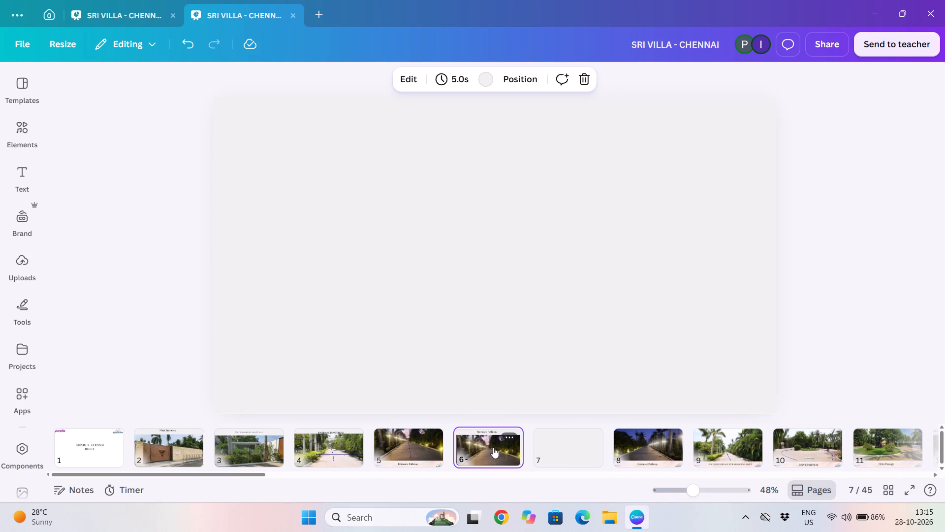
left_click(466, 292)
key("ctrl+c")
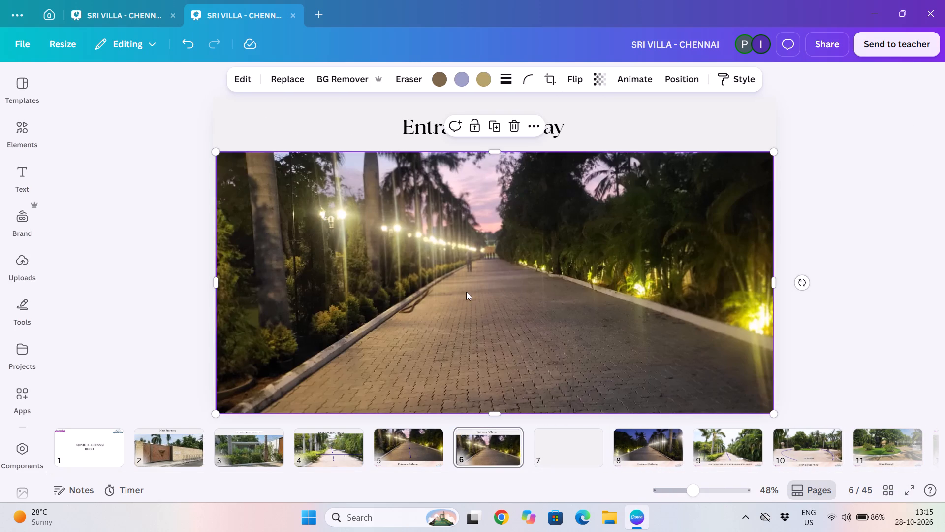
left_click(550, 442)
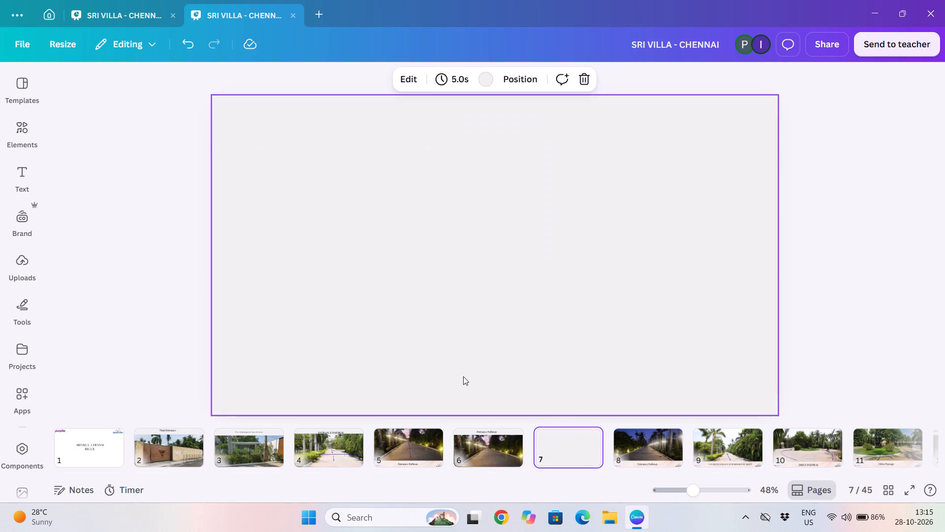
left_click(463, 376)
key("ctrl+v")
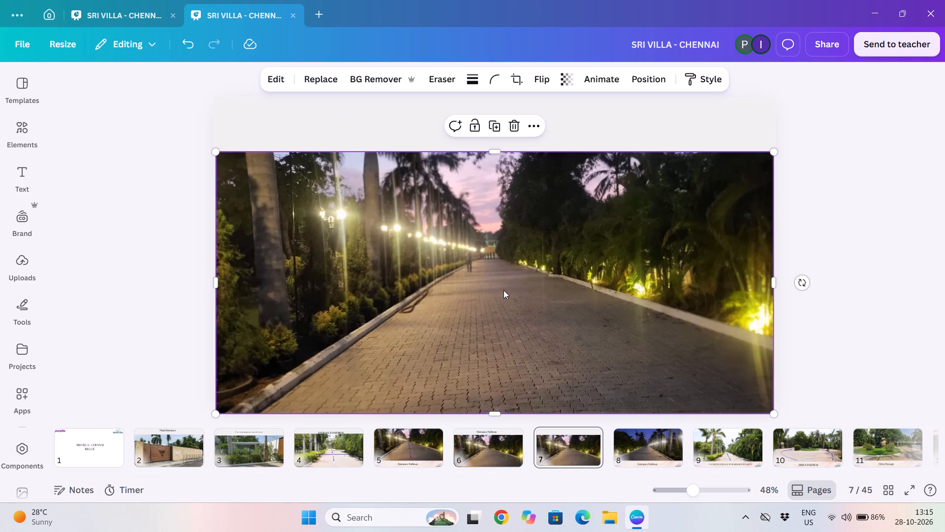
left_click_drag(504, 290, 505, 241)
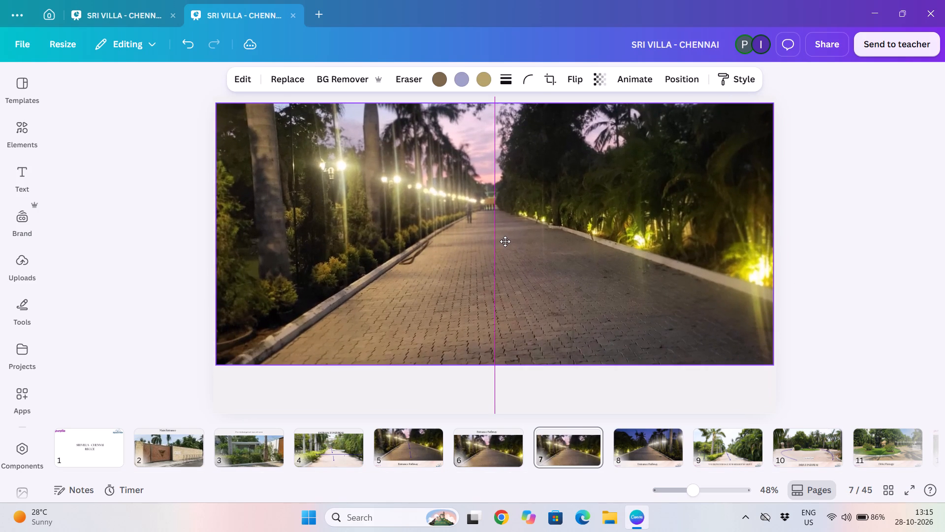
left_click_drag(505, 241, 508, 244)
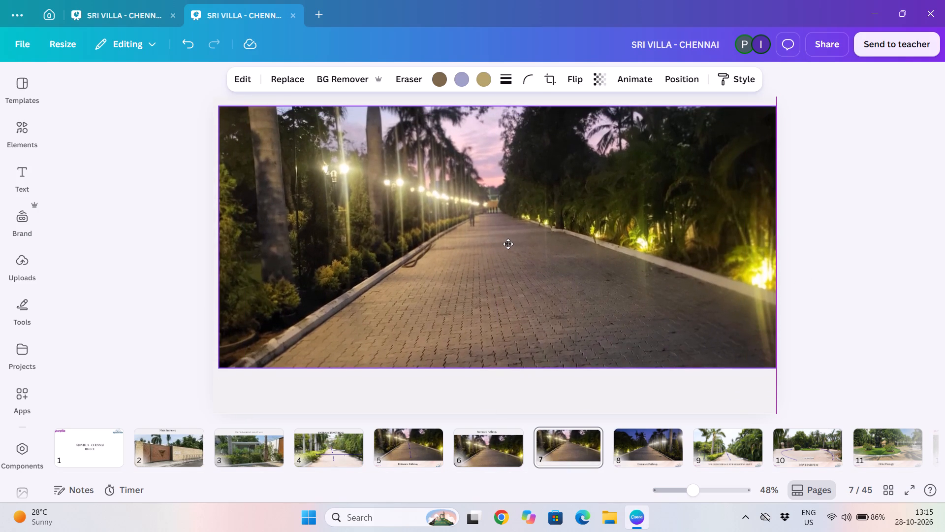
left_click_drag(508, 244, 508, 236)
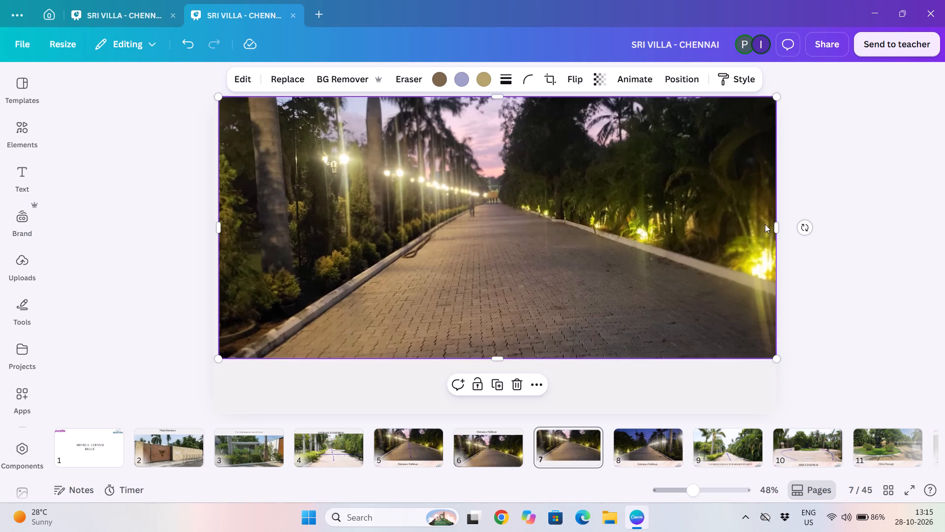
Compare pages 5, 6 and 7 to check how the same pathway photo and heading are used on each.
left_click(496, 445)
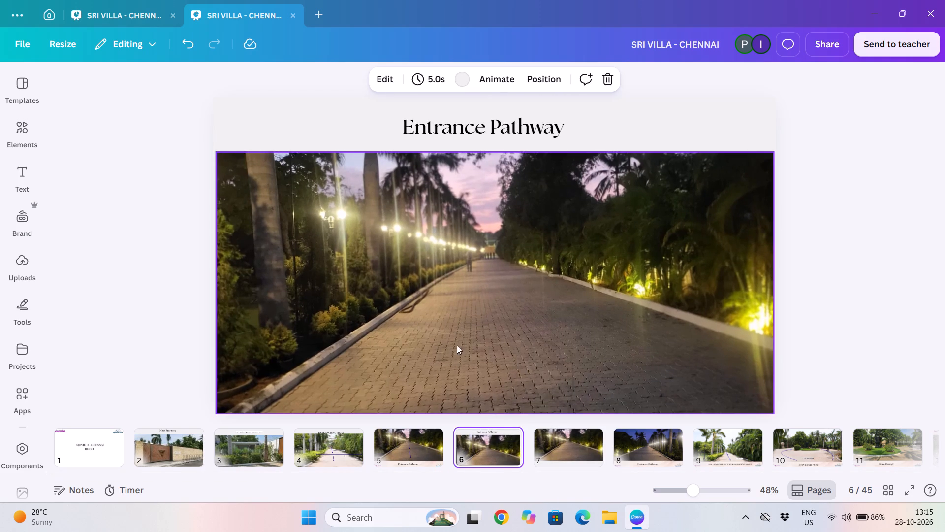
left_click(405, 452)
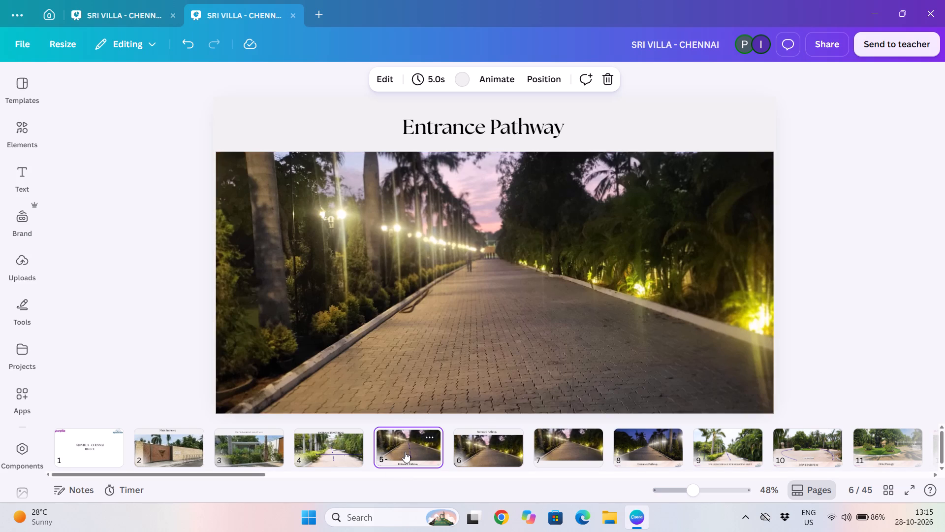
left_click(477, 455)
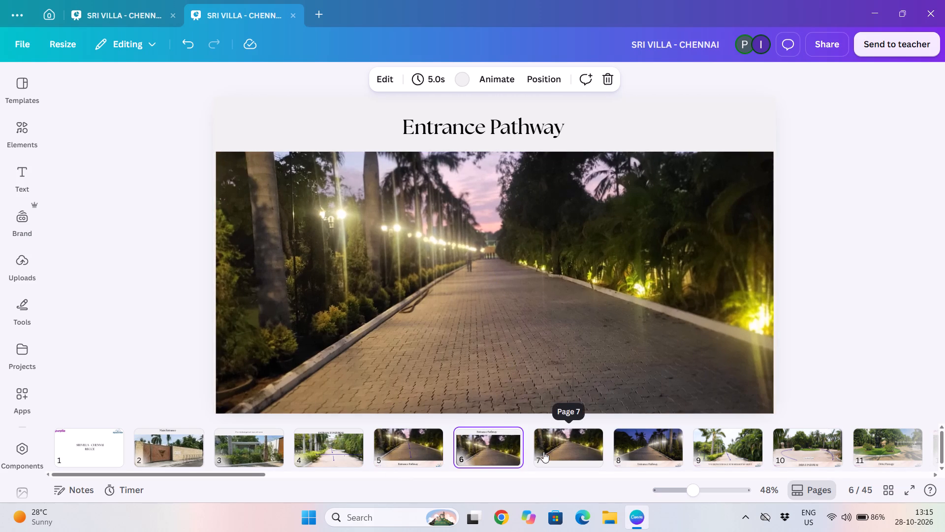
left_click(569, 451)
left_click(400, 446)
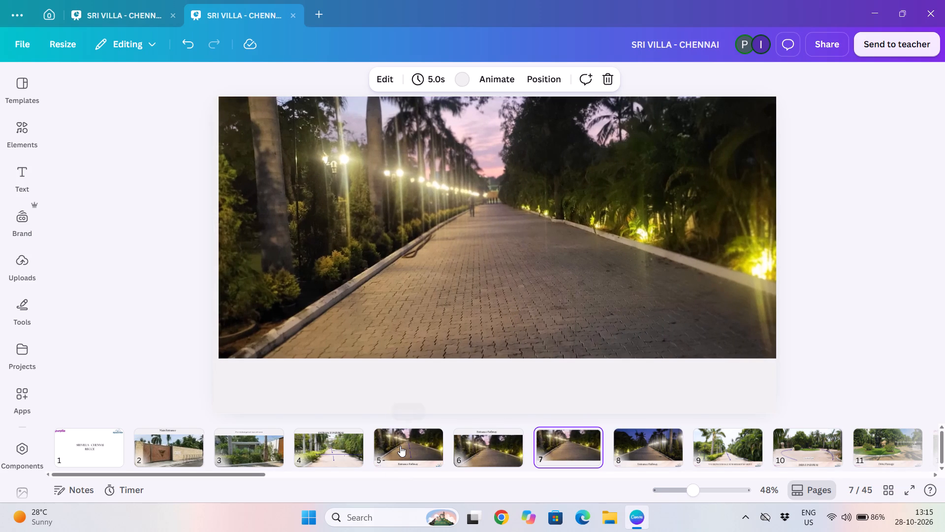
left_click(466, 395)
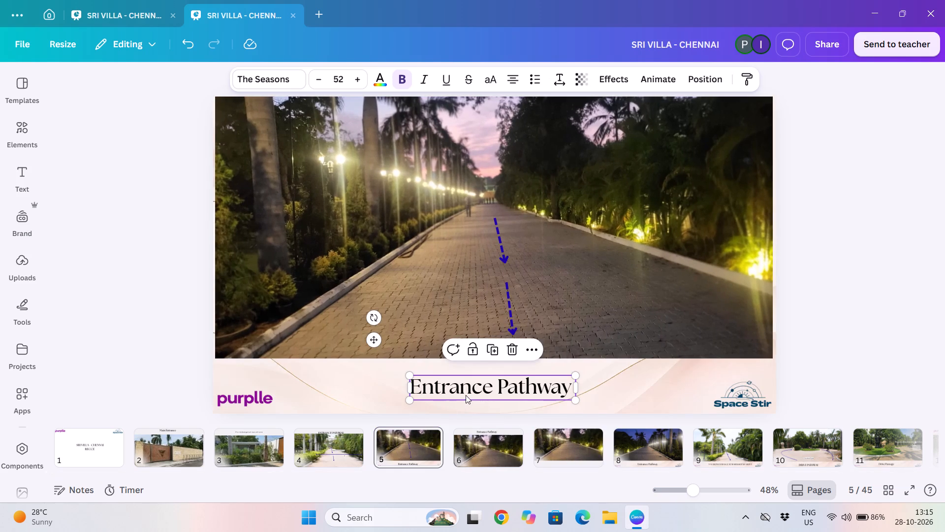
key("ctrl+c")
left_click(486, 457)
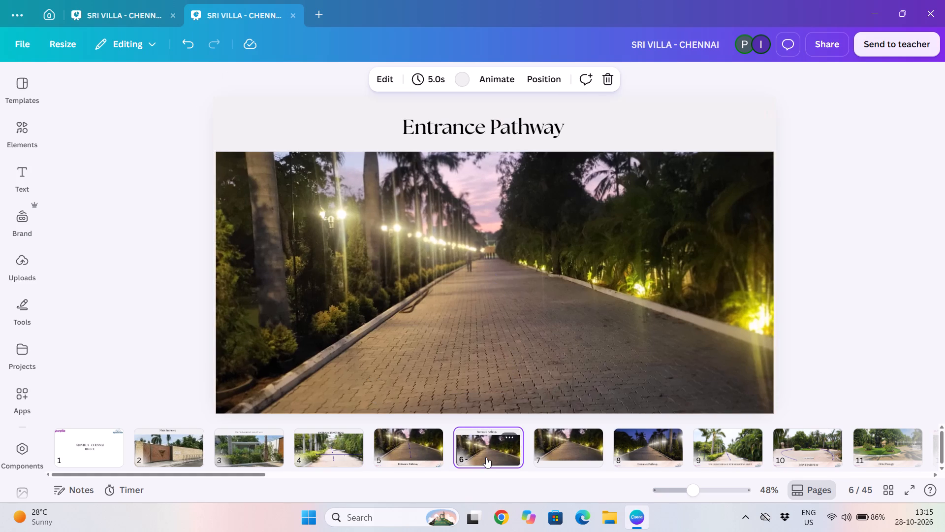
left_click(844, 224)
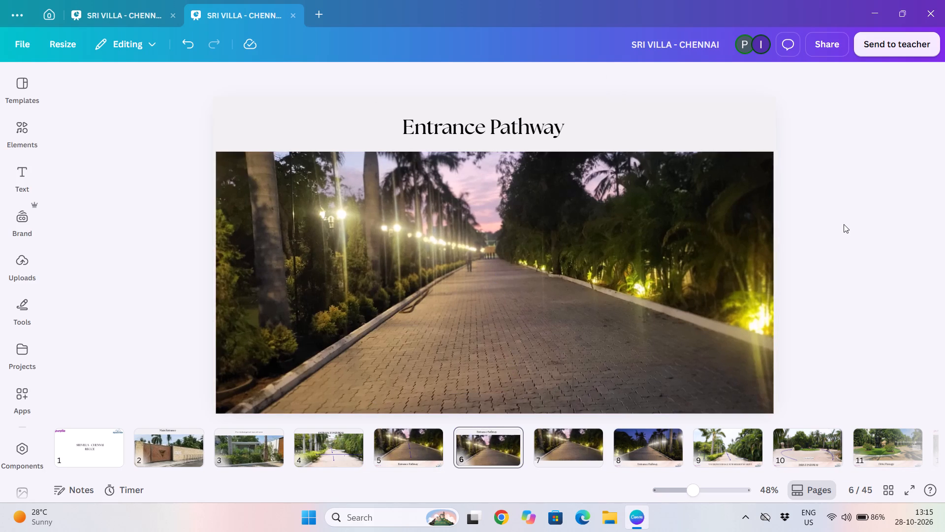
left_click(572, 438)
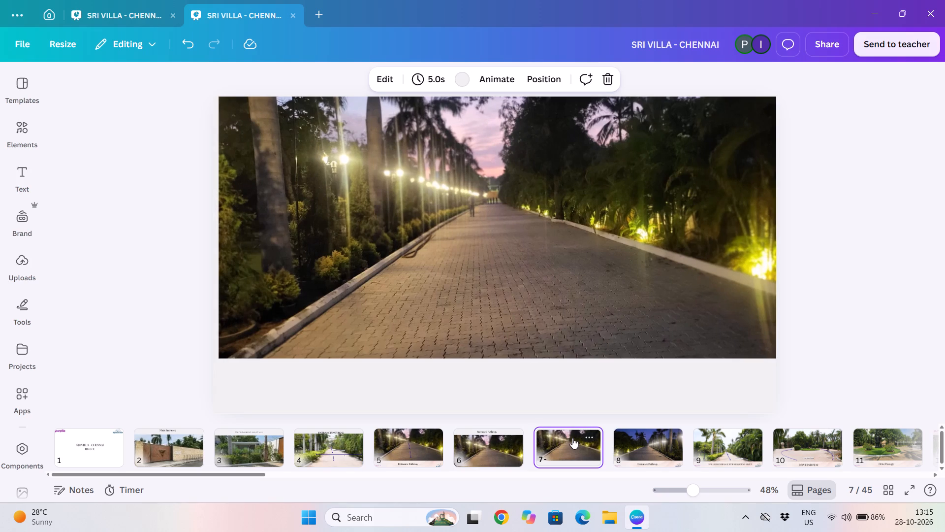
left_click(497, 453)
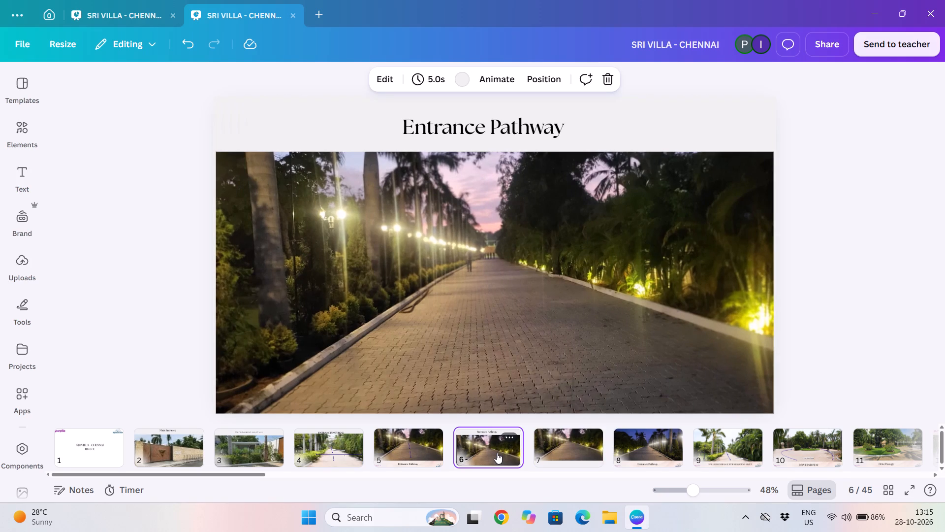
left_click(575, 437)
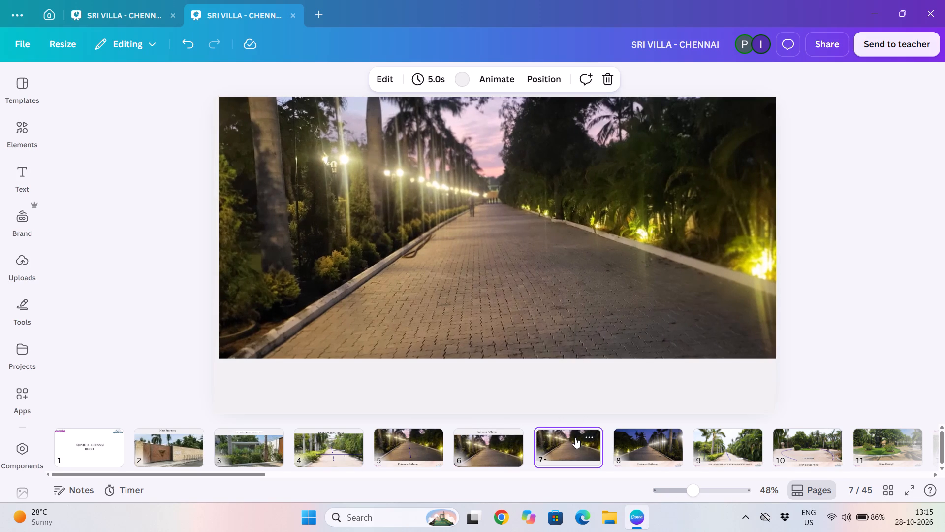
left_click(481, 449)
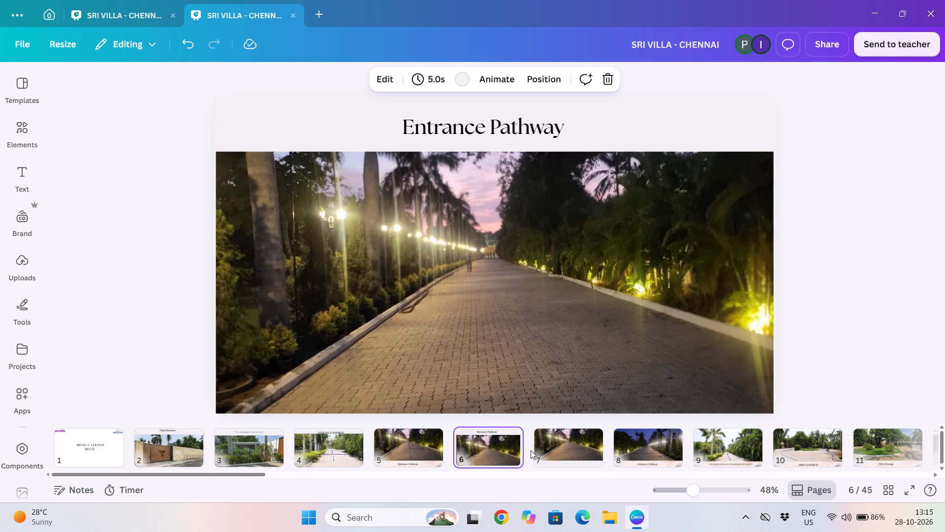
Delete page 7, which repeats the pathway photo without a heading.
left_click(556, 448)
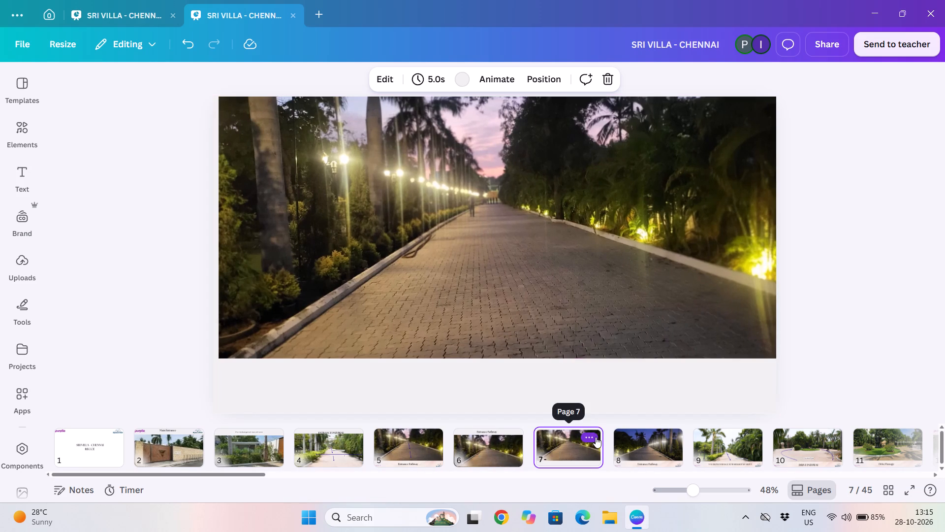
left_click(591, 437)
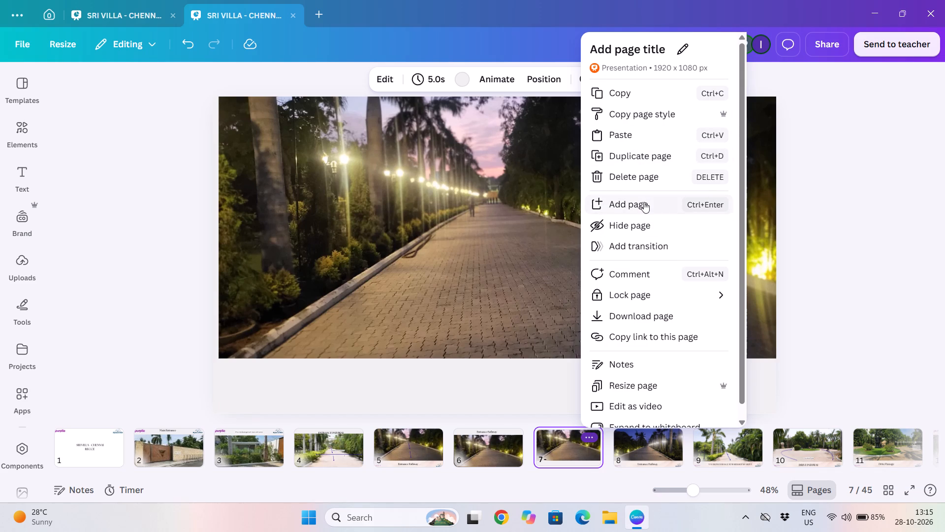
left_click(649, 176)
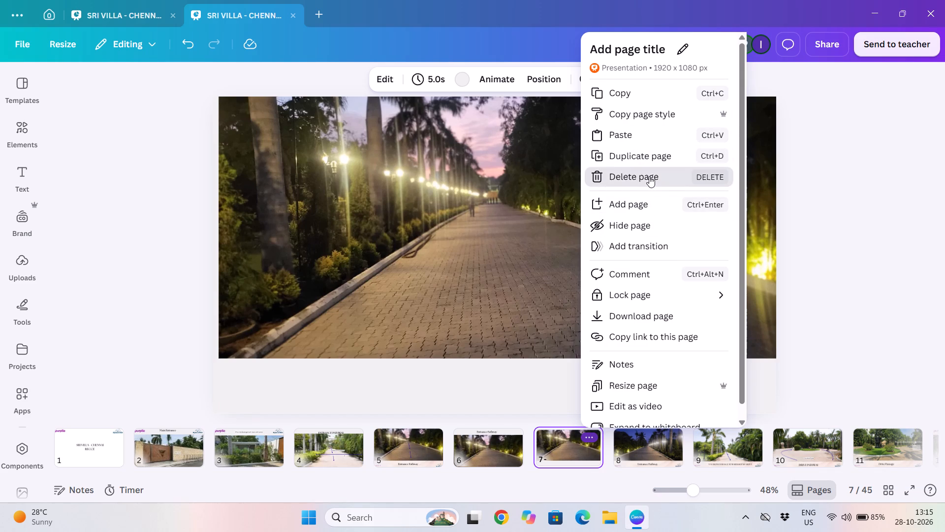
Shorten the upper dashed arrow on page 5 by moving its tail end slightly down the pathway, keeping the arrowhead in place.
left_click(416, 445)
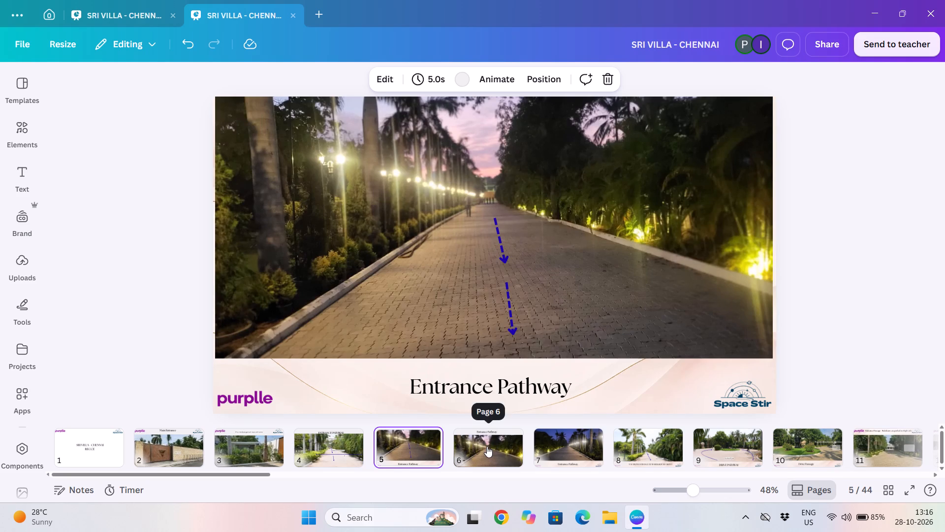
left_click(501, 231)
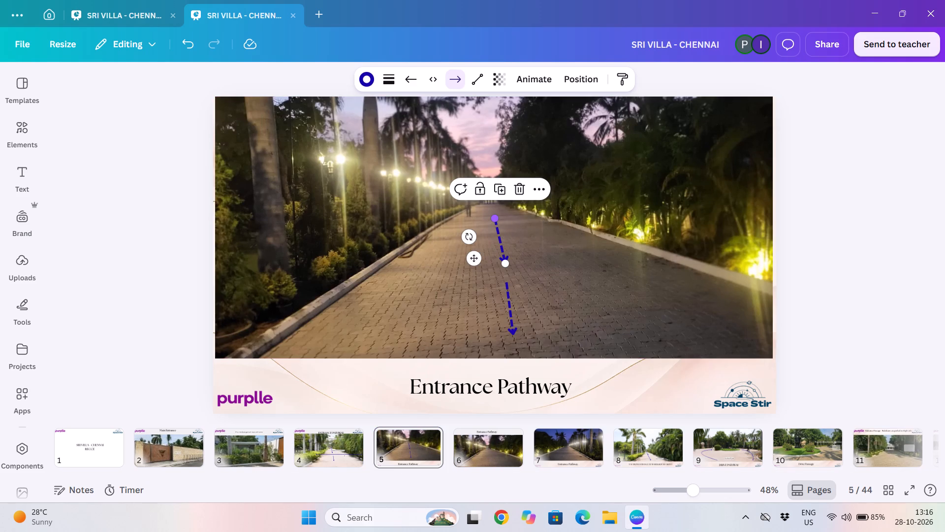
left_click_drag(496, 219, 504, 229)
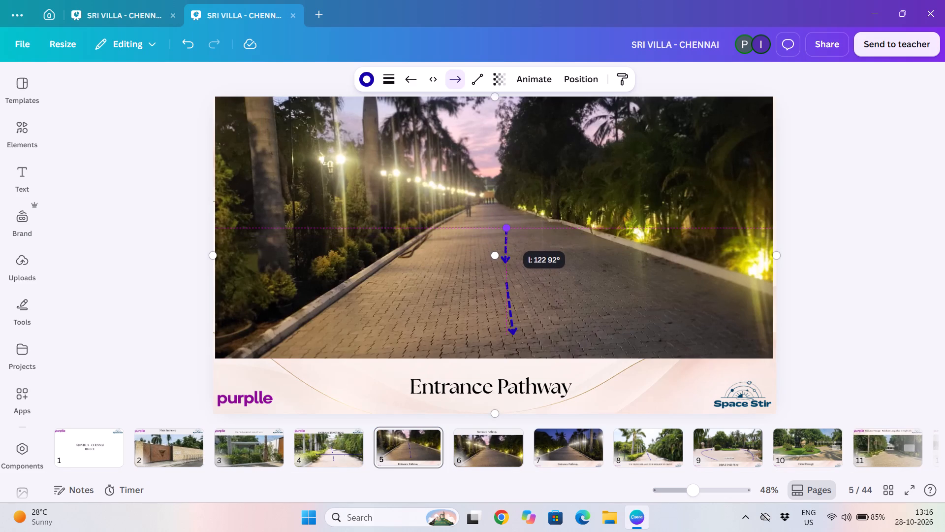
left_click_drag(504, 229, 500, 225)
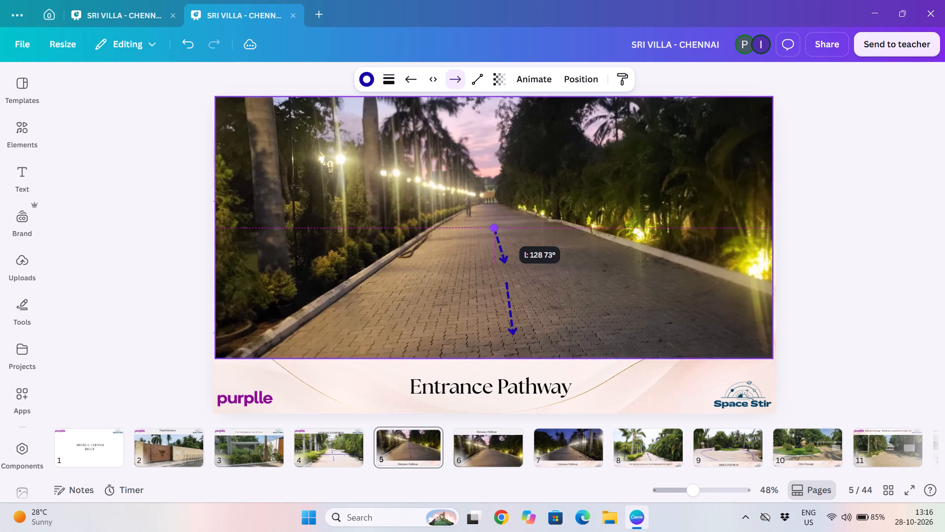
left_click_drag(500, 225, 501, 224)
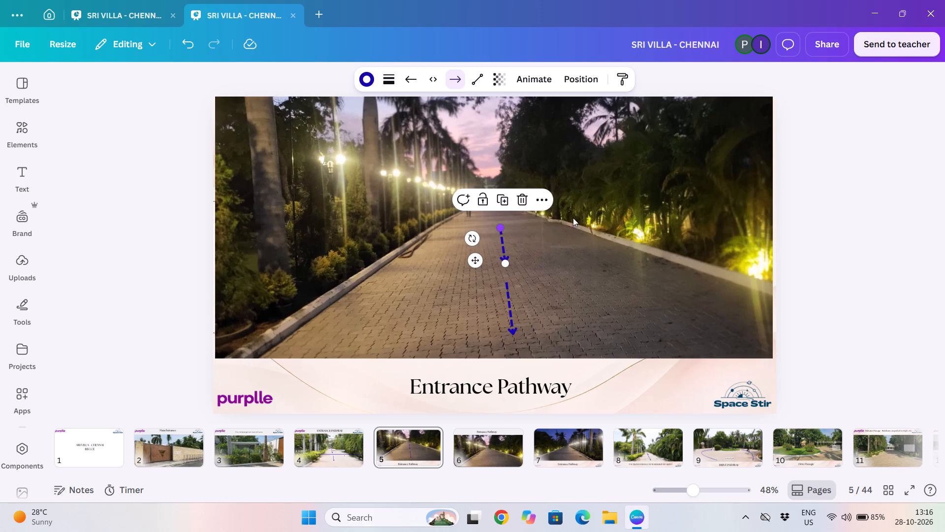
left_click(792, 188)
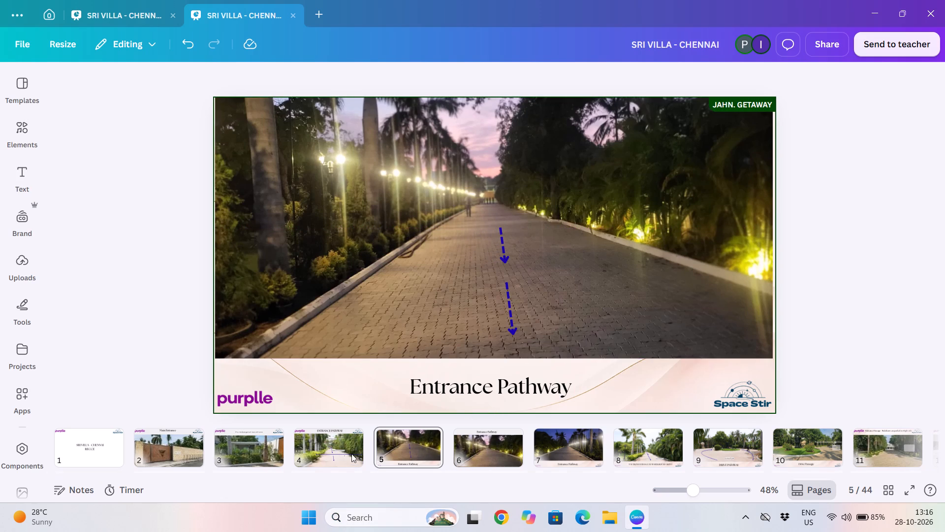
Add a blank page directly after page 6.
left_click(493, 451)
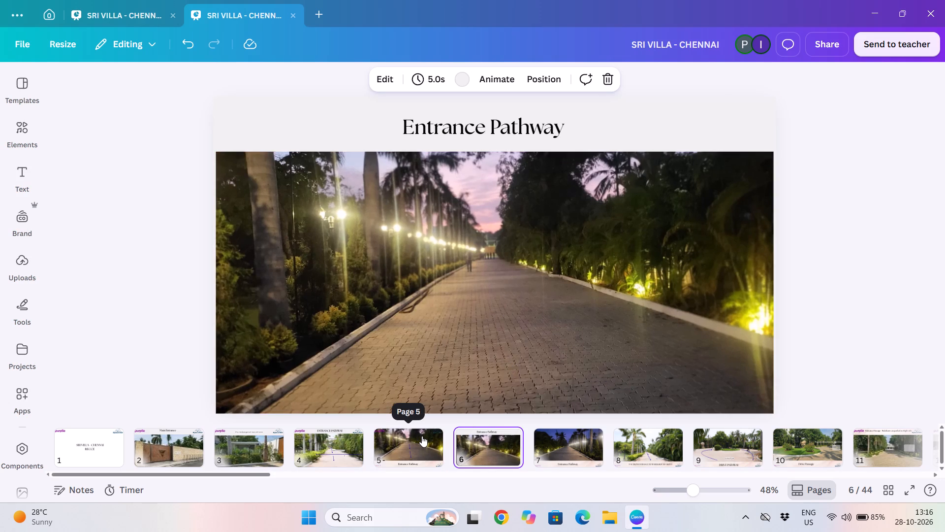
left_click(422, 436)
left_click(481, 446)
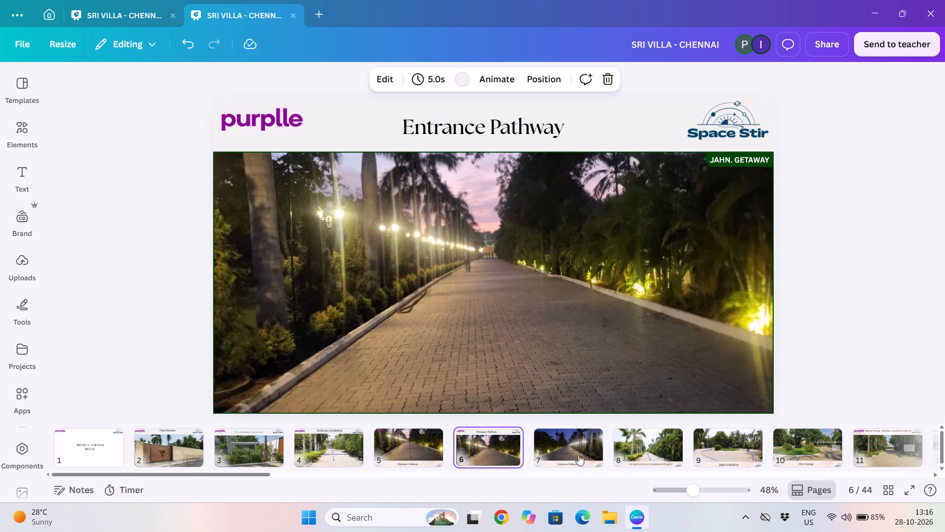
left_click(559, 448)
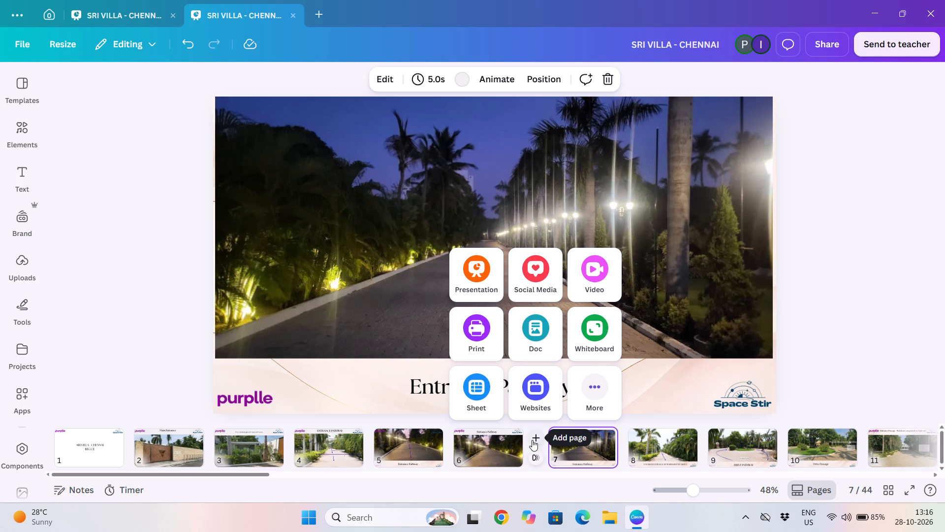
left_click(536, 439)
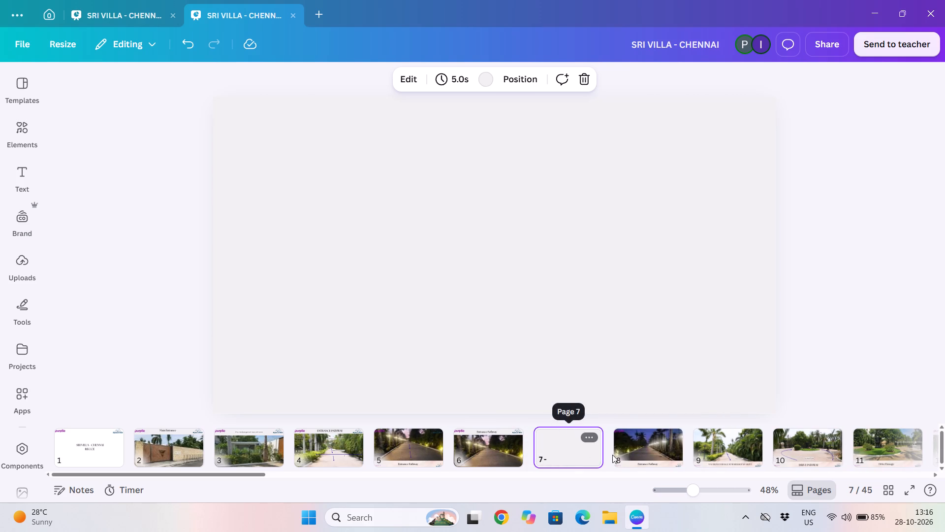
Copy the night pathway photo from page 8 onto blank page 7, placing it against the page's bottom and right edges.
left_click(634, 439)
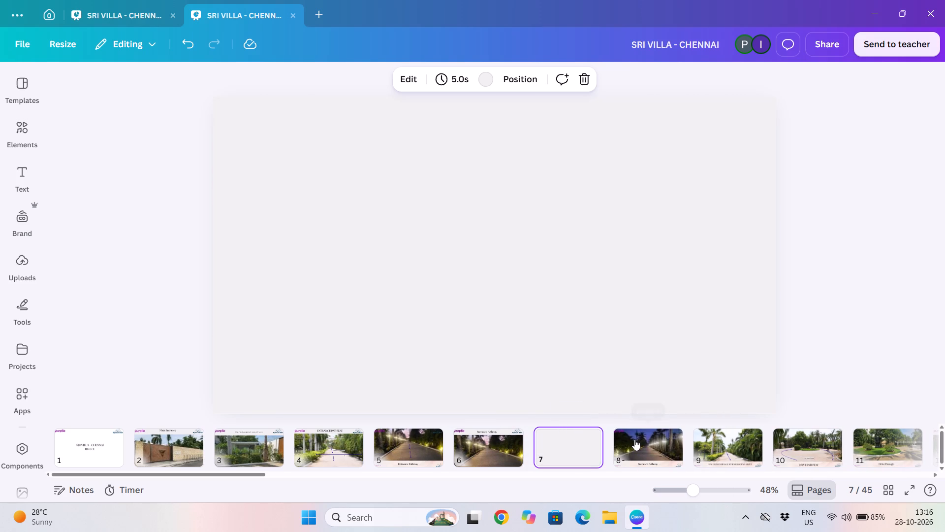
left_click(501, 278)
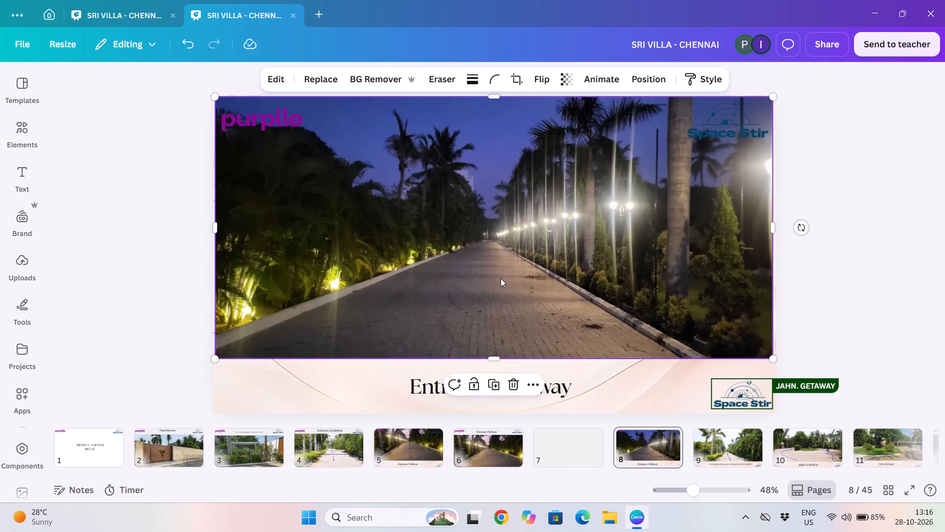
key("ctrl+c")
left_click(547, 440)
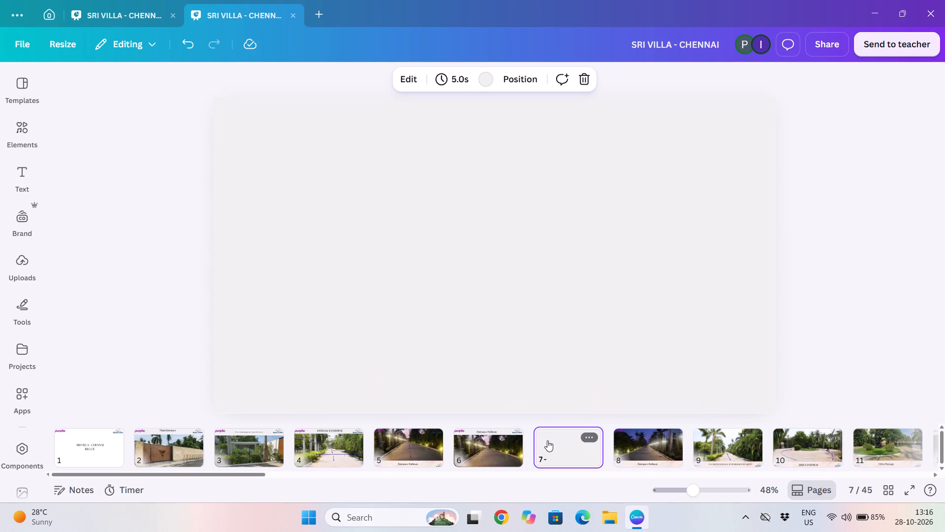
left_click(474, 354)
key("ctrl+v")
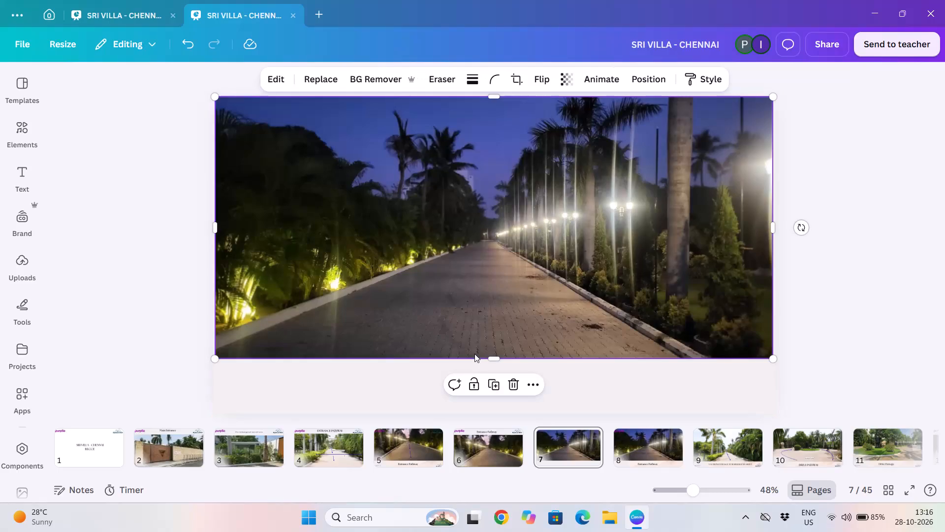
left_click_drag(489, 280, 484, 308)
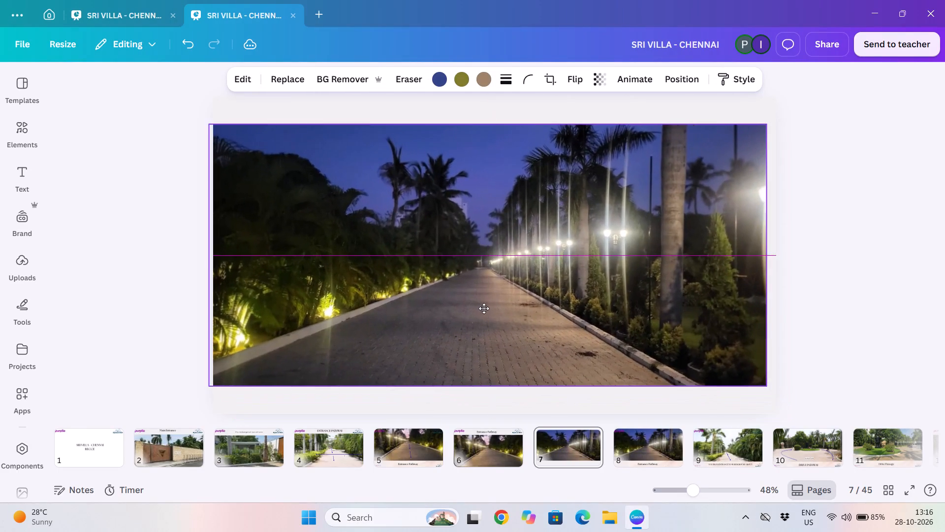
left_click_drag(484, 308, 495, 332)
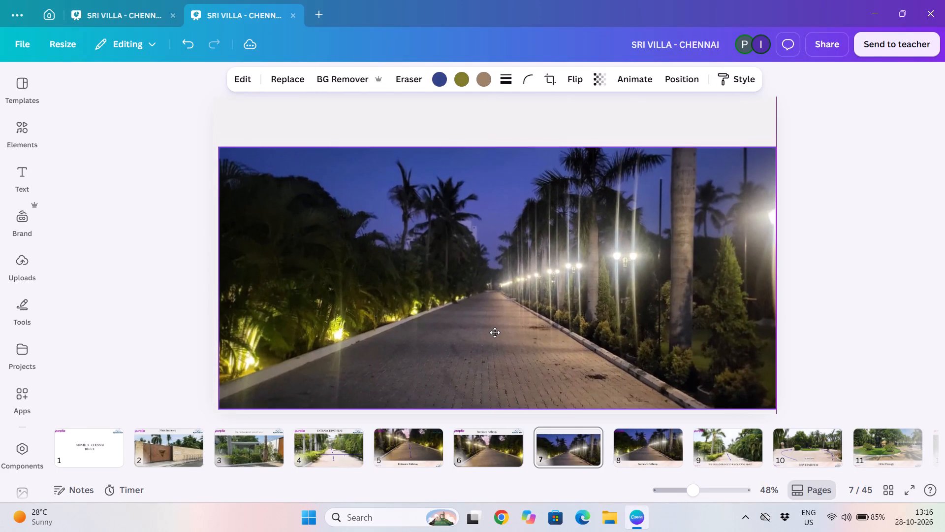
left_click_drag(495, 332, 496, 337)
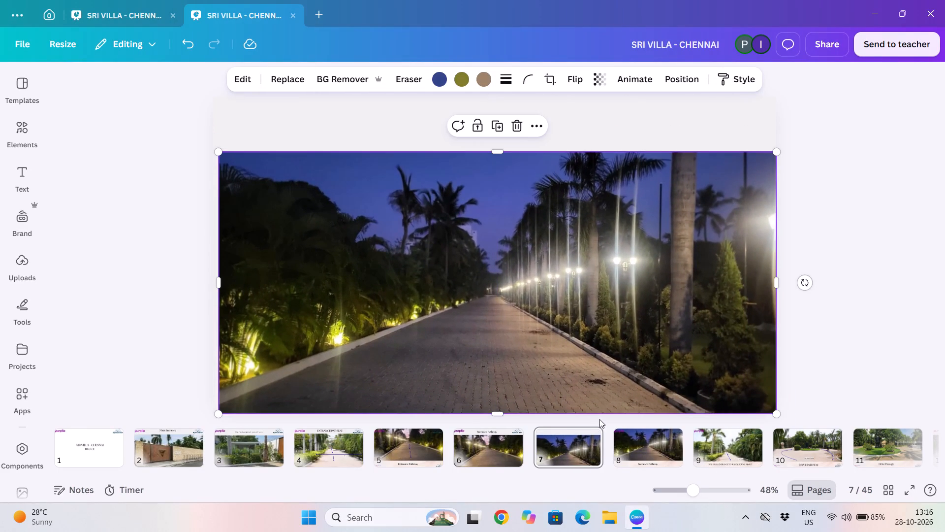
left_click(496, 321)
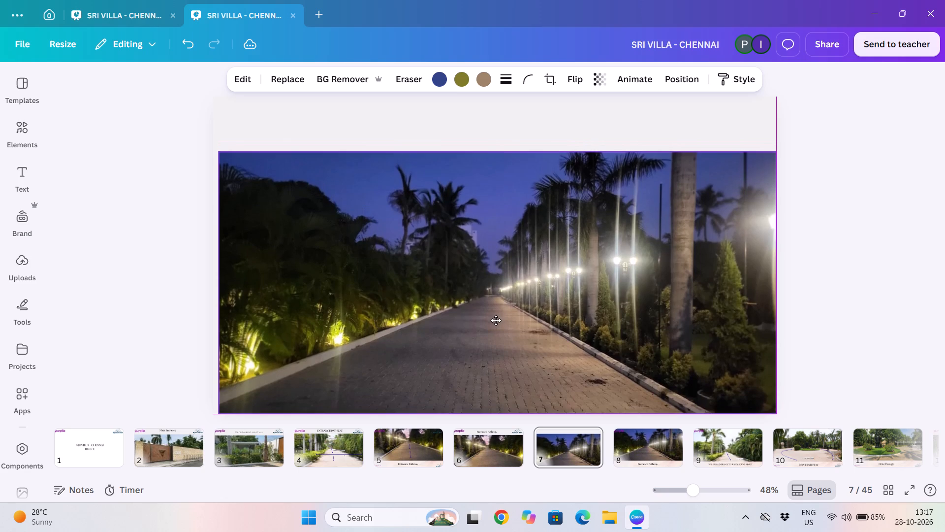
left_click(784, 215)
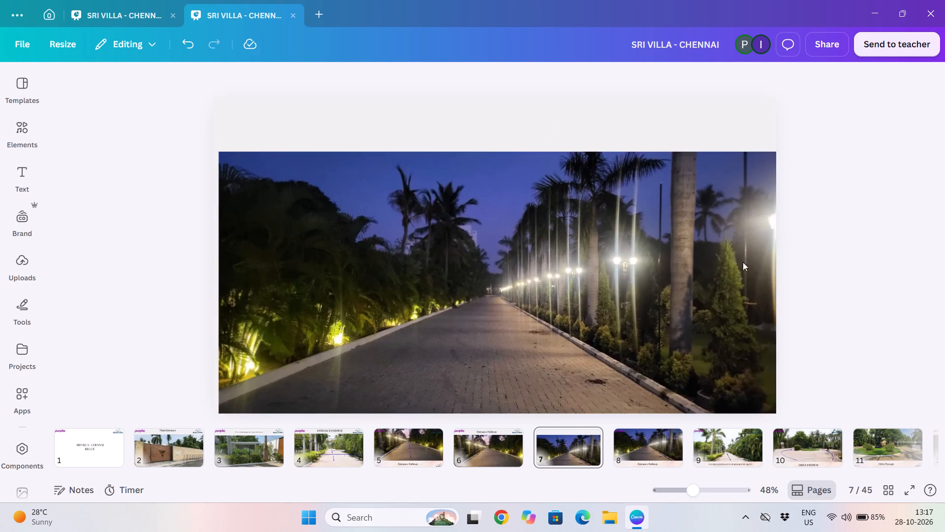
Copy the Entrance Pathway heading from page 8 onto page 7 and place it centred in the blank band above the night photo.
left_click(654, 423)
left_click(651, 432)
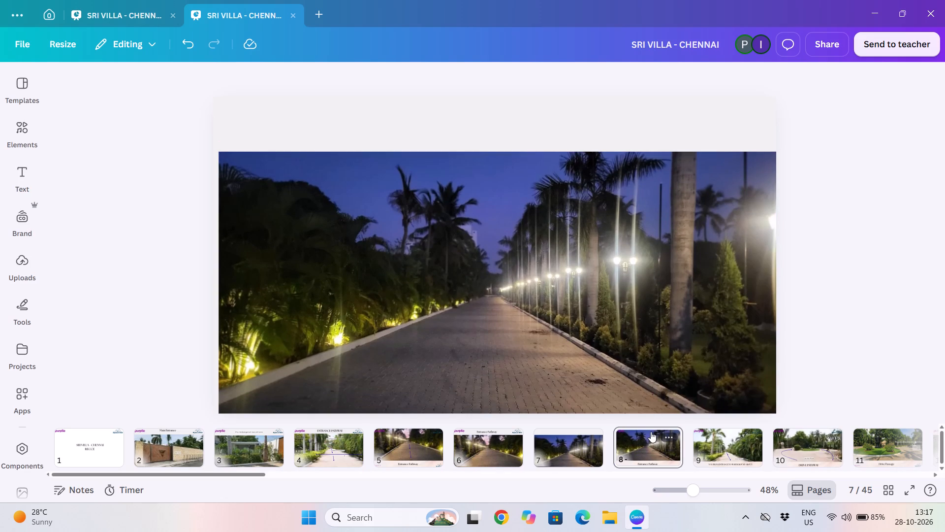
left_click_drag(651, 432, 636, 438)
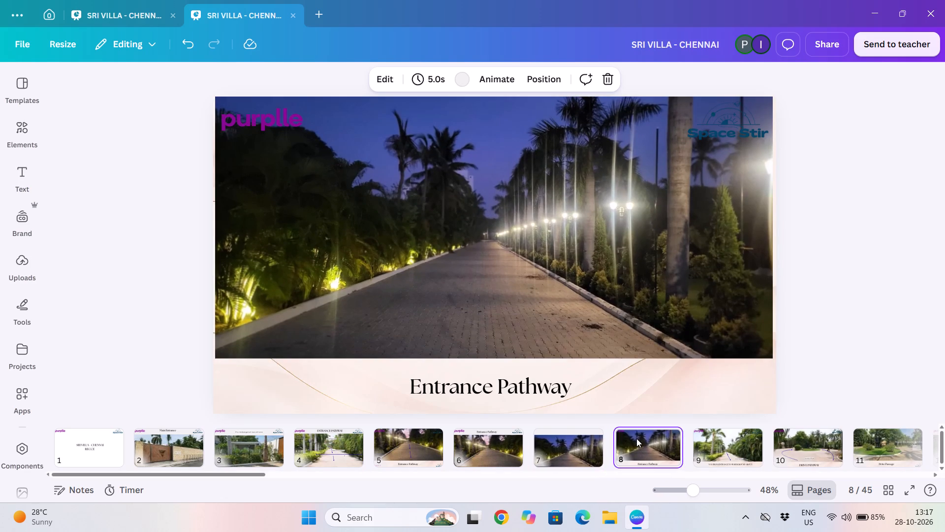
left_click(592, 444)
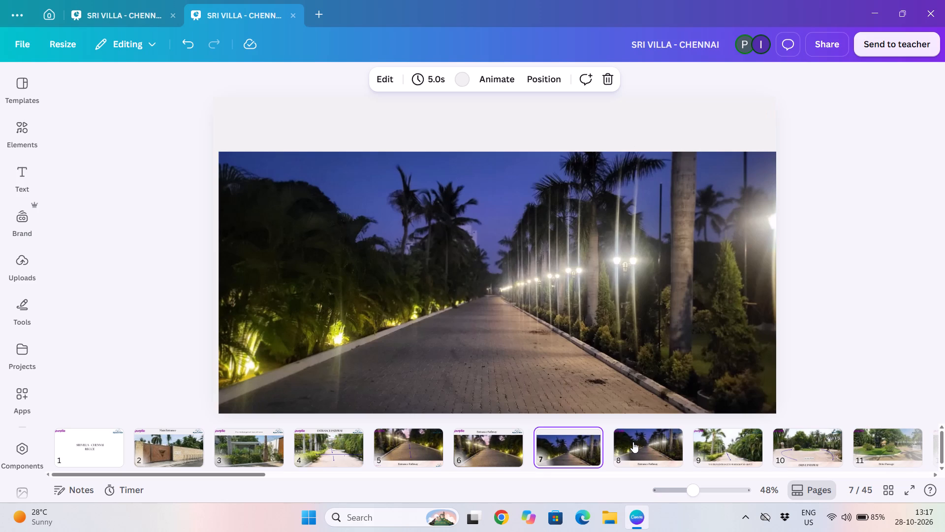
left_click(636, 443)
left_click(490, 388)
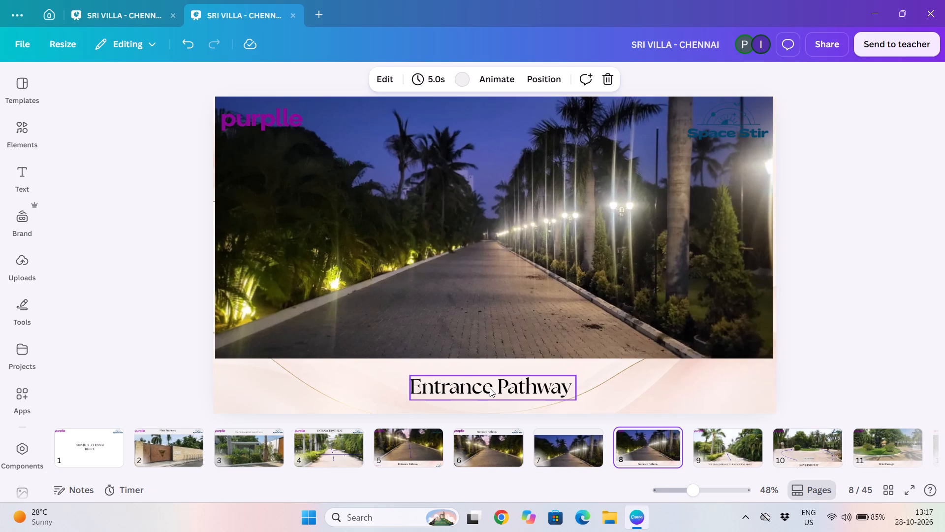
key("ctrl+c")
left_click(563, 452)
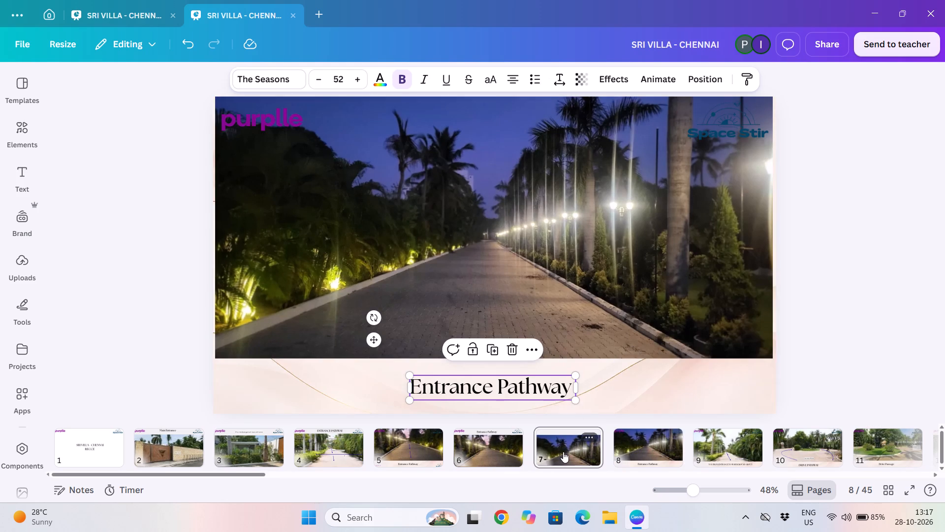
left_click(468, 122)
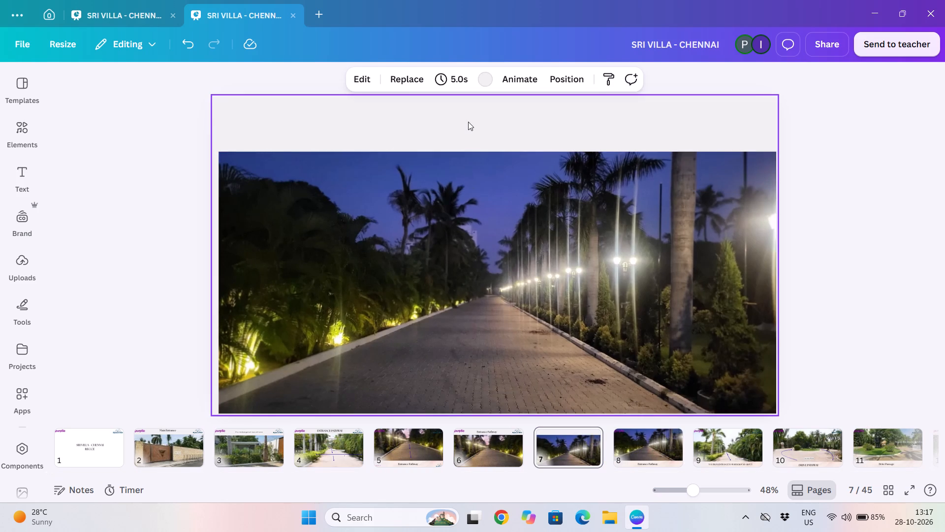
key("ctrl+v")
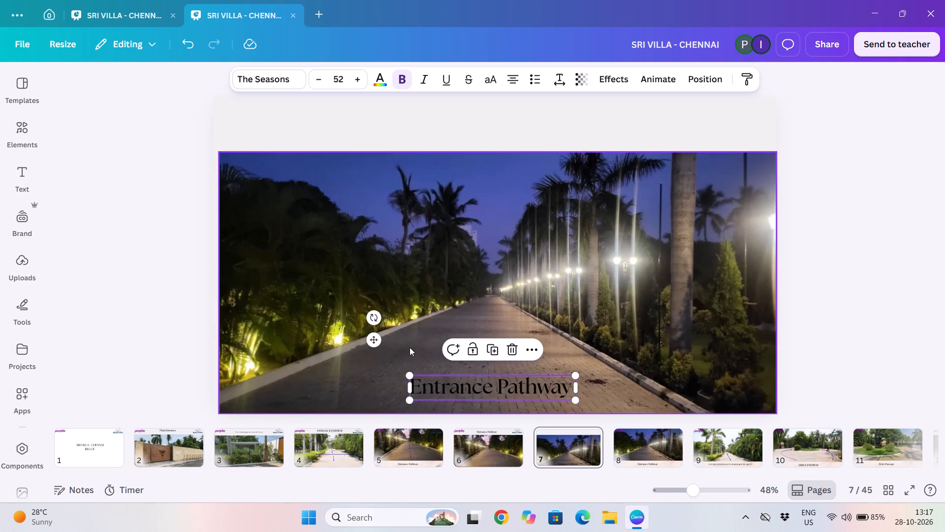
left_click_drag(374, 340, 382, 55)
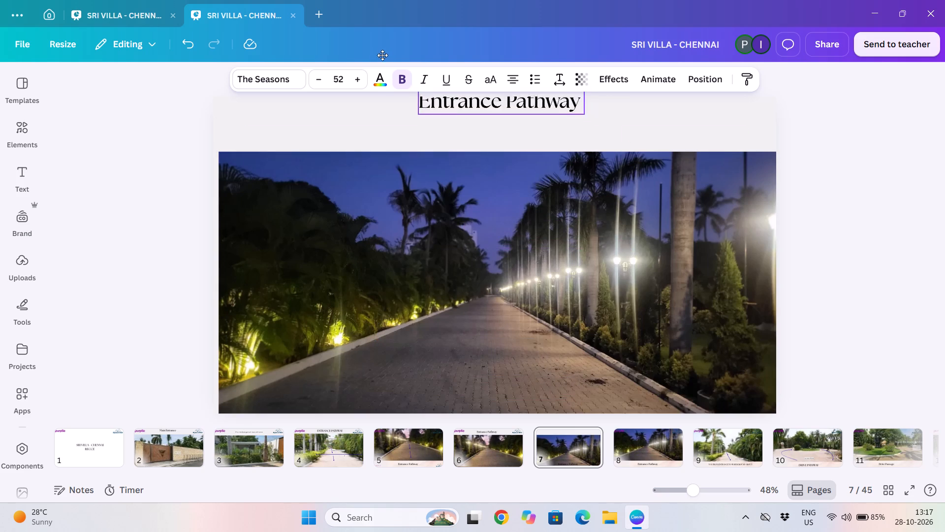
left_click_drag(382, 55, 375, 79)
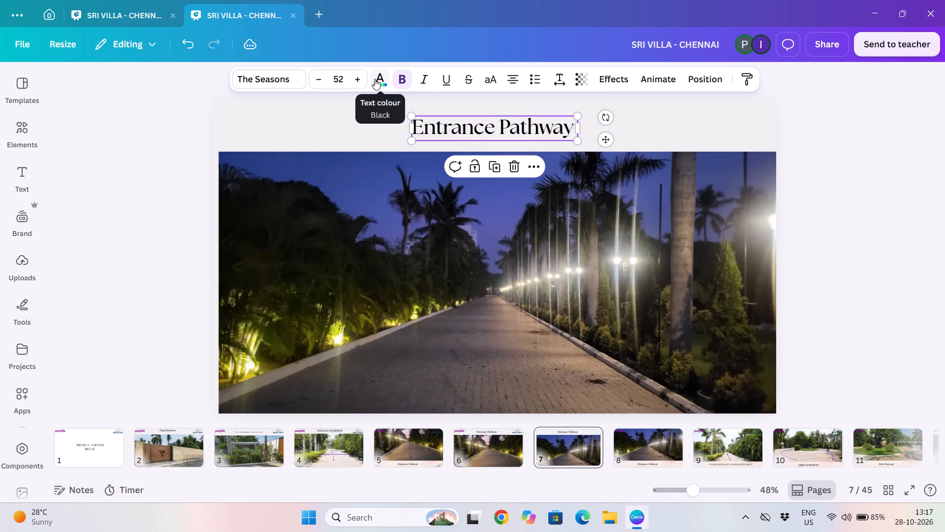
left_click(854, 119)
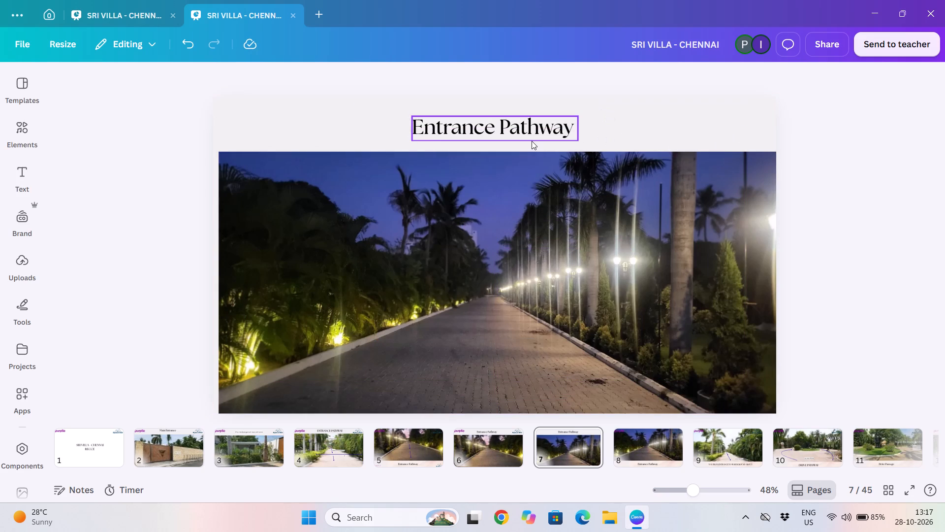
Align page 7's heading to the top of the page and lower it slightly, keeping it horizontally centred above the photo.
left_click(532, 139)
left_click(703, 79)
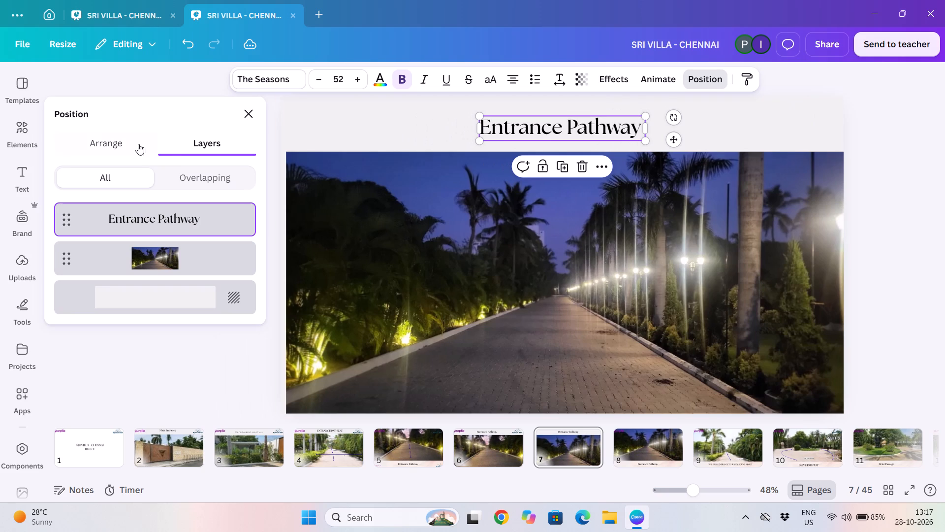
left_click(128, 141)
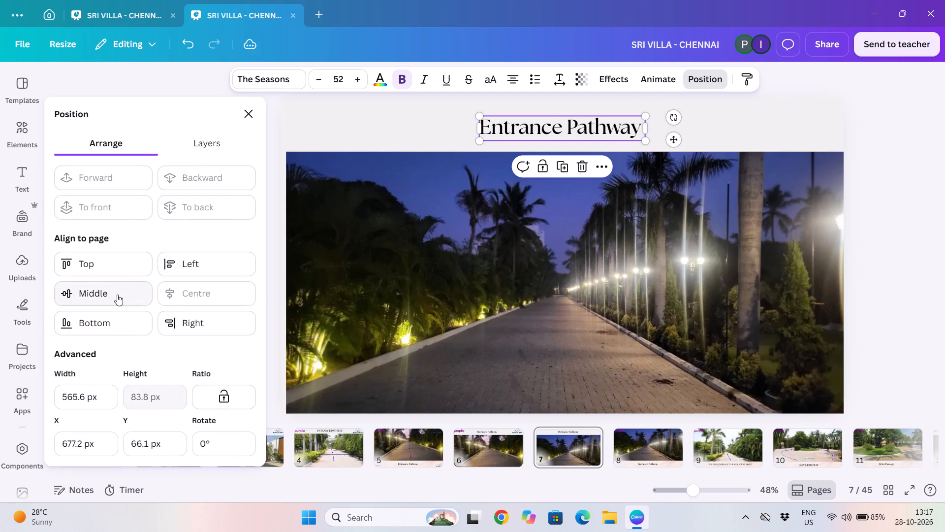
left_click(117, 295)
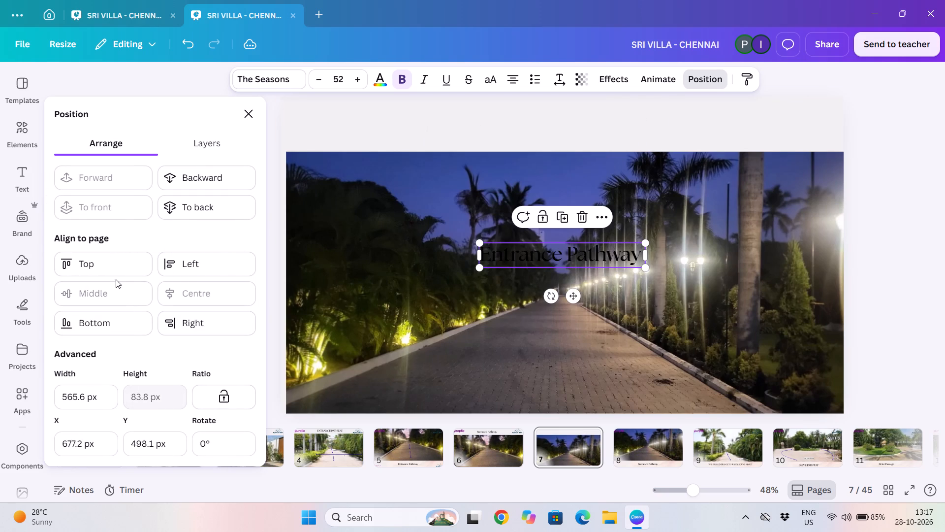
left_click(116, 268)
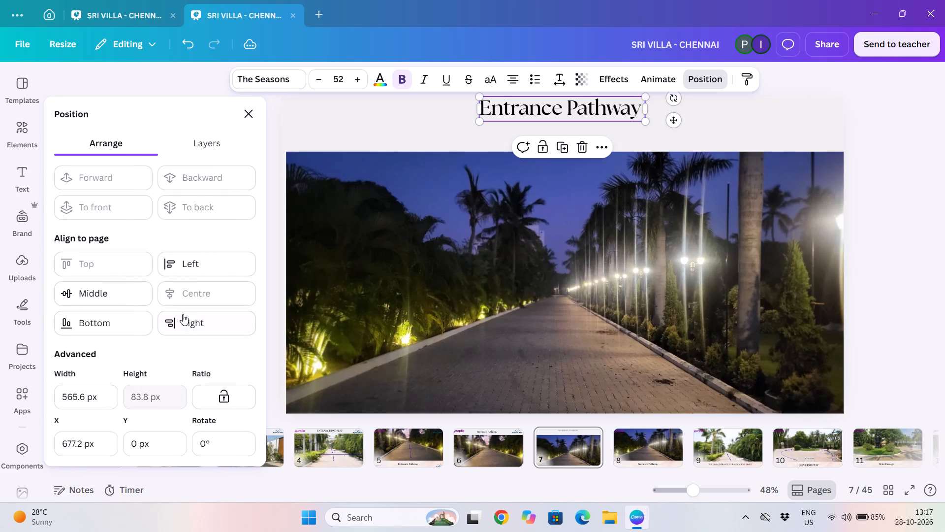
left_click(248, 115)
left_click(868, 178)
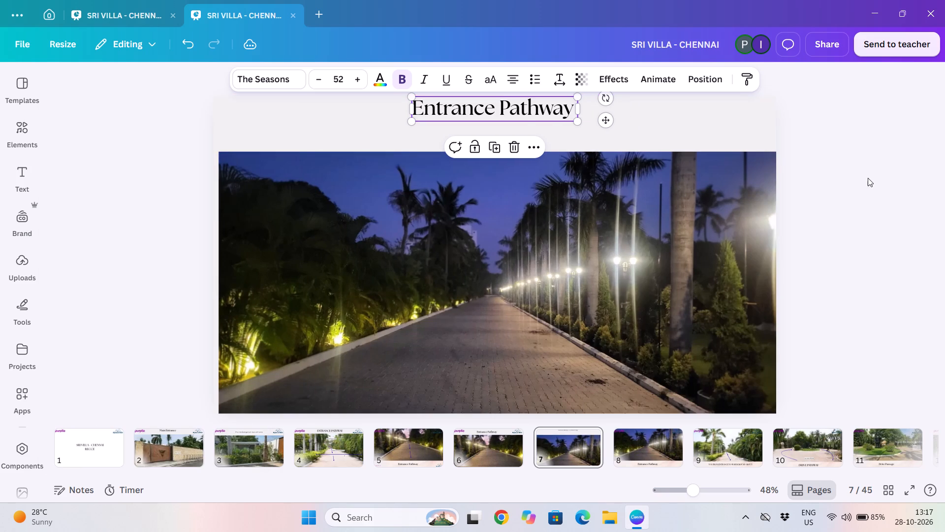
left_click_drag(532, 108, 535, 121)
left_click_drag(535, 121, 529, 120)
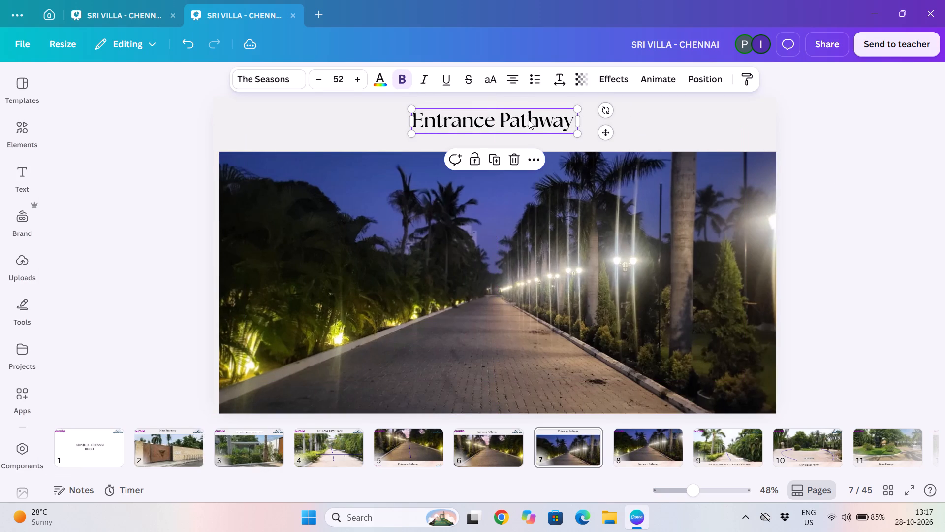
left_click(866, 141)
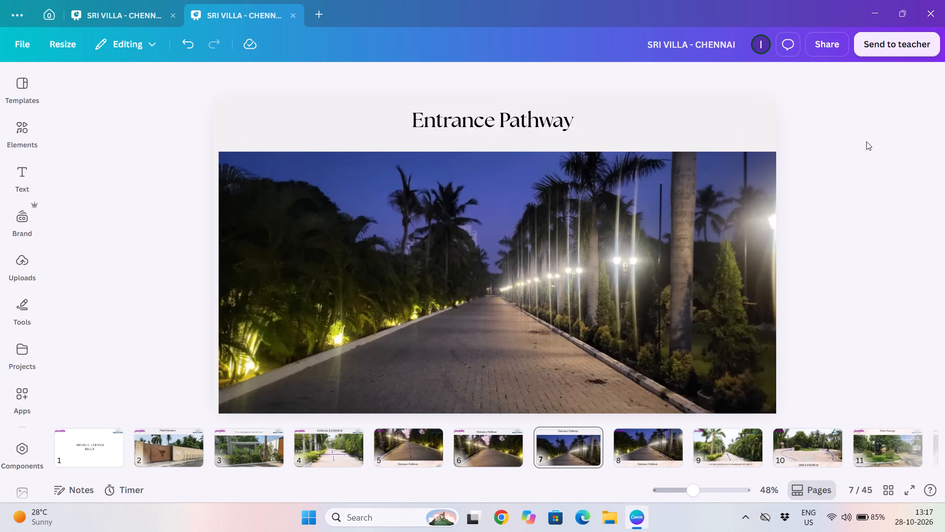
Compare rebuilt page 7 with the Rickshaw passage layout on page 12 and the original Entrance Pathway layout on page 8.
scroll(747, 439, "left", 2)
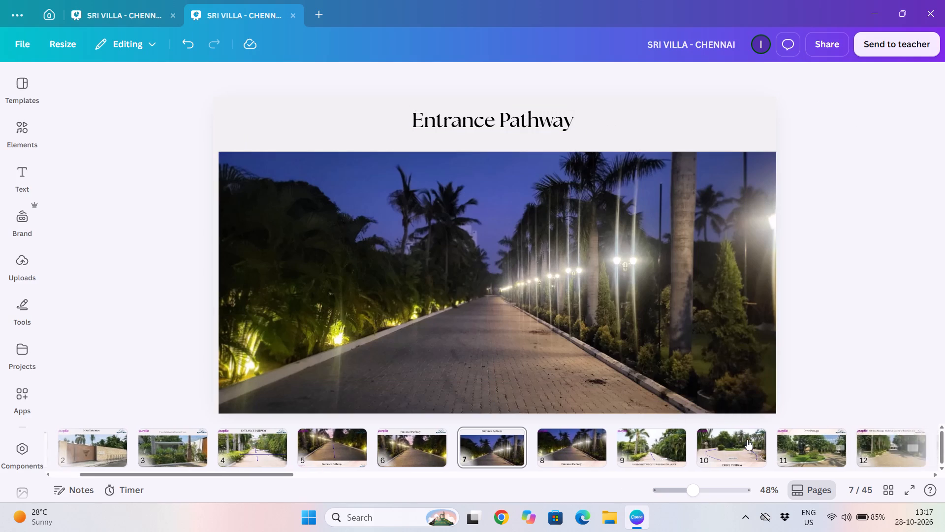
scroll(747, 439, "left", 4)
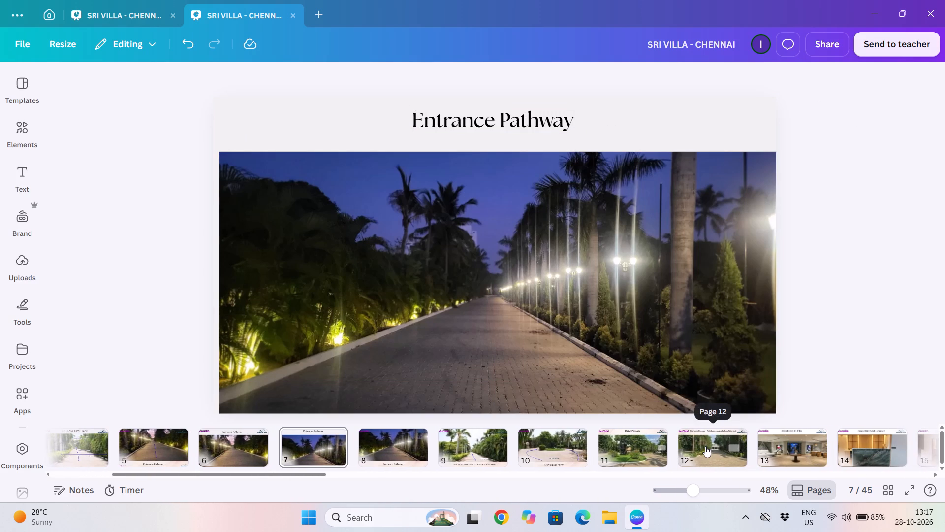
left_click(705, 446)
scroll(531, 453, "right", 1)
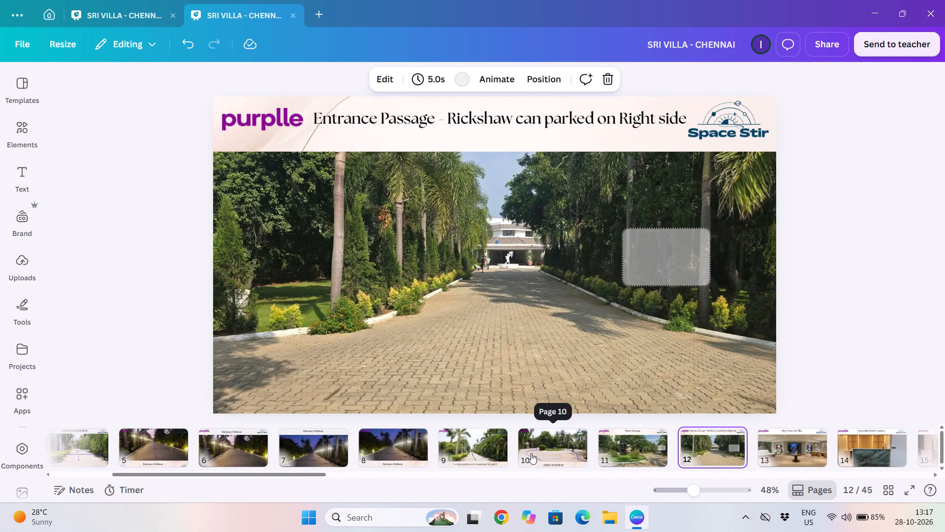
scroll(531, 453, "right", 4)
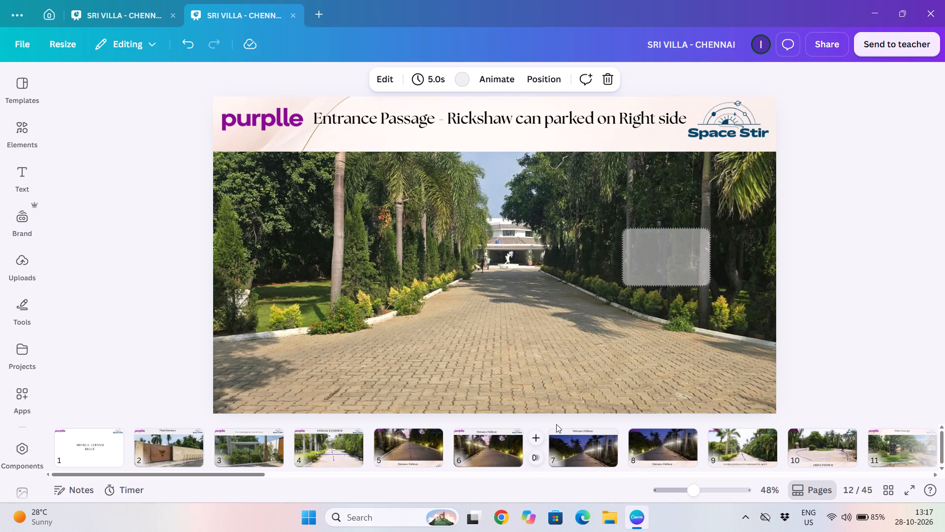
left_click(578, 454)
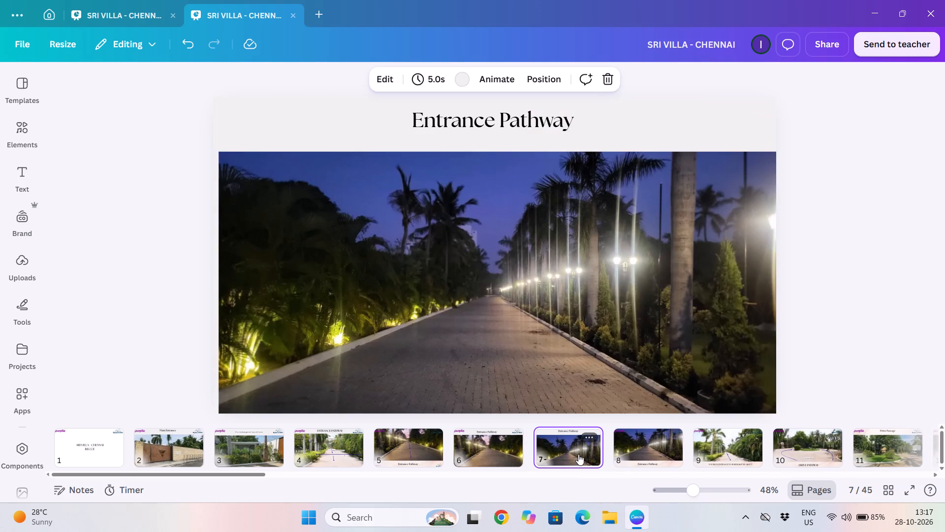
left_click(646, 453)
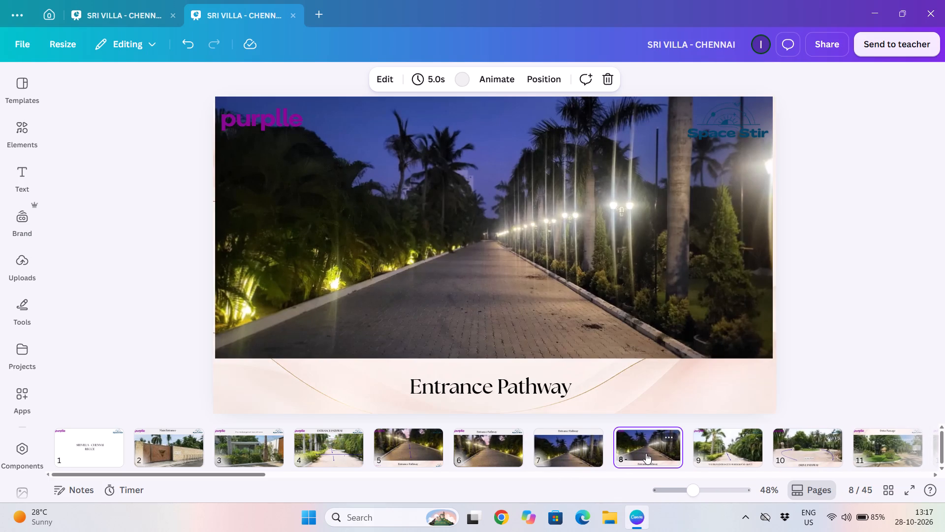
Review the following pages through page 23, examining the Smoothie Bowl Counter, Lunch Area and Indoor of Villa headings, photos and captions.
scroll(724, 445, "left", 5)
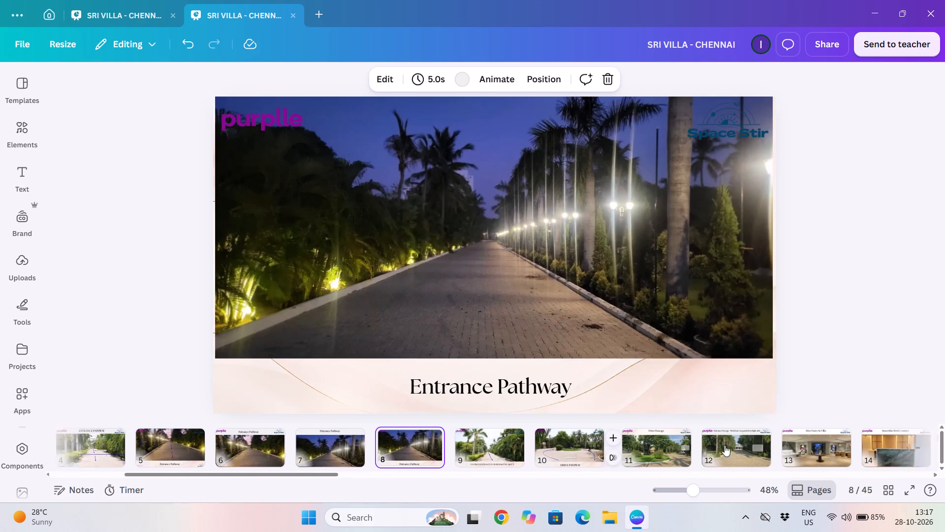
scroll(724, 445, "left", 3)
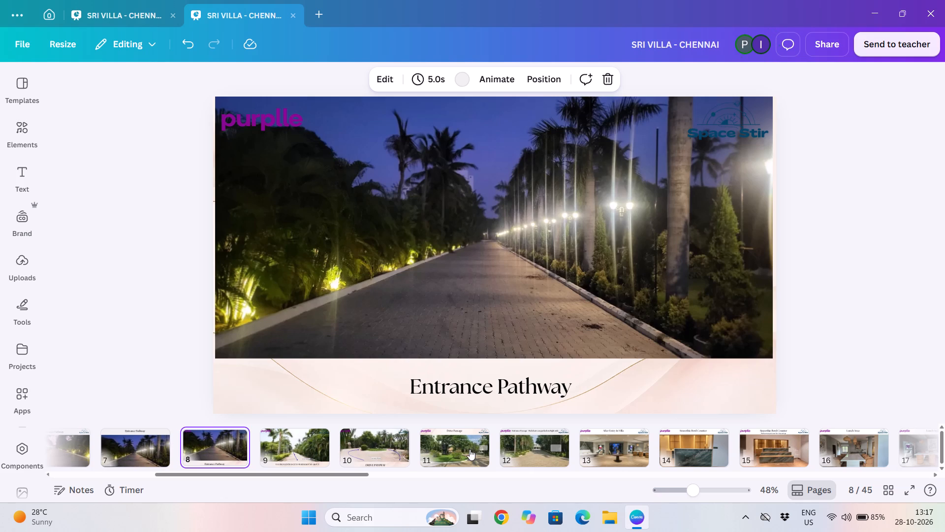
left_click(632, 448)
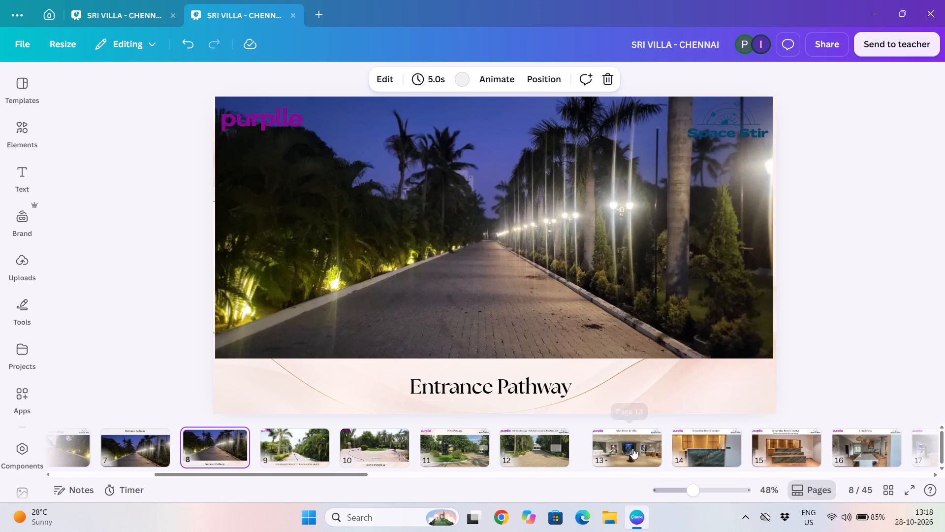
left_click(695, 450)
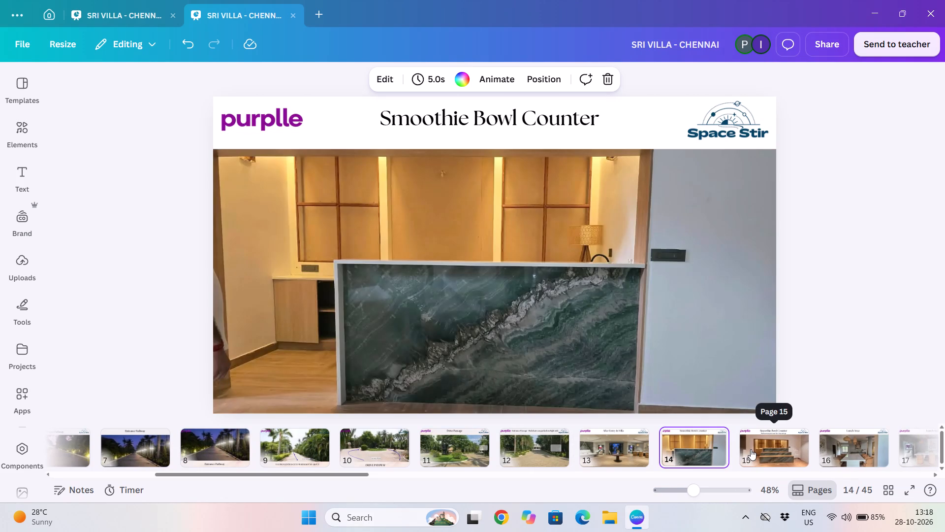
left_click(751, 449)
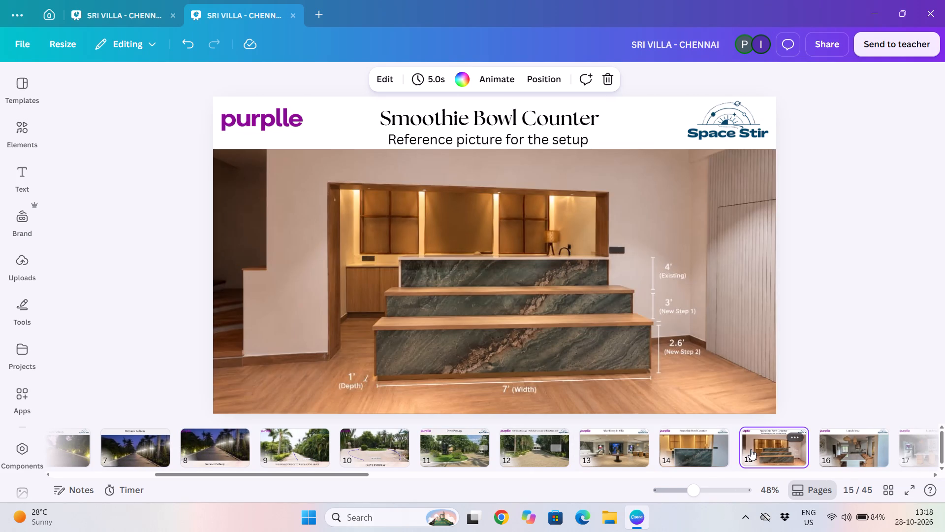
key("Right")
key("Right")
key("Right")
key("Right")
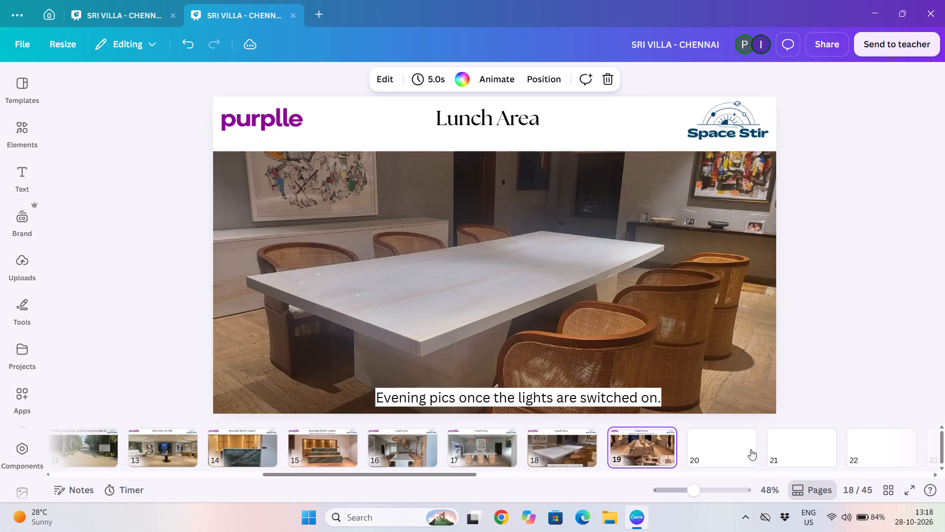
key("Right")
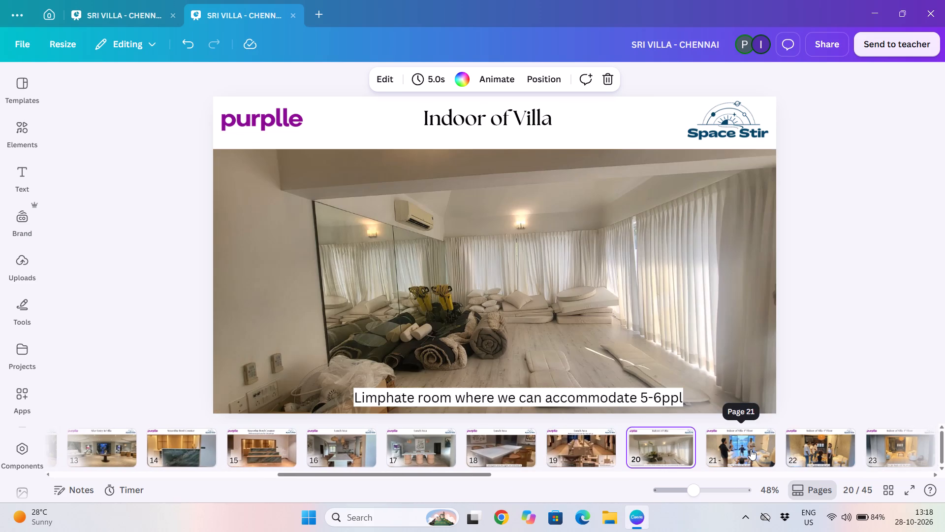
key("Right")
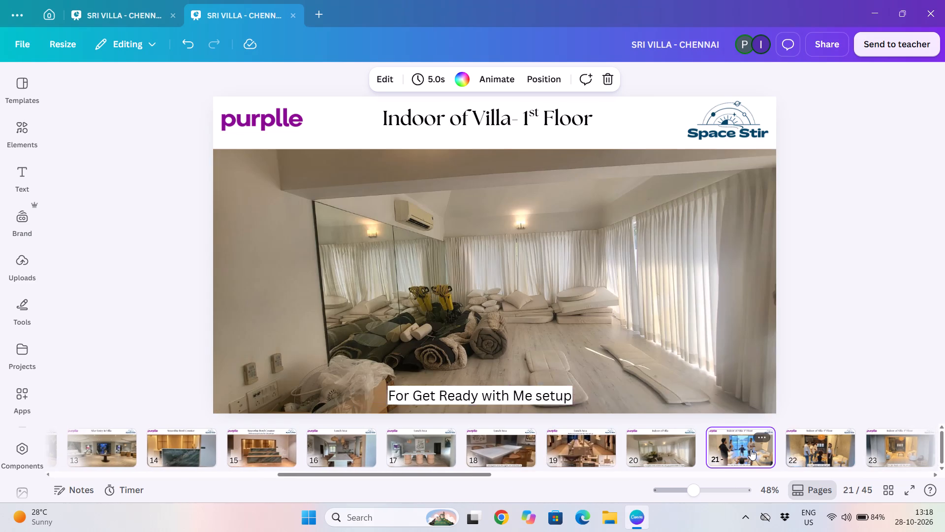
key("Right")
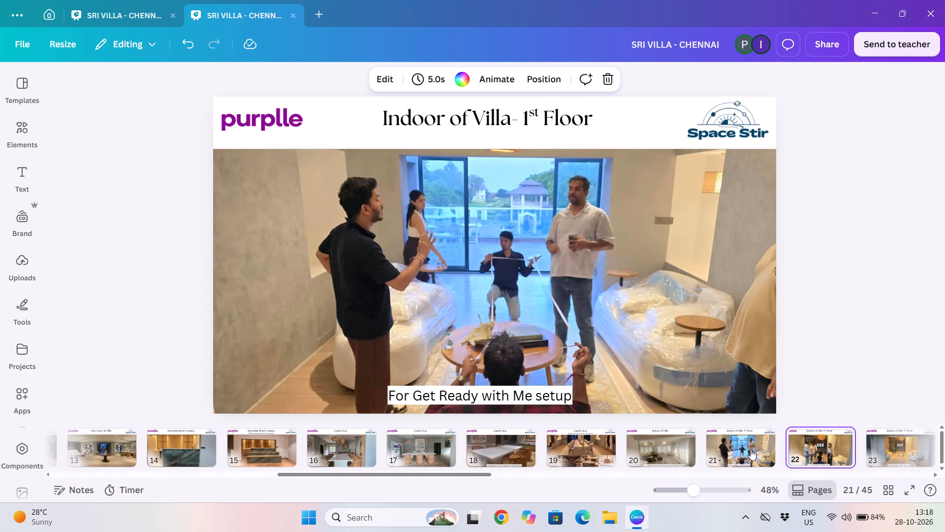
key("Right")
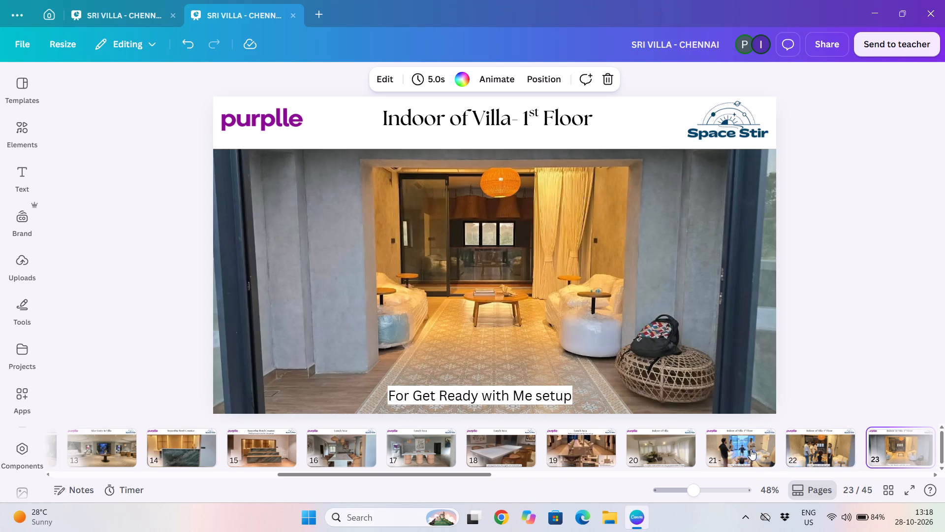
key("Left")
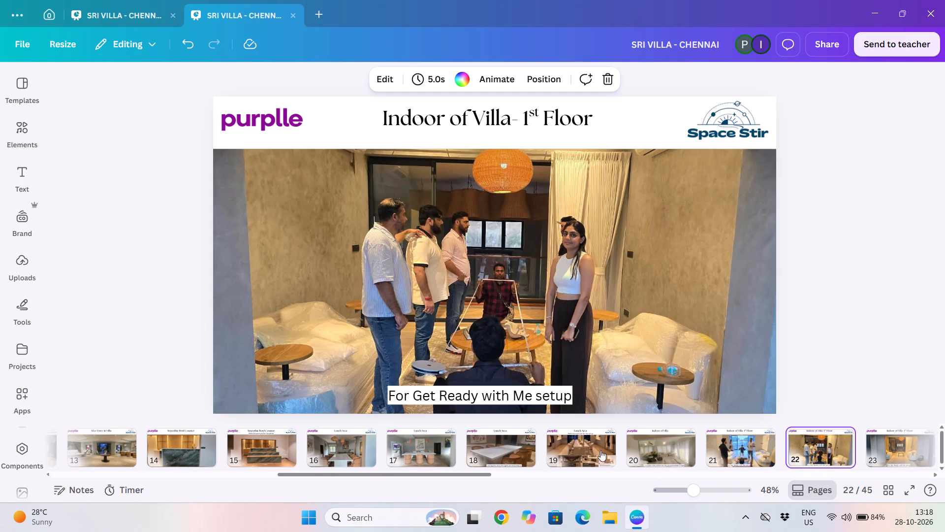
Look through the page thumbnails up to page 40 and back to the opening pages to check their order and layout.
scroll(622, 453, "left", 12)
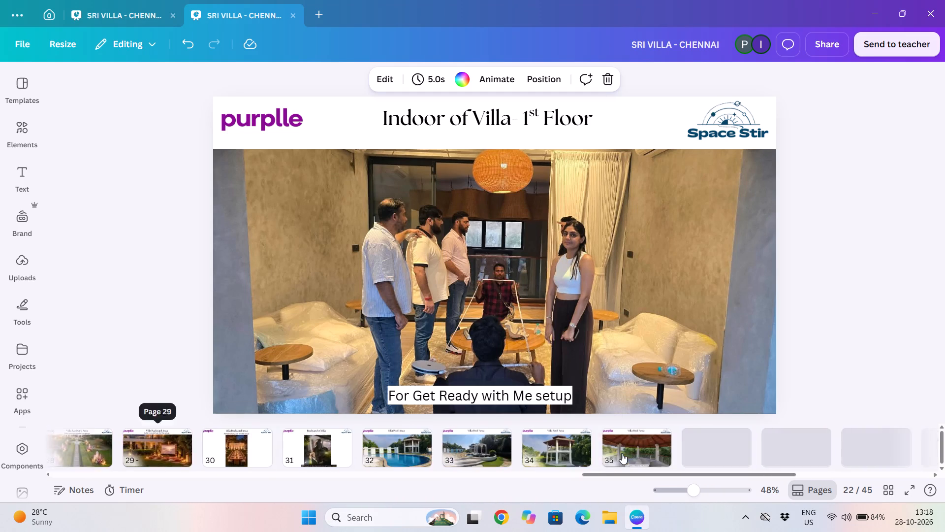
scroll(622, 453, "left", 1)
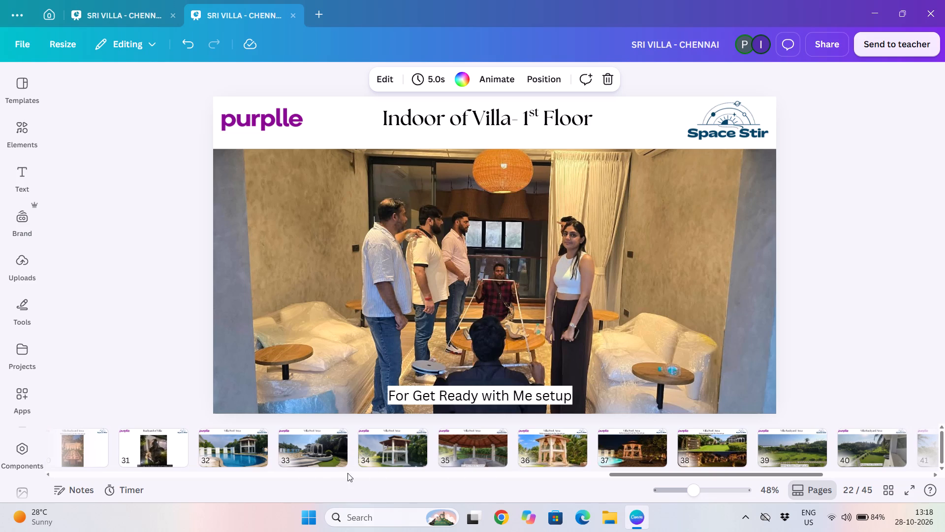
scroll(215, 440, "right", 12)
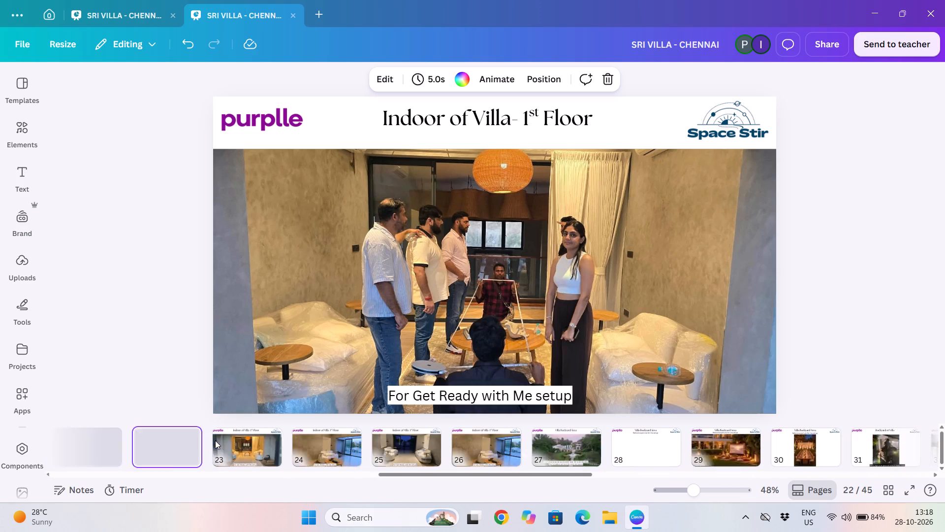
scroll(215, 440, "right", 8)
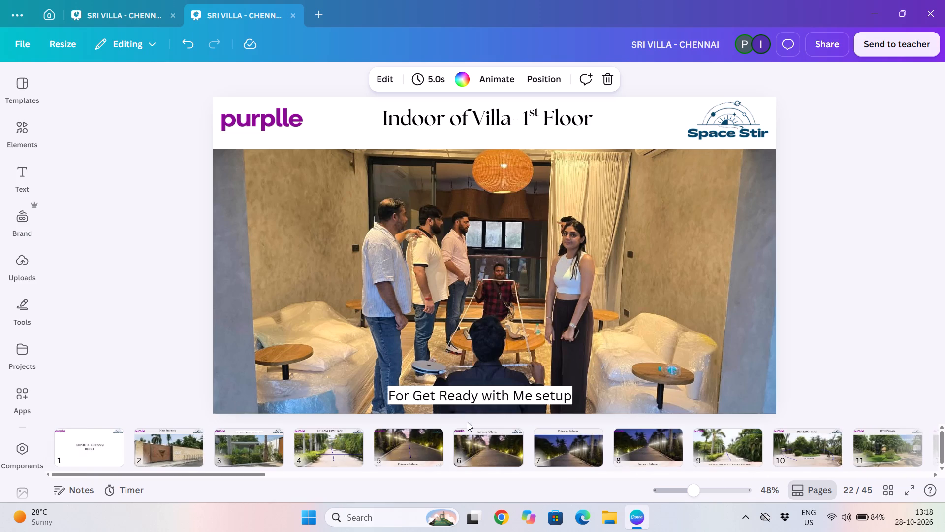
scroll(680, 438, "left", 7)
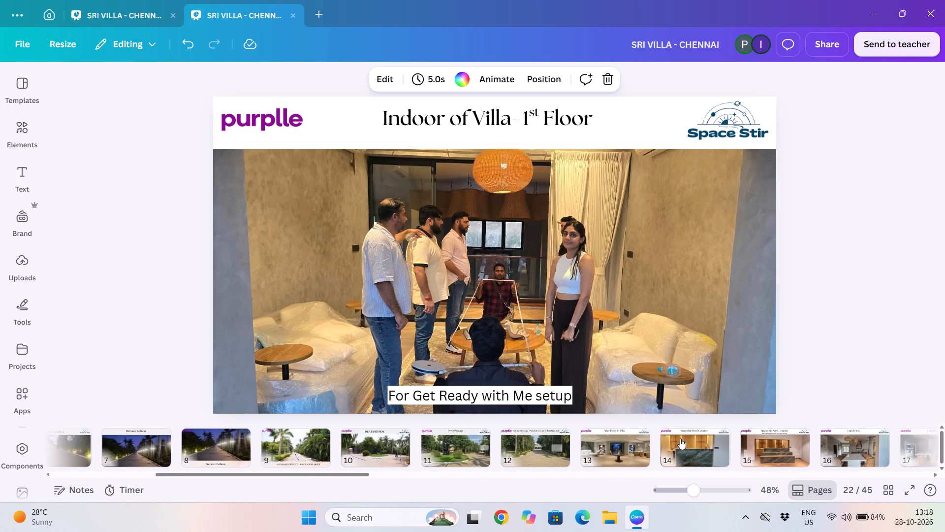
Resize page 12's Rickshaw passage photo from its left side to the page edge, making it 1,920 wide.
left_click(518, 439)
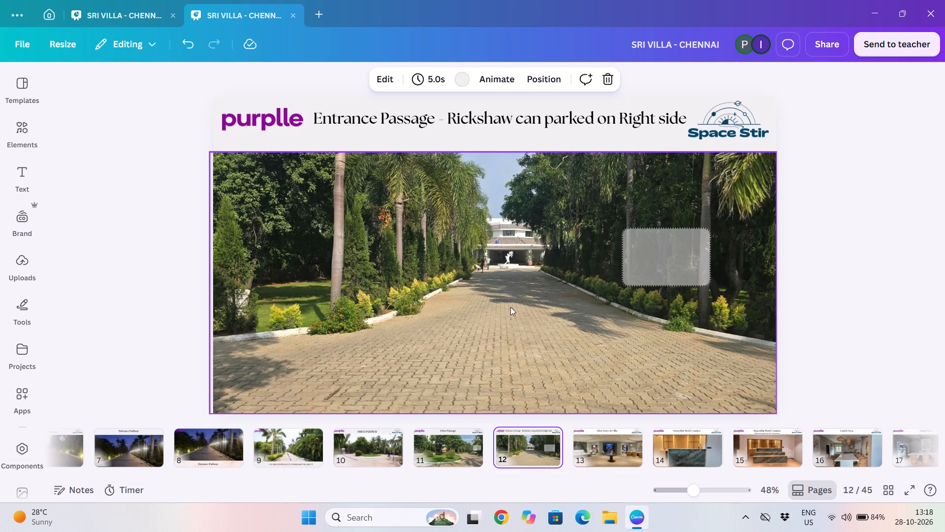
left_click(387, 296)
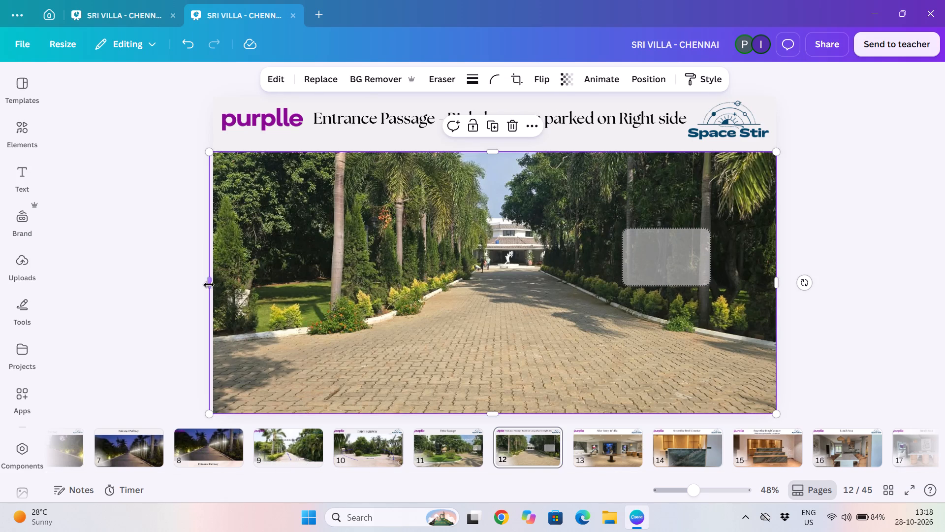
left_click(207, 283)
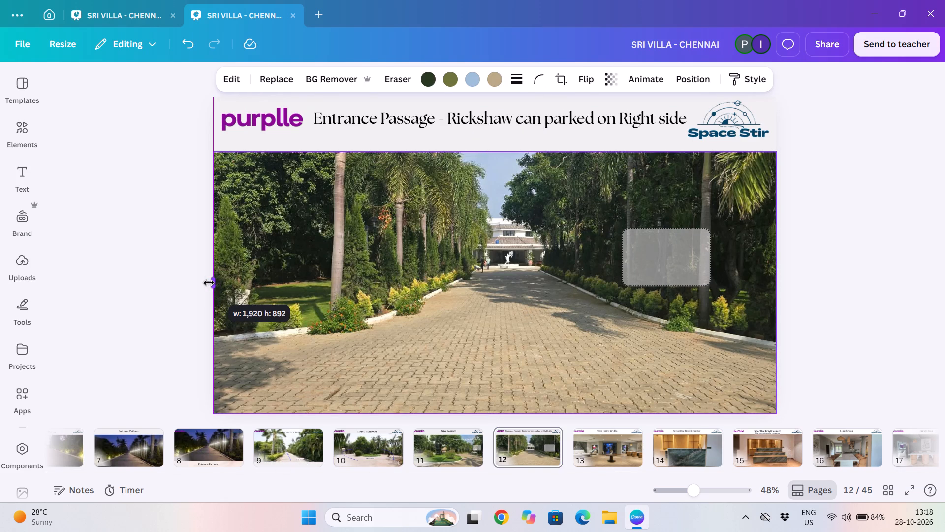
left_click(161, 267)
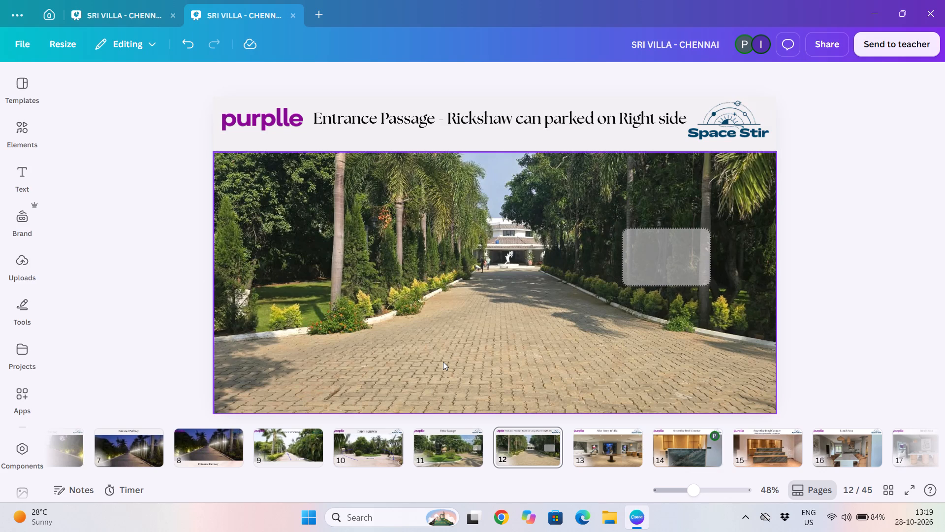
Move the left curved dashed arrow on page 10, DRIVE PATHWAY, down onto the paved driveway.
key("Left")
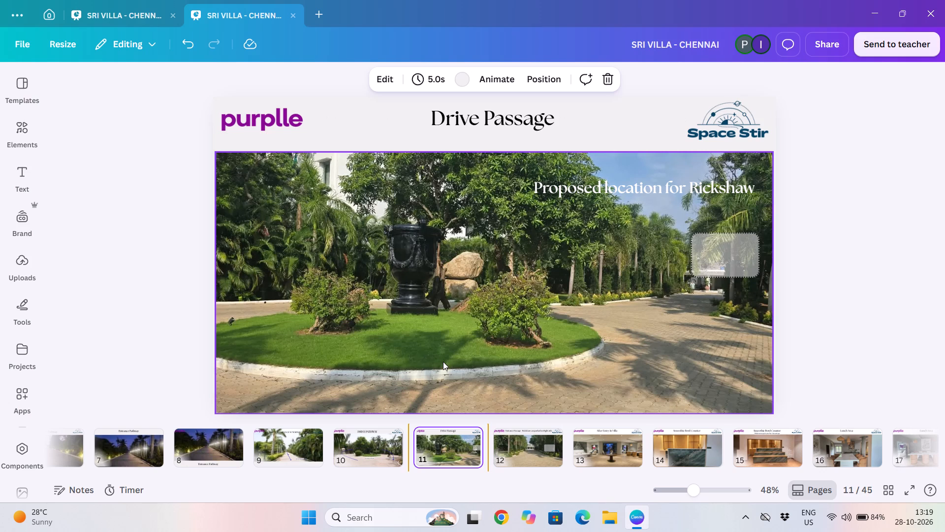
key("Left")
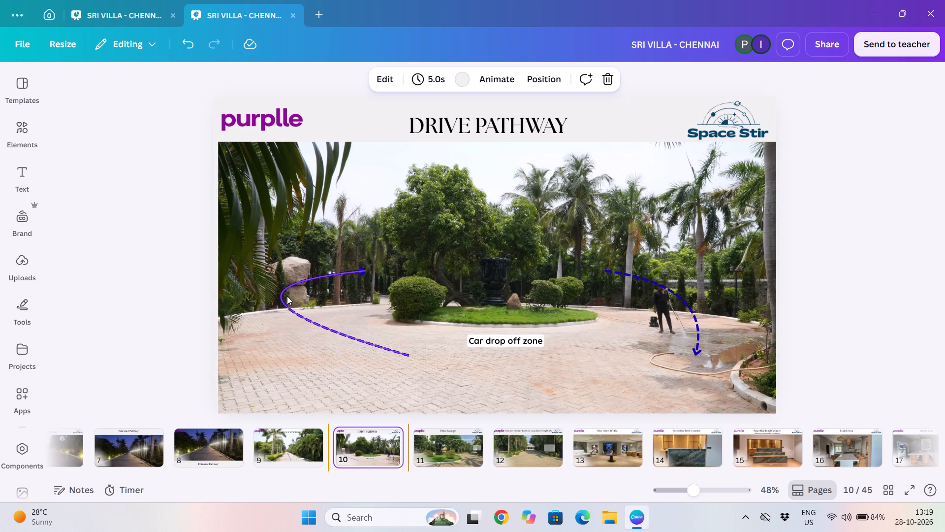
left_click_drag(287, 296, 307, 345)
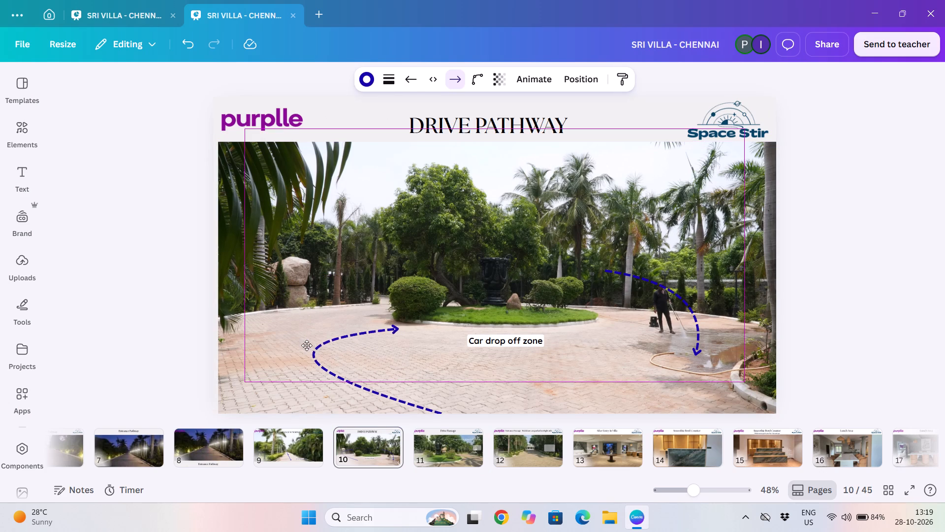
left_click_drag(307, 345, 304, 342)
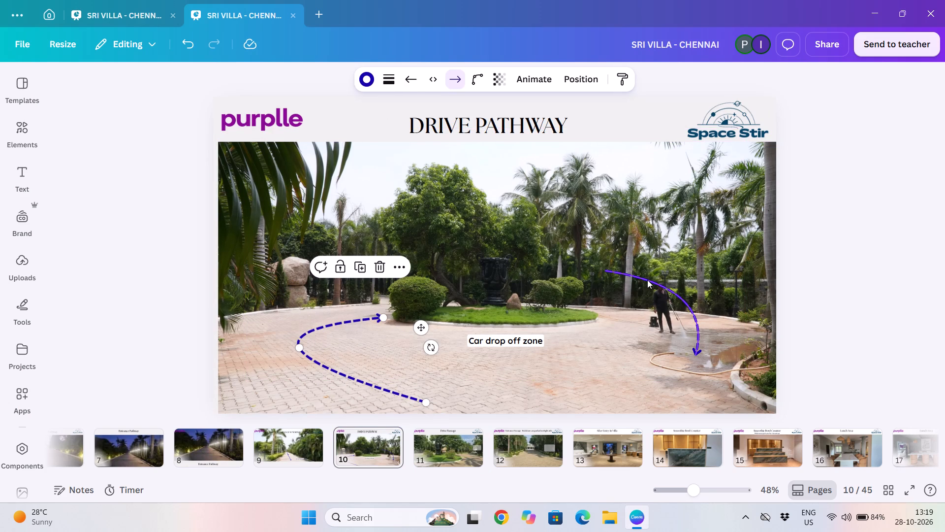
Move page 10's right dashed arrow down onto the paving and reshape its ends and bend to curve around the roundabout.
left_click_drag(647, 280, 638, 318)
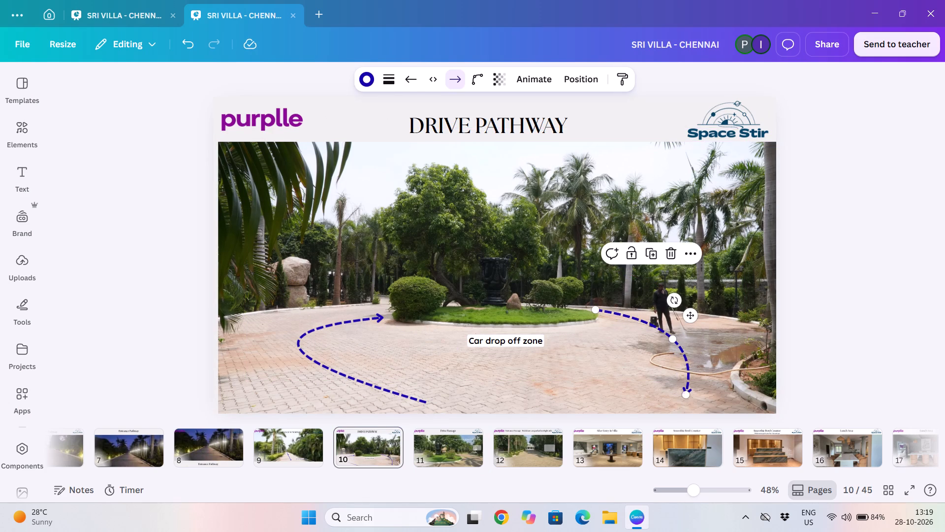
left_click_drag(687, 395, 636, 383)
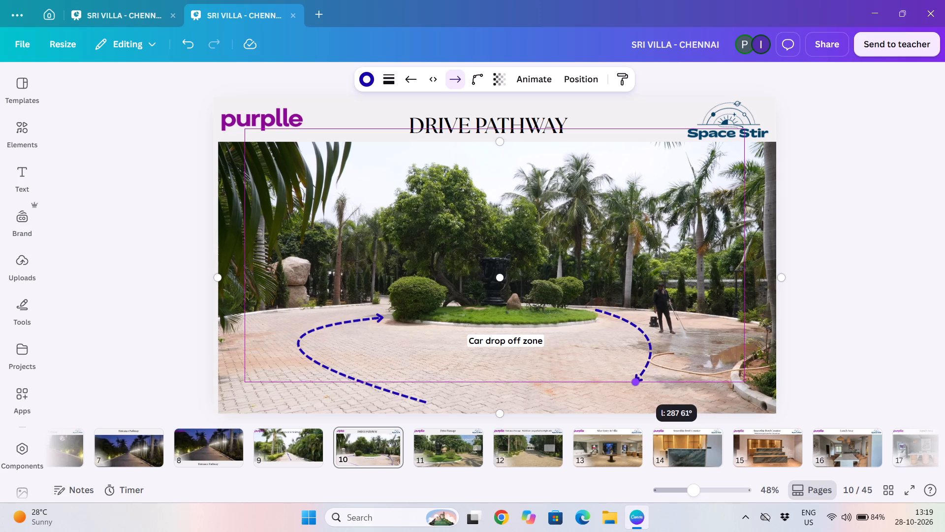
left_click_drag(636, 383, 632, 383)
left_click_drag(647, 340, 653, 335)
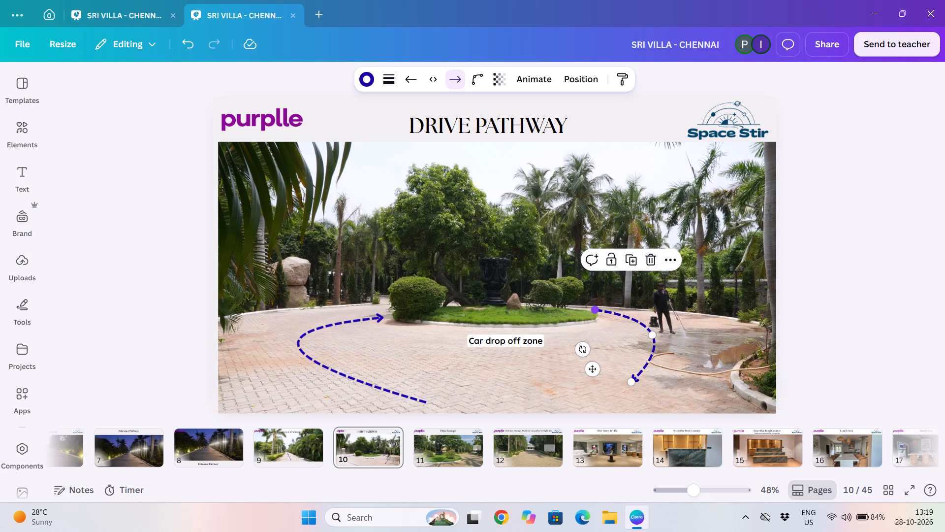
left_click_drag(597, 307, 607, 308)
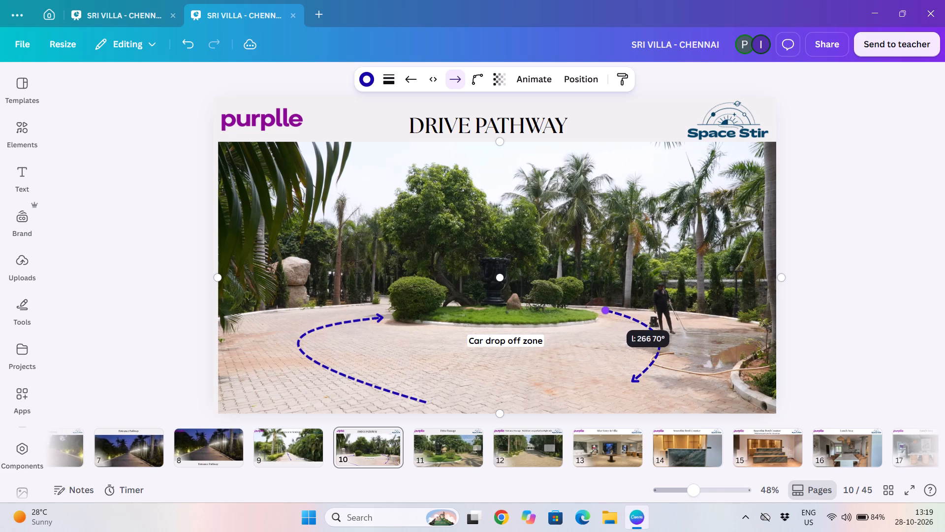
left_click_drag(607, 308, 606, 308)
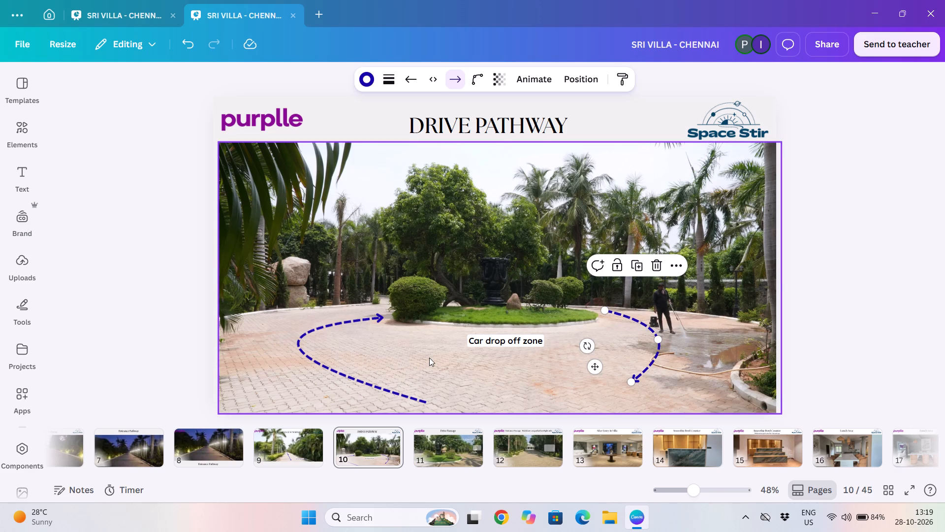
left_click(429, 358)
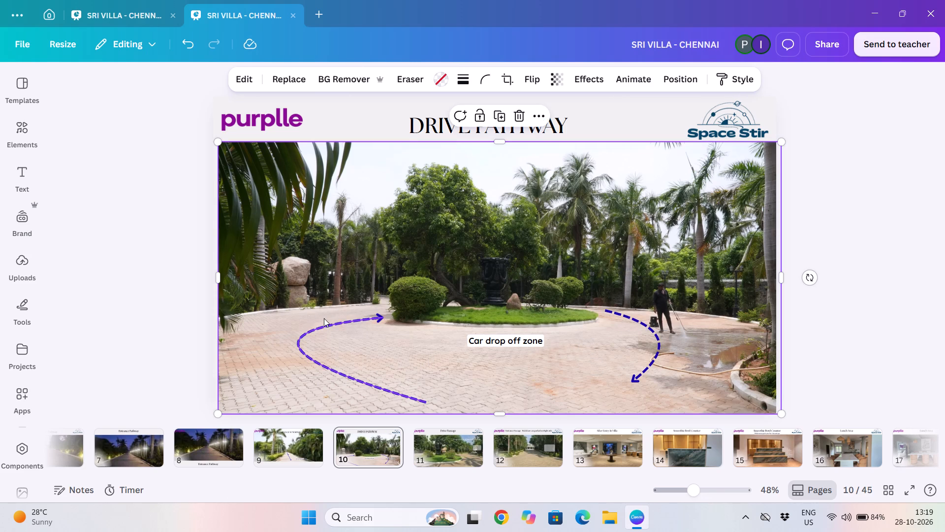
Reshape page 10's left dashed arrow with a tighter bend, its head ending on the paving beside the round bush.
left_click(324, 318)
left_click_drag(384, 318, 376, 316)
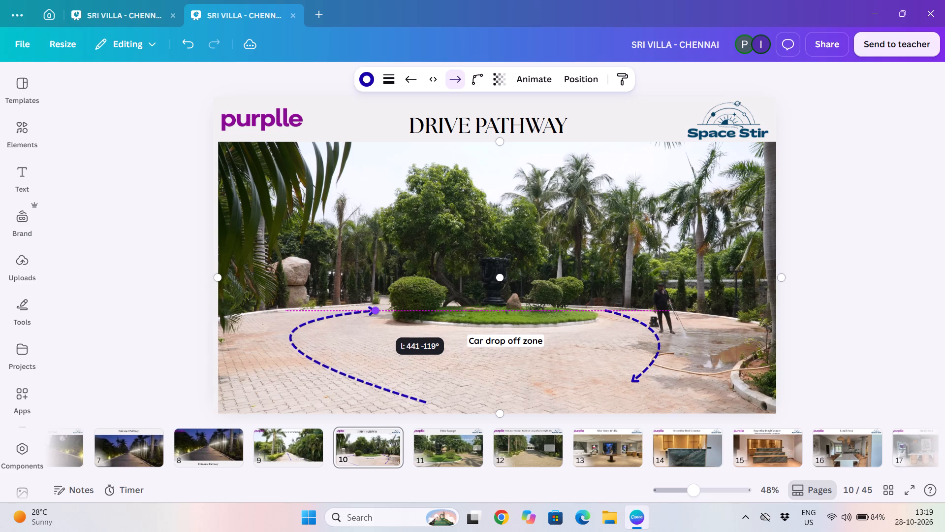
left_click_drag(376, 316, 375, 318)
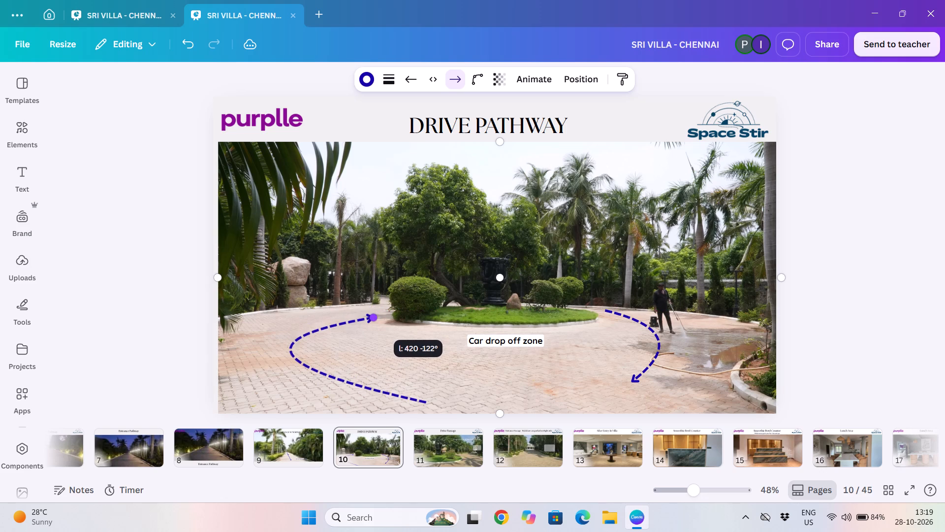
left_click_drag(375, 318, 372, 316)
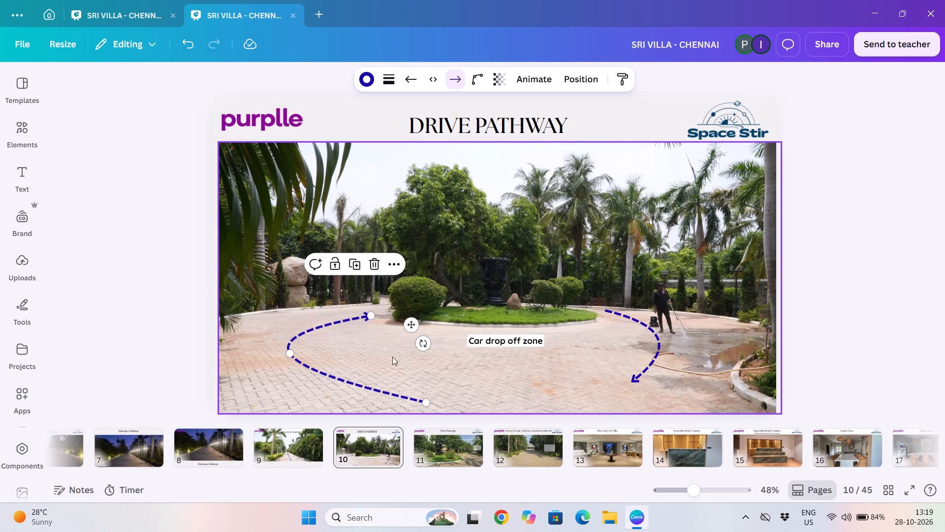
left_click_drag(410, 329, 420, 320)
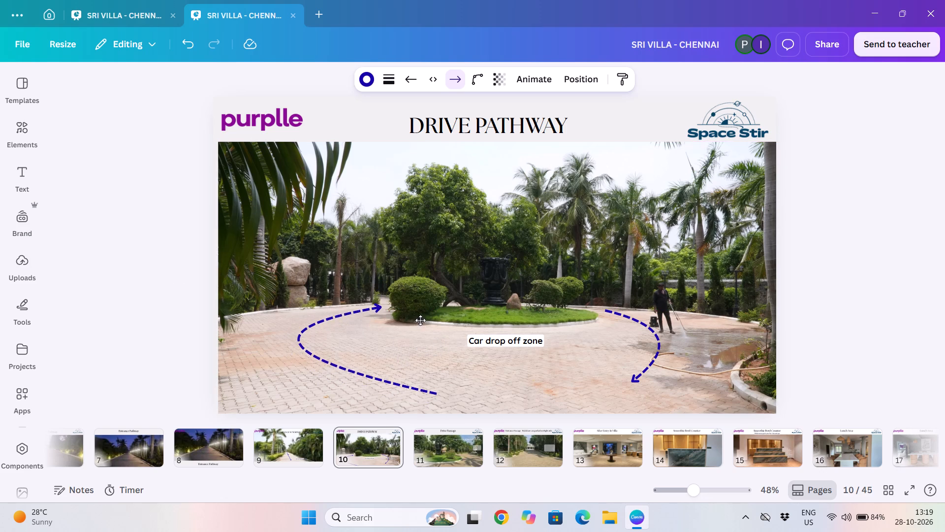
left_click_drag(420, 320, 422, 324)
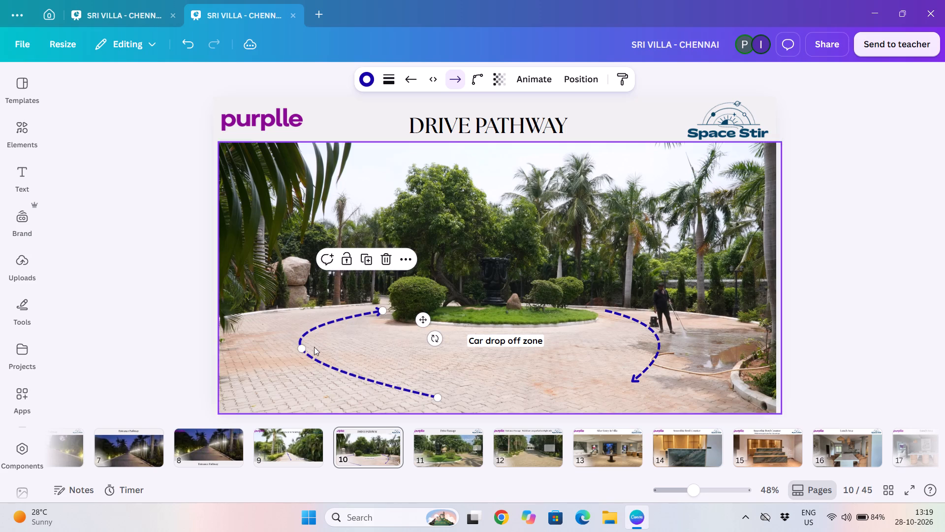
left_click_drag(303, 349, 329, 356)
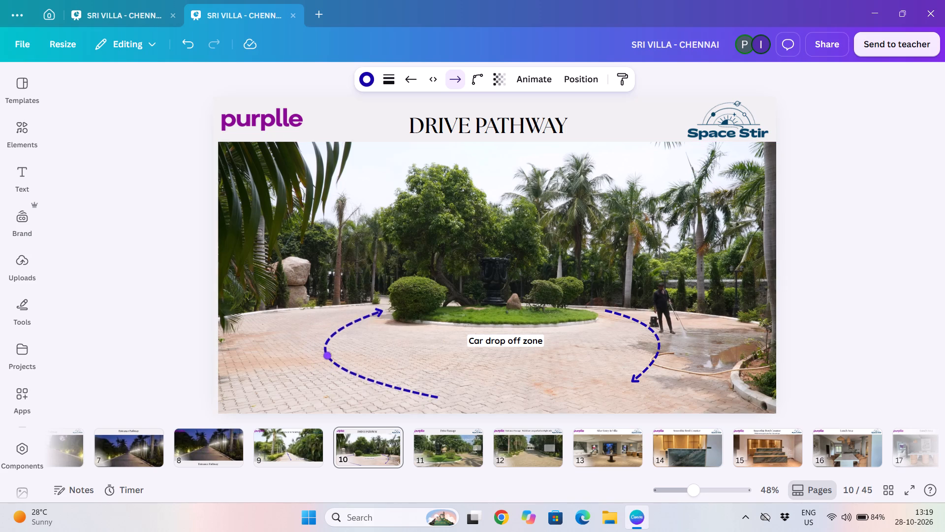
left_click_drag(329, 356, 346, 343)
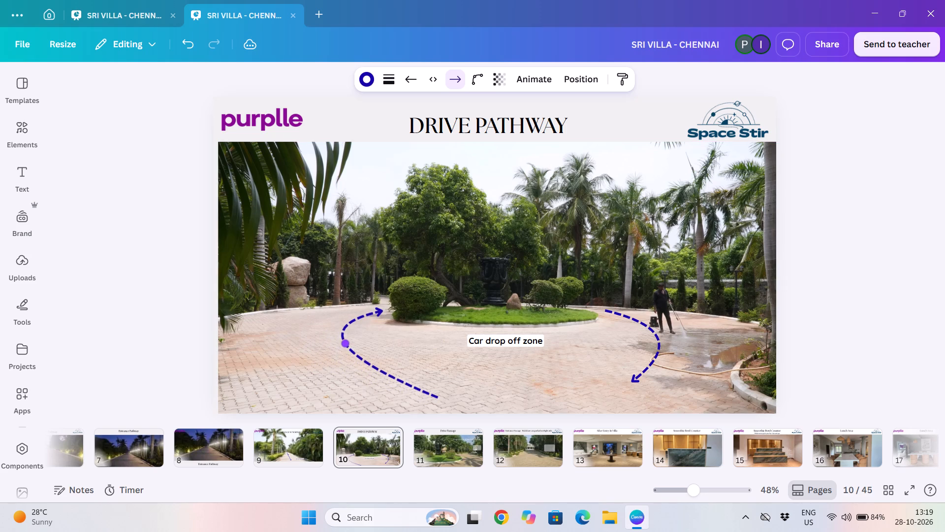
left_click_drag(346, 343, 341, 341)
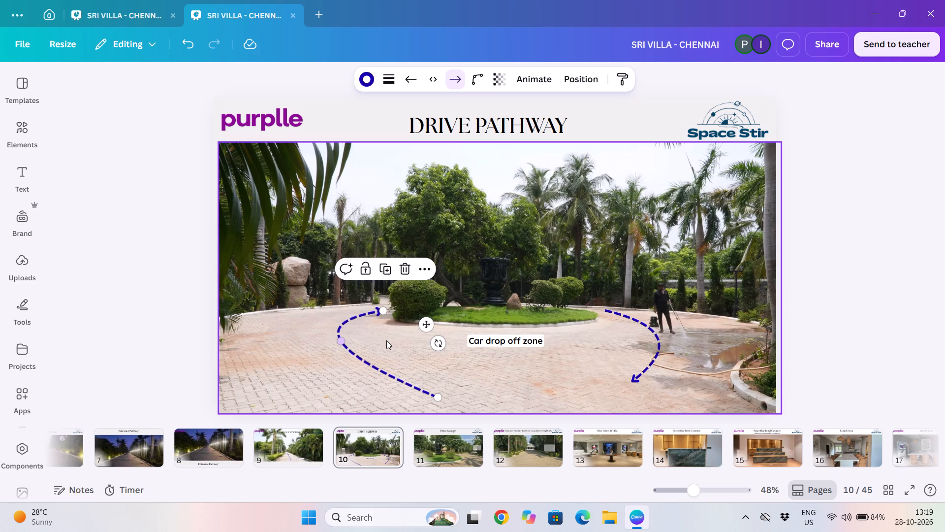
left_click(386, 340)
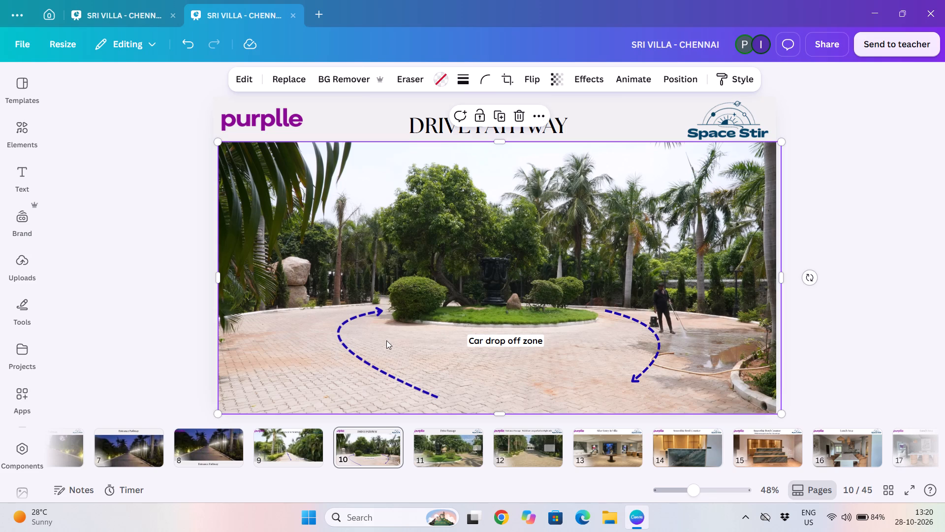
left_click(149, 325)
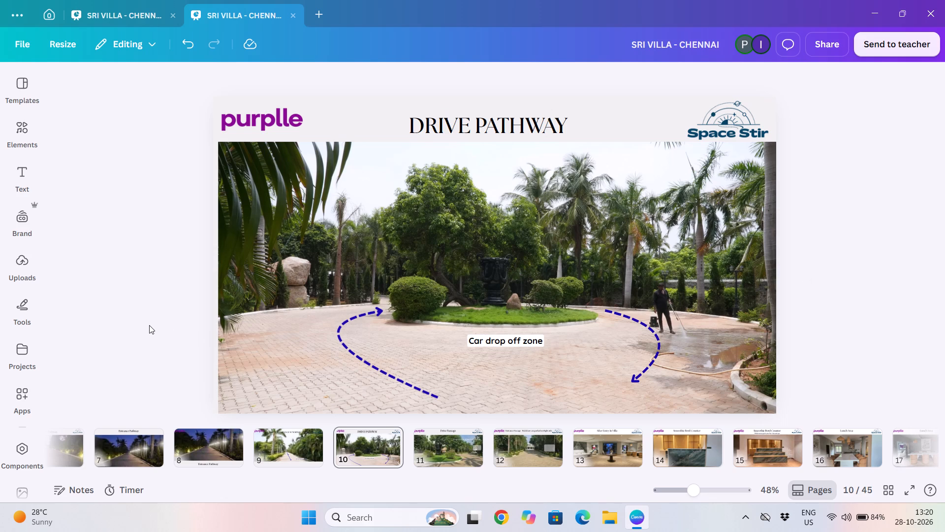
Move page 9's driveway photo down to the page's bottom-right corner, leaving a blank band behind the heading and logos.
key("Left")
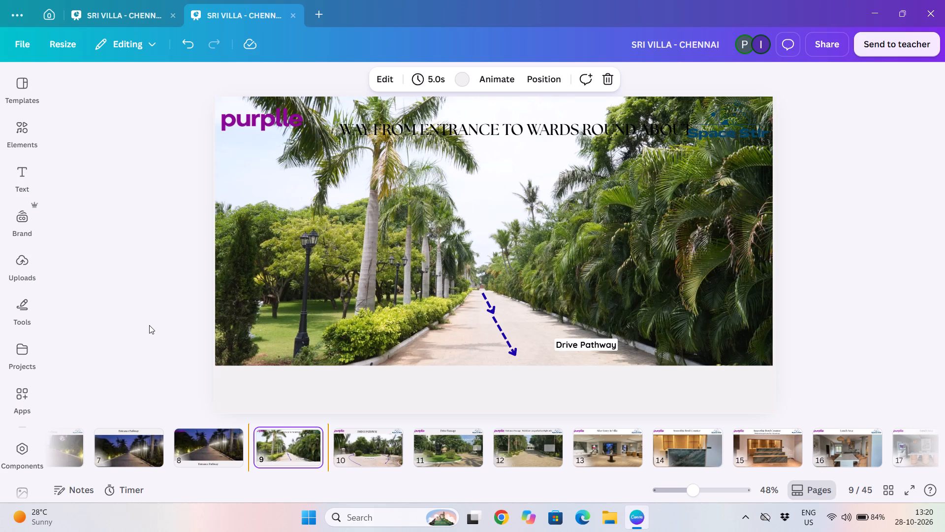
left_click_drag(376, 285, 381, 329)
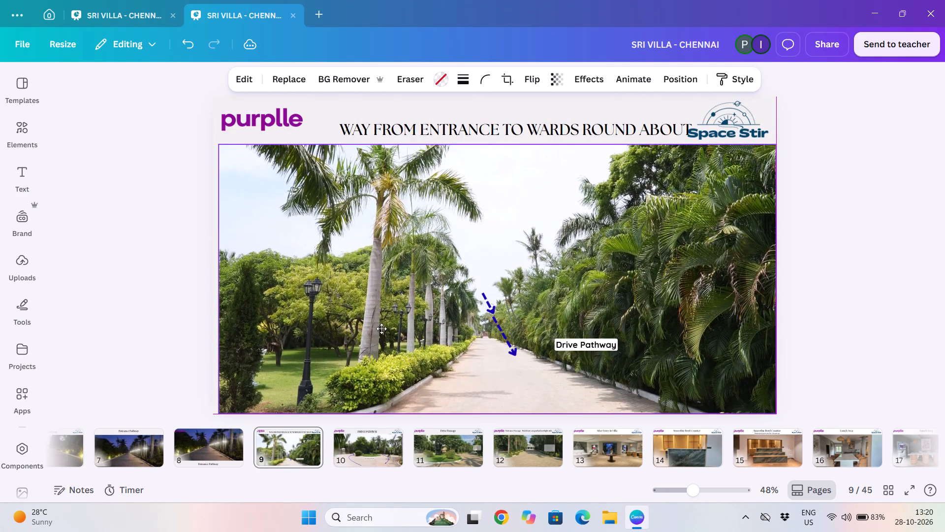
left_click_drag(381, 329, 379, 331)
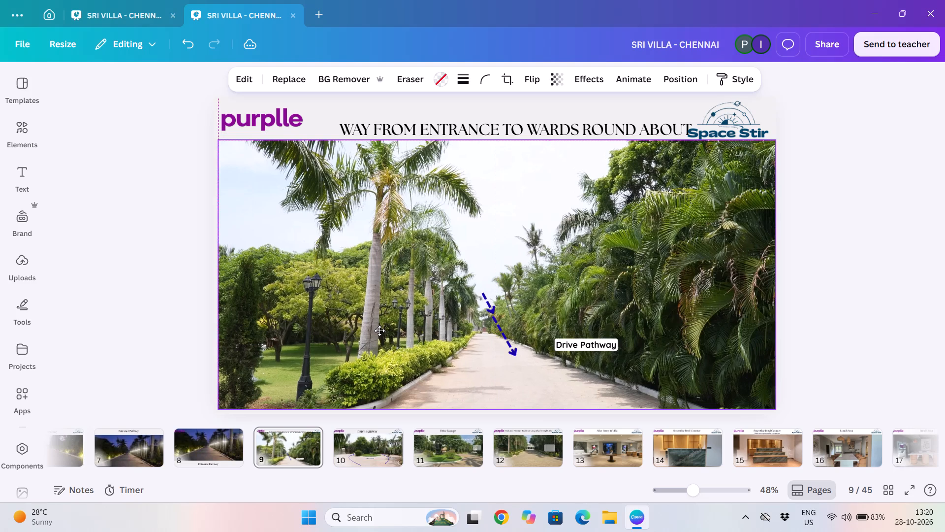
left_click_drag(379, 331, 381, 327)
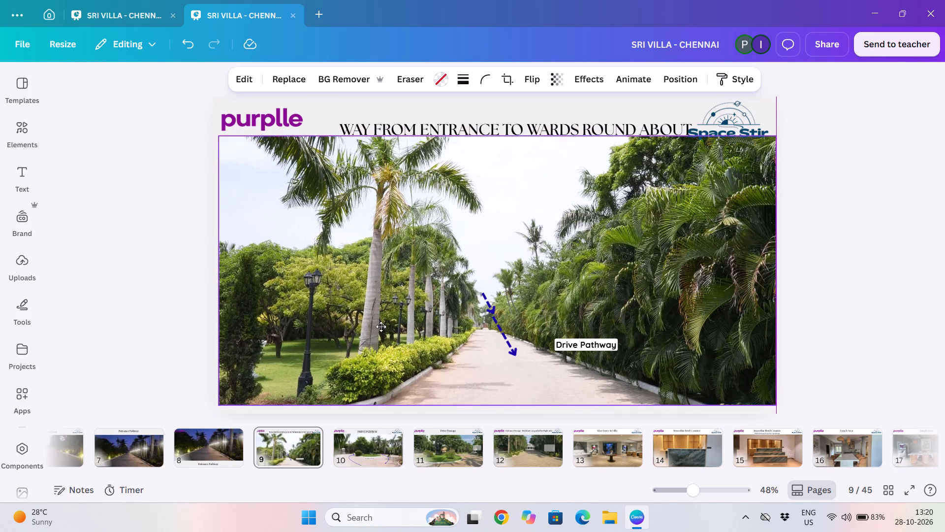
left_click_drag(381, 327, 380, 335)
left_click(858, 286)
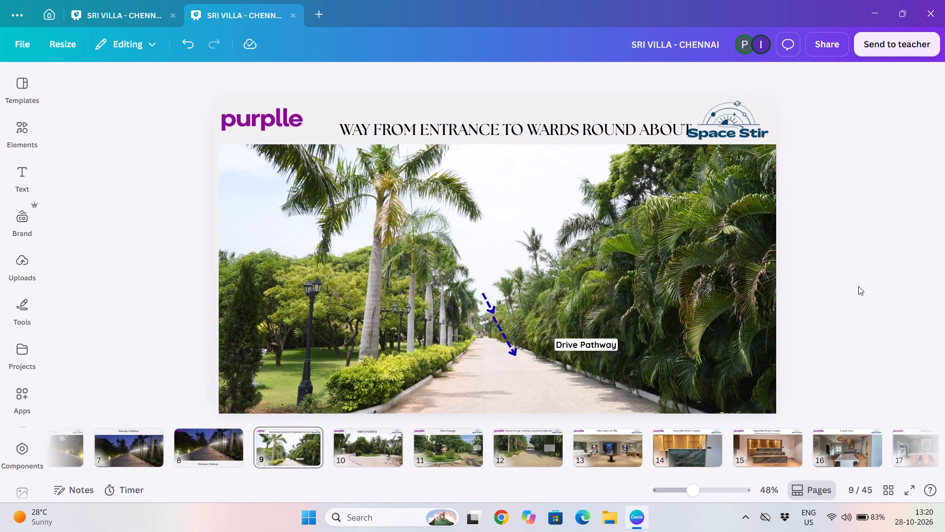
Move page 9's two dashed arrows down from the trees onto the driveway paving, keeping the shorter one above the longer one.
left_click_drag(504, 332, 499, 374)
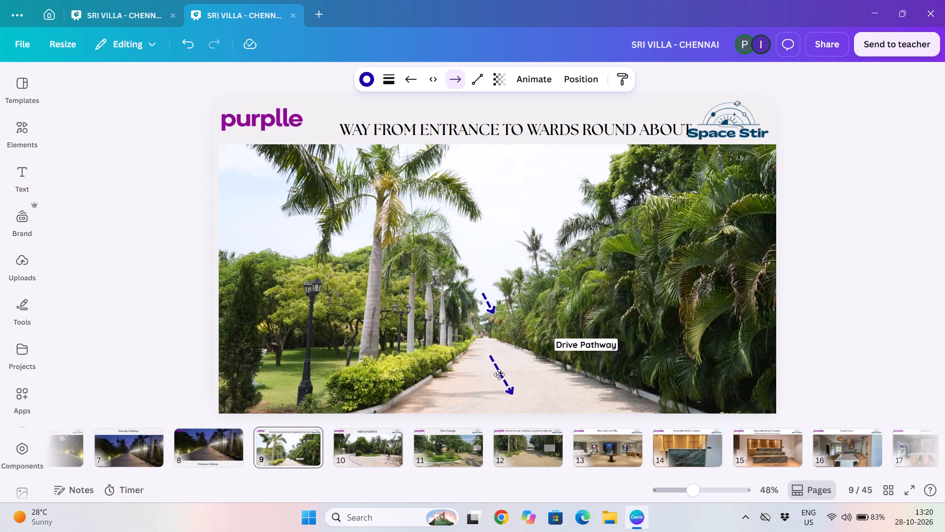
left_click_drag(499, 374, 502, 377)
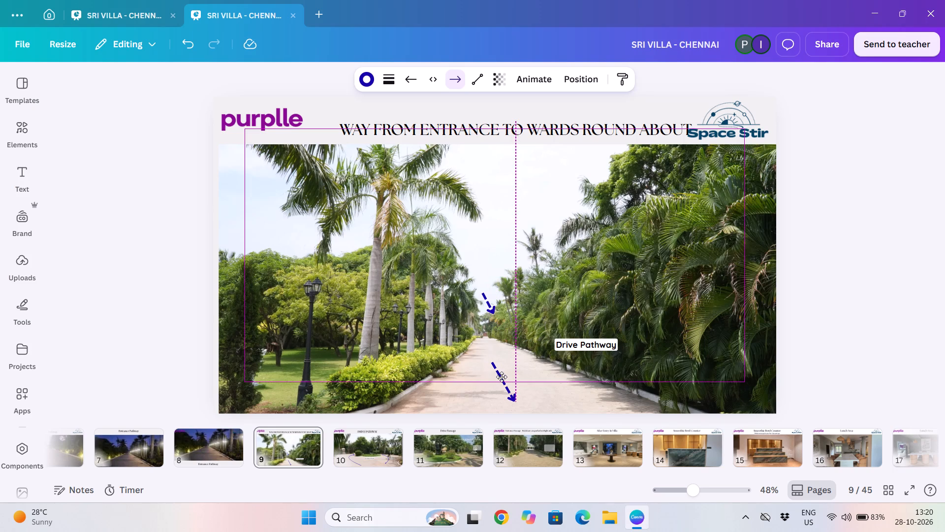
left_click_drag(502, 377, 503, 376)
left_click(540, 287)
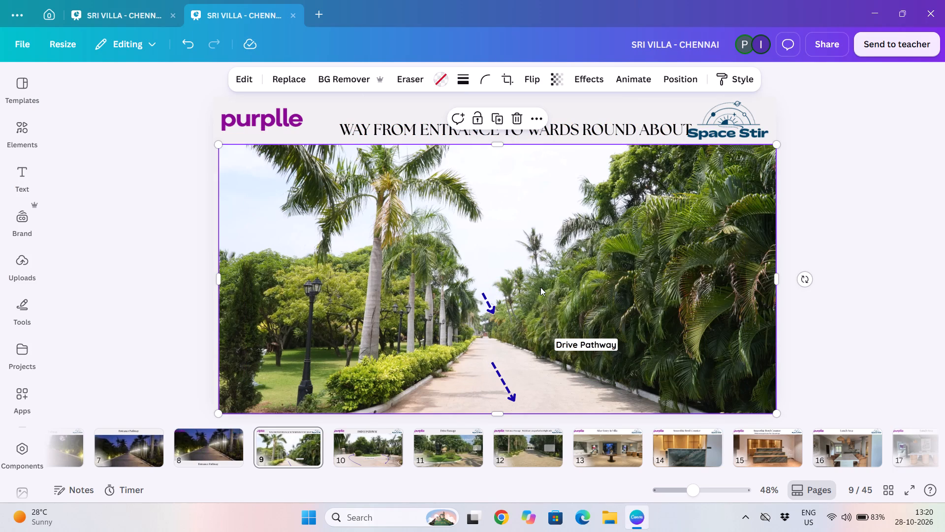
left_click(491, 304)
left_click_drag(491, 304, 491, 344)
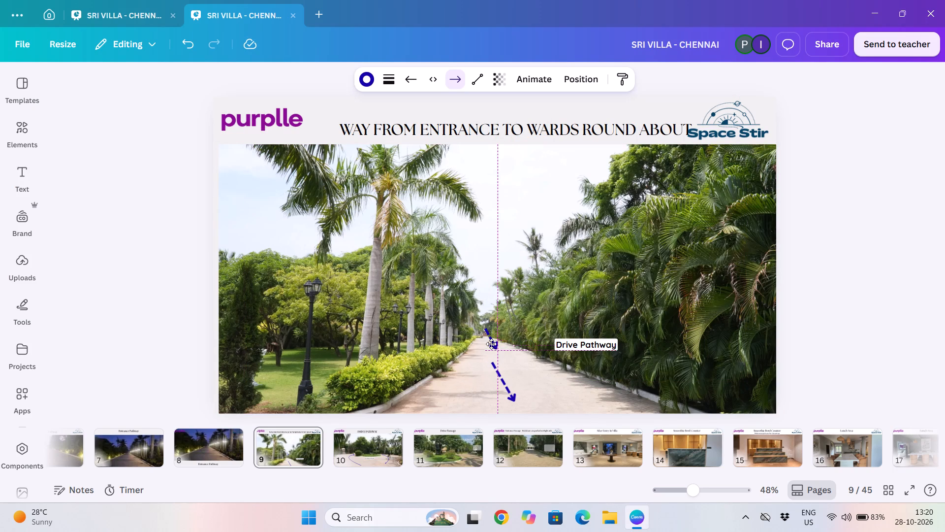
left_click_drag(491, 344, 491, 343)
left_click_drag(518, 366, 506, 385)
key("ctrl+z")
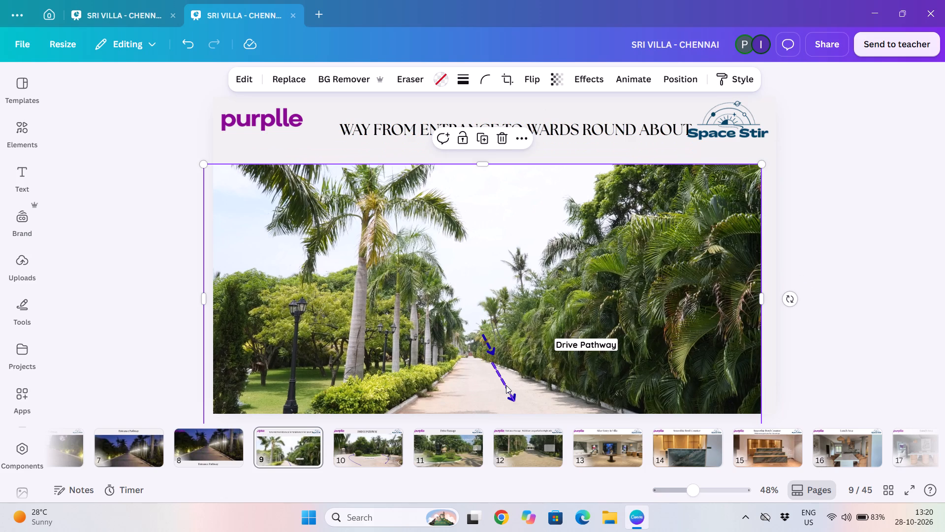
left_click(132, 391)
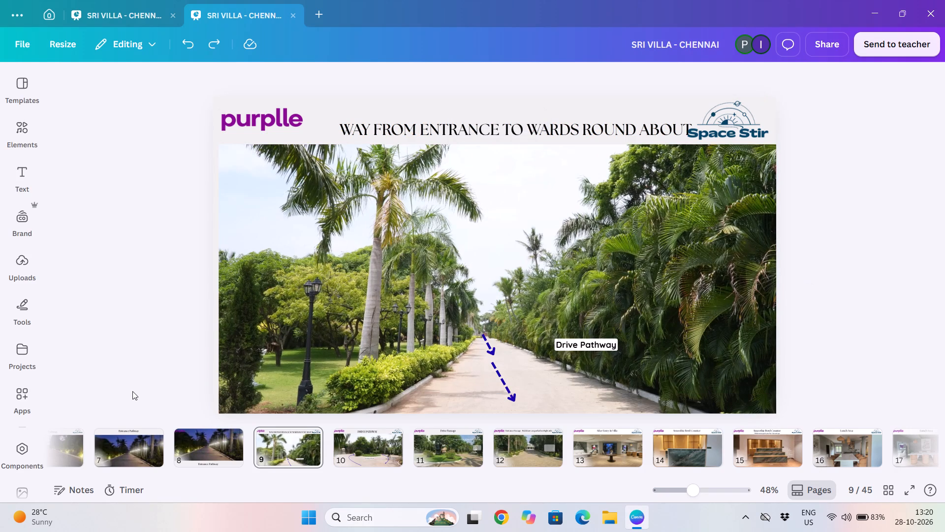
Shorten page 9's lower dashed arrow and make it steeper by bringing its tail end closer to its head.
left_click(503, 385)
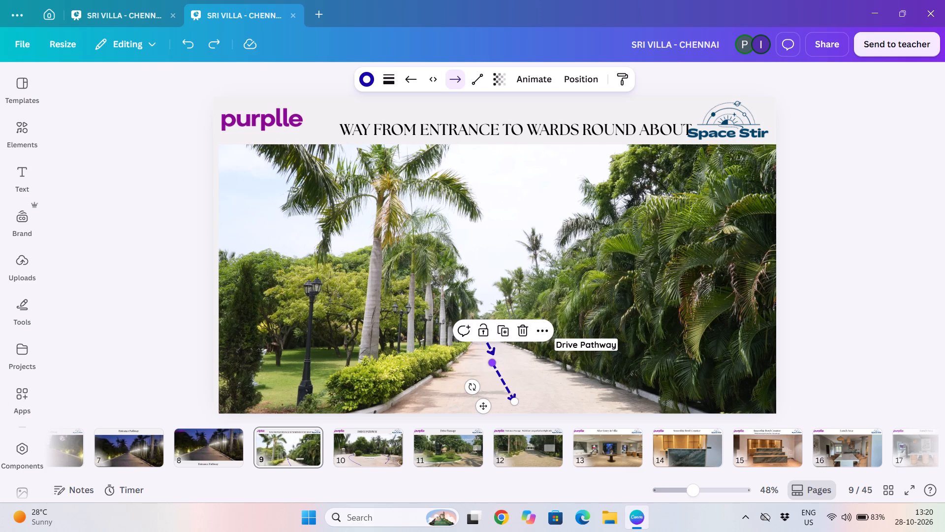
left_click_drag(492, 364, 511, 375)
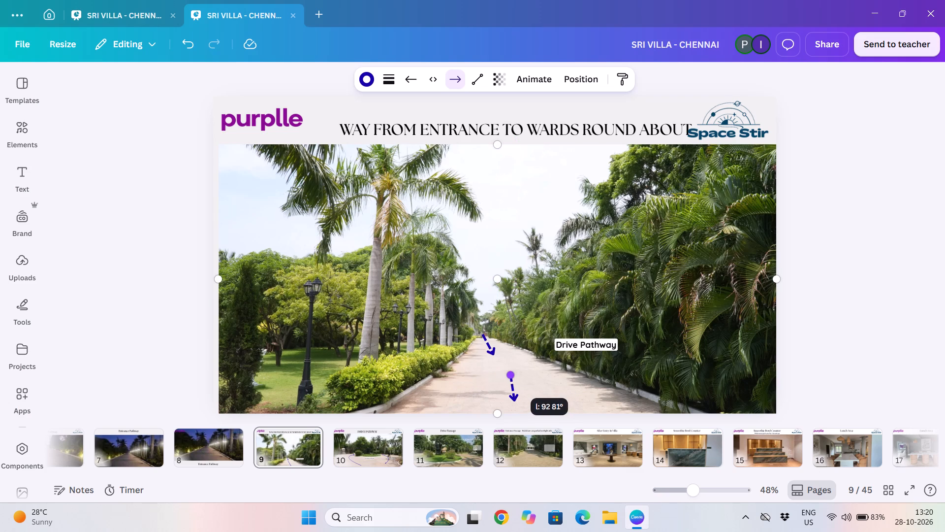
left_click_drag(511, 375, 505, 372)
left_click(530, 367)
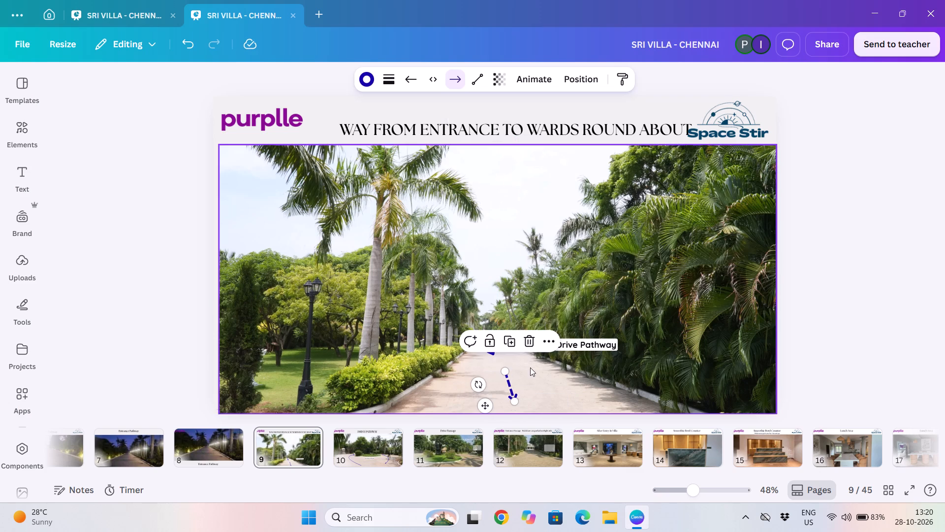
Move page 9's upper dashed arrow to the middle of the paving above the lower arrow, then shorten and steepen it.
left_click_drag(491, 348, 509, 359)
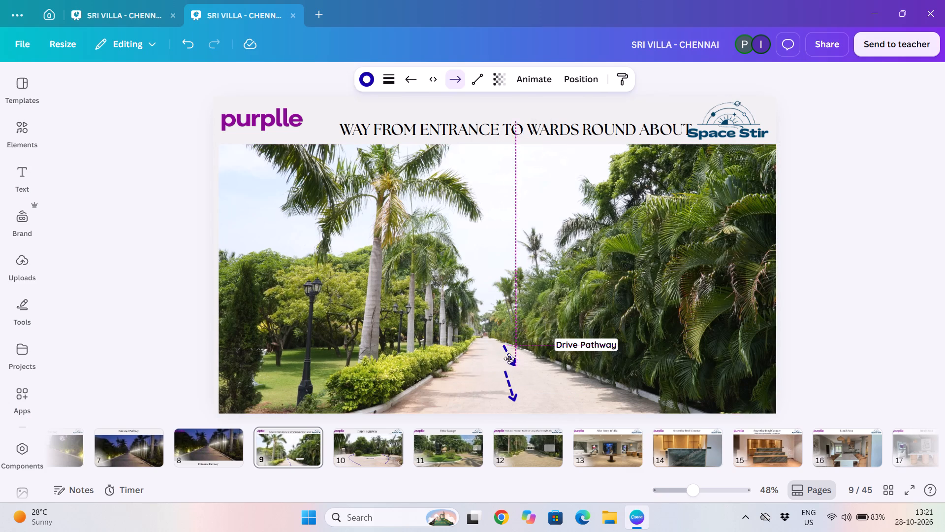
left_click_drag(509, 359, 503, 354)
left_click_drag(498, 340, 496, 345)
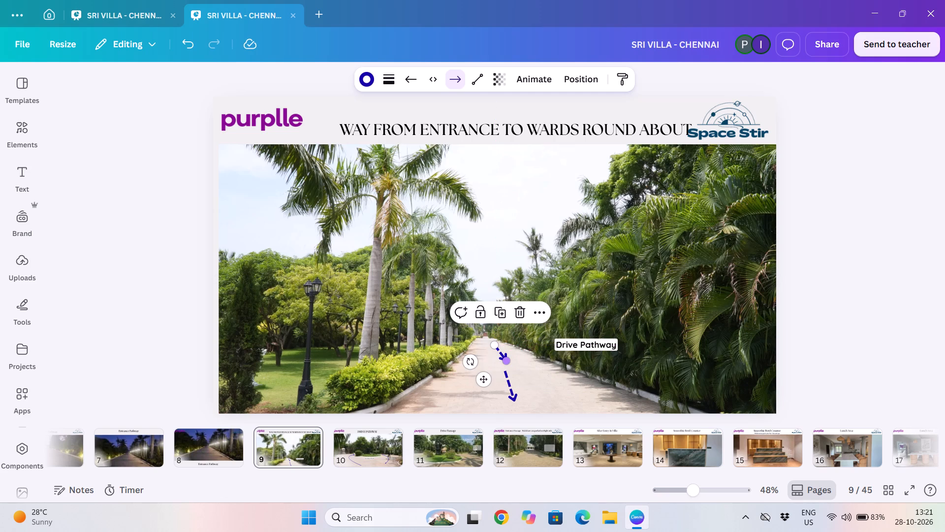
left_click_drag(507, 360, 502, 364)
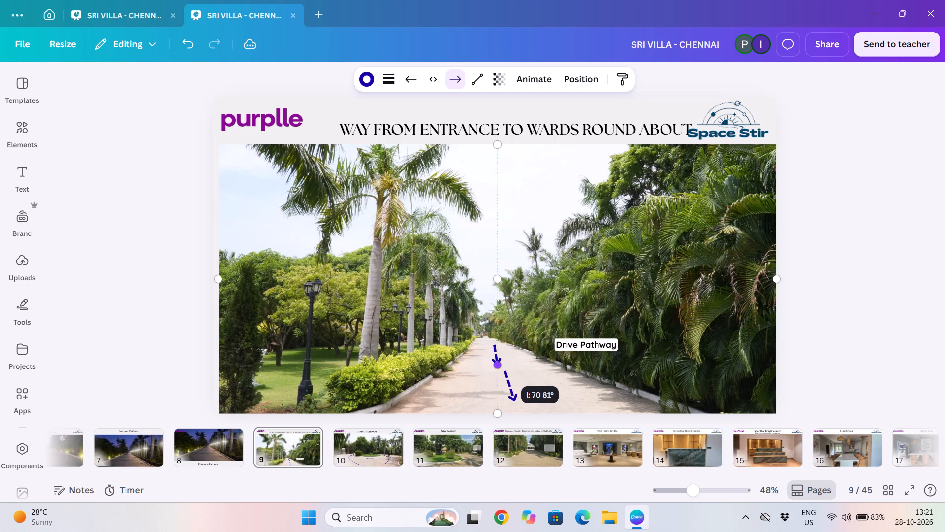
left_click_drag(502, 364, 502, 362)
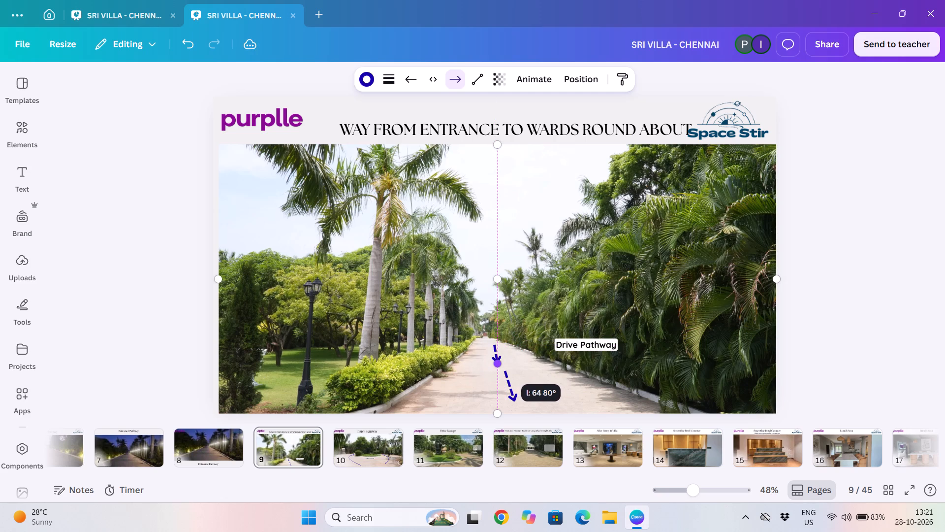
Nudge page 9's lower dashed arrow slightly further down the driveway, leaving a gap below the upper arrow.
left_click_drag(507, 382, 498, 385)
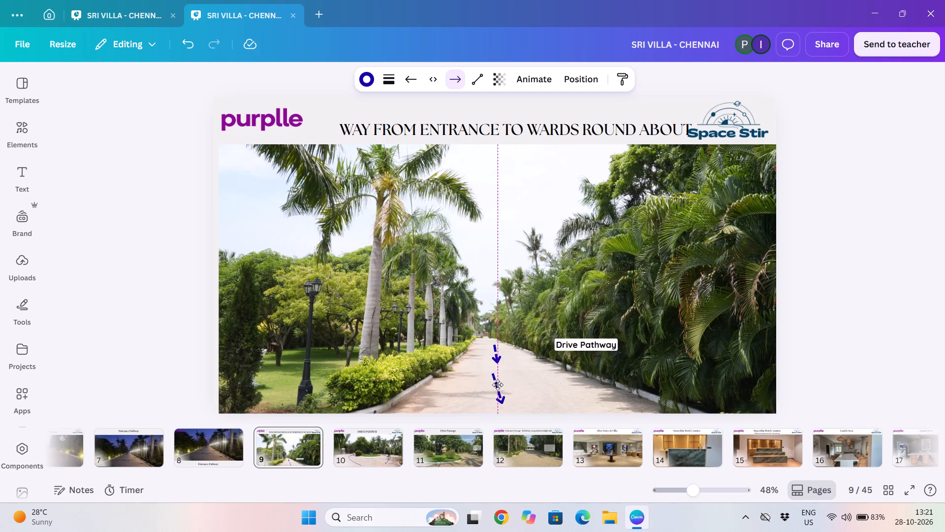
left_click_drag(498, 385, 507, 388)
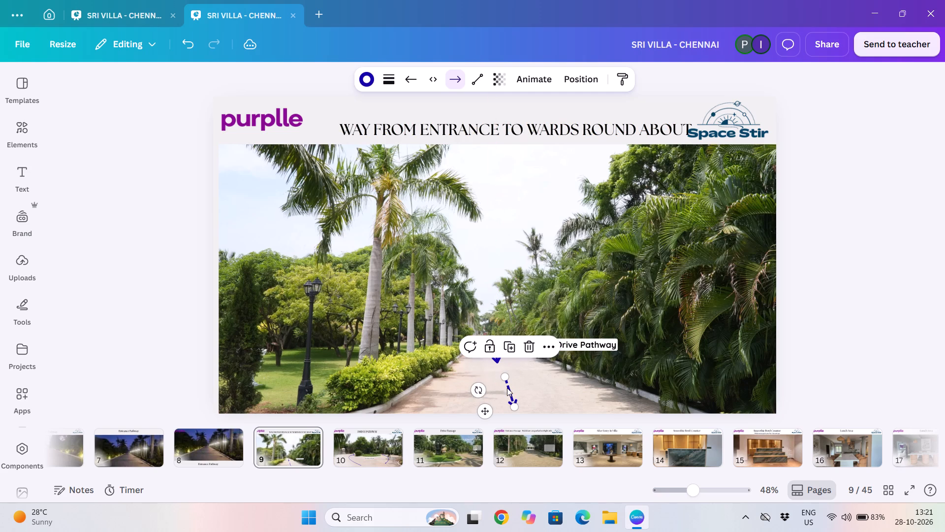
left_click(533, 386)
Tilt page 9's upper dashed arrow diagonally and shift it slightly right to lead into the lower arrow.
left_click(497, 347)
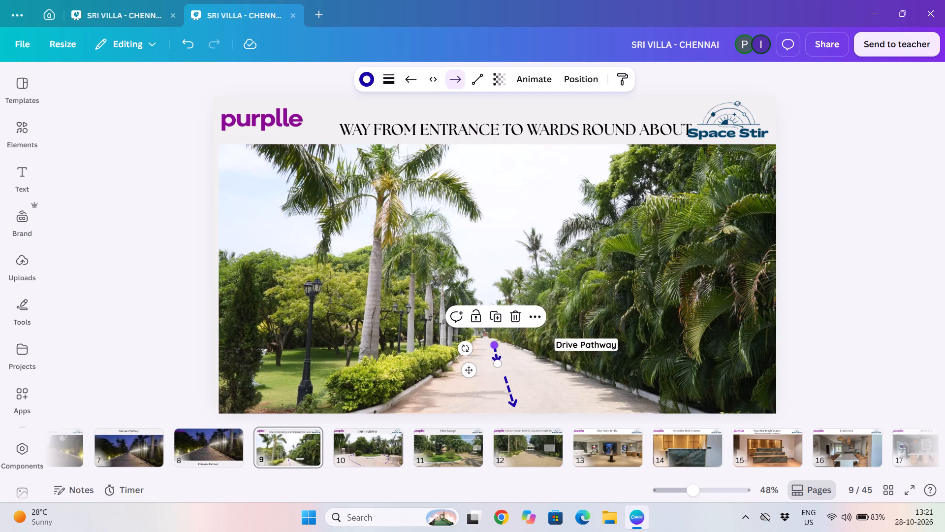
left_click_drag(496, 344, 487, 347)
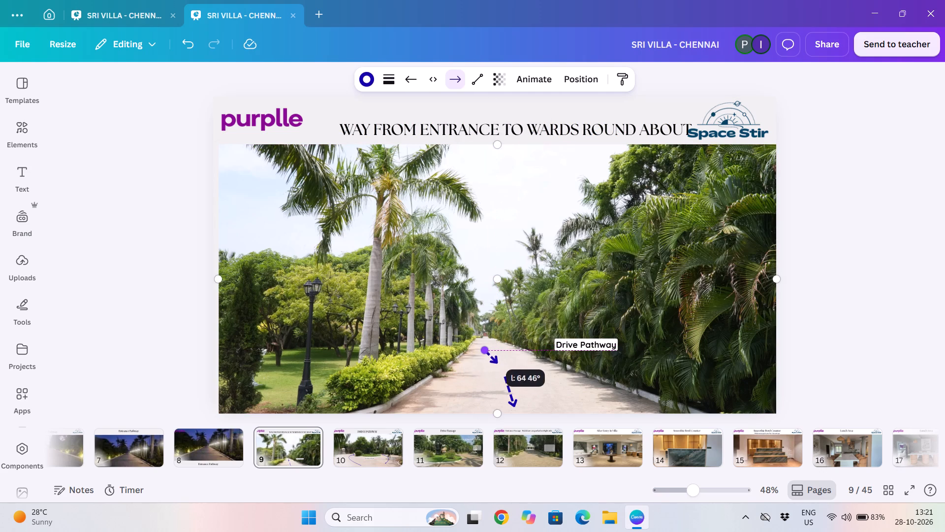
left_click_drag(487, 347, 491, 346)
left_click(499, 363)
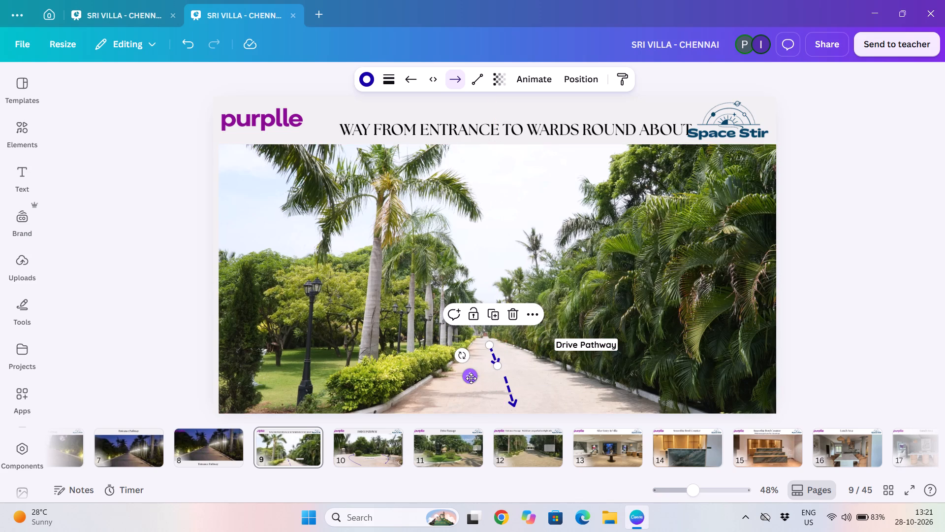
left_click(471, 377)
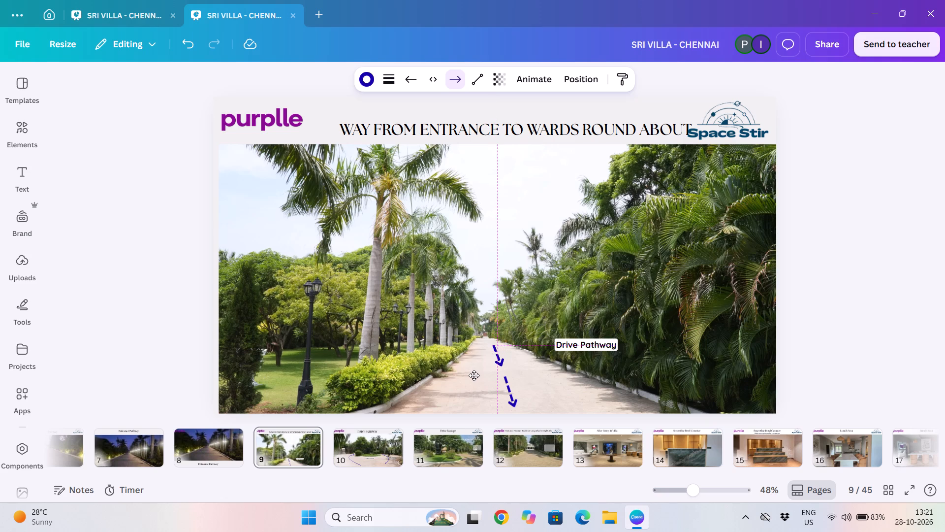
Move the Drive Pathway label off the hedge onto the paving, just right of page 9's lower dashed arrow.
left_click(564, 387)
left_click_drag(574, 348, 550, 365)
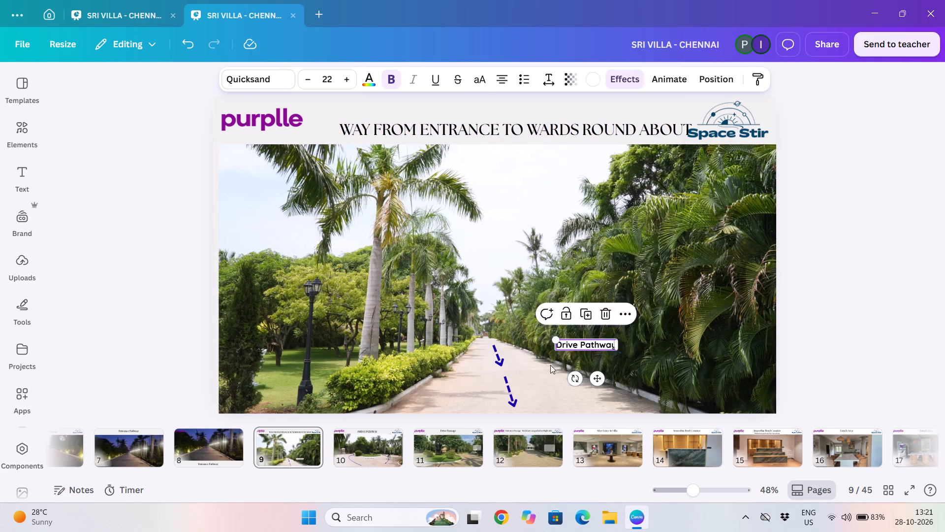
left_click_drag(550, 365, 484, 378)
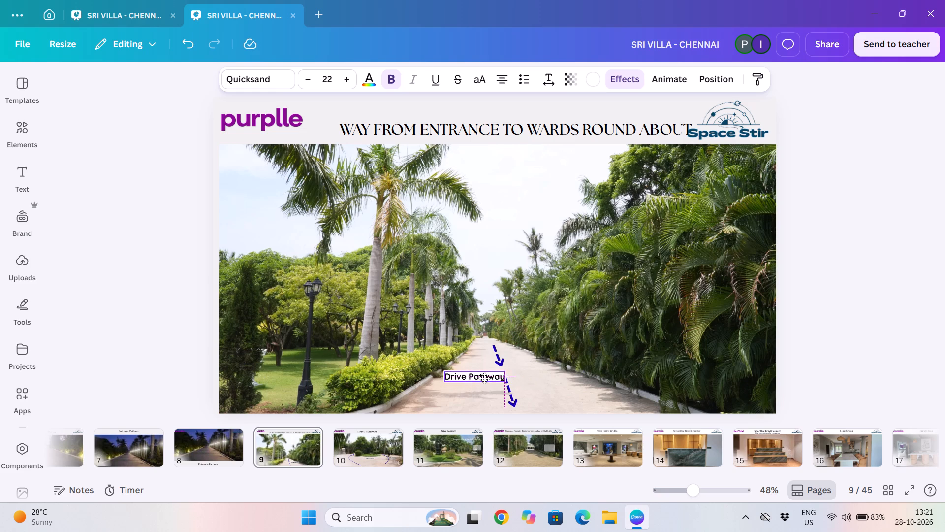
left_click_drag(484, 378, 530, 381)
left_click(846, 255)
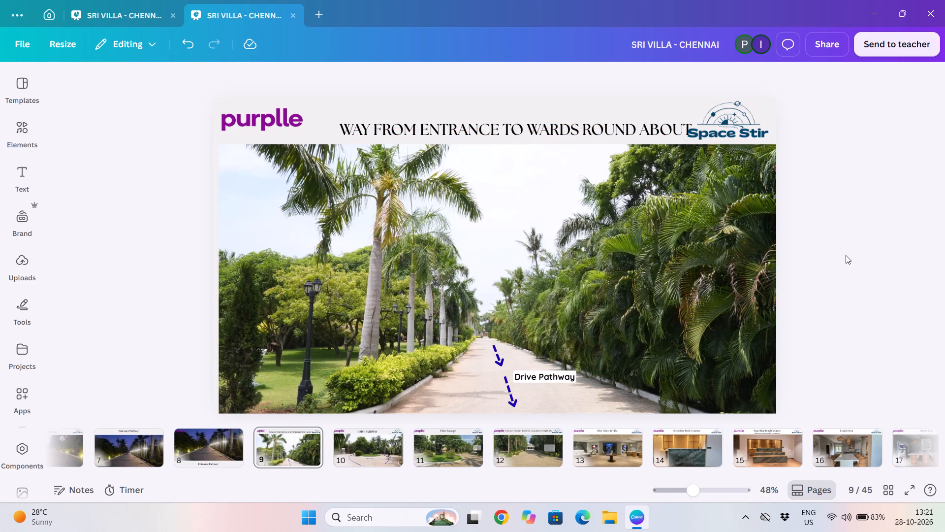
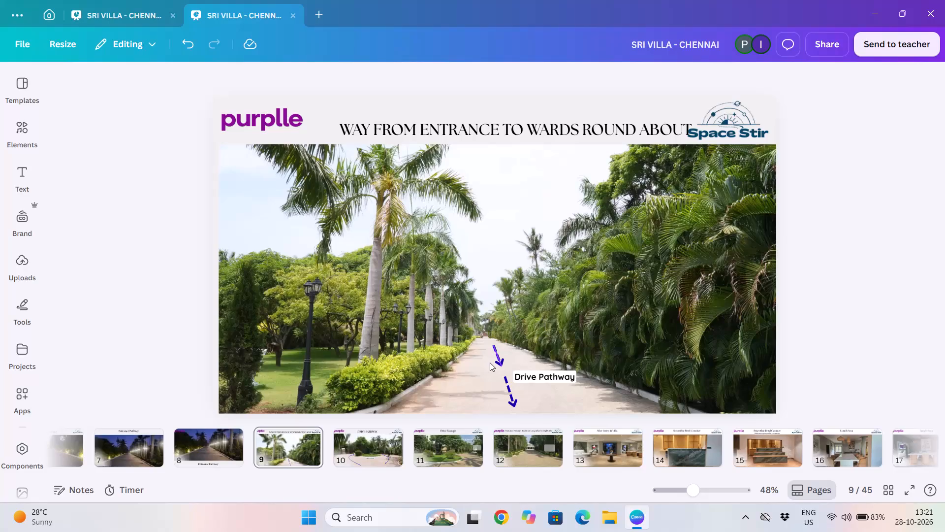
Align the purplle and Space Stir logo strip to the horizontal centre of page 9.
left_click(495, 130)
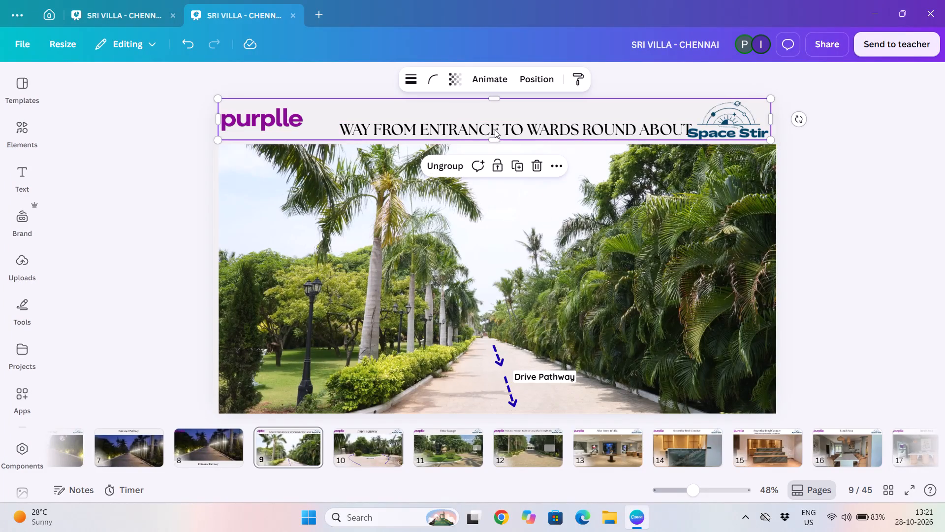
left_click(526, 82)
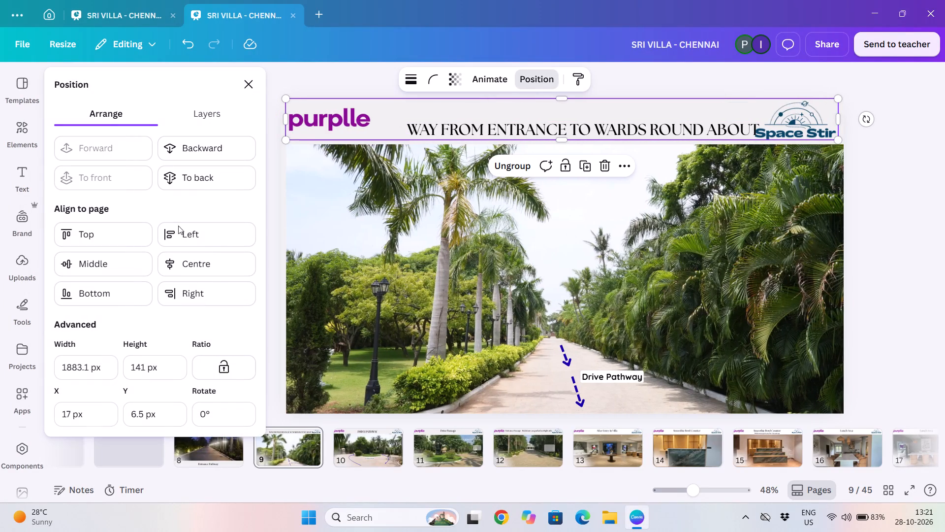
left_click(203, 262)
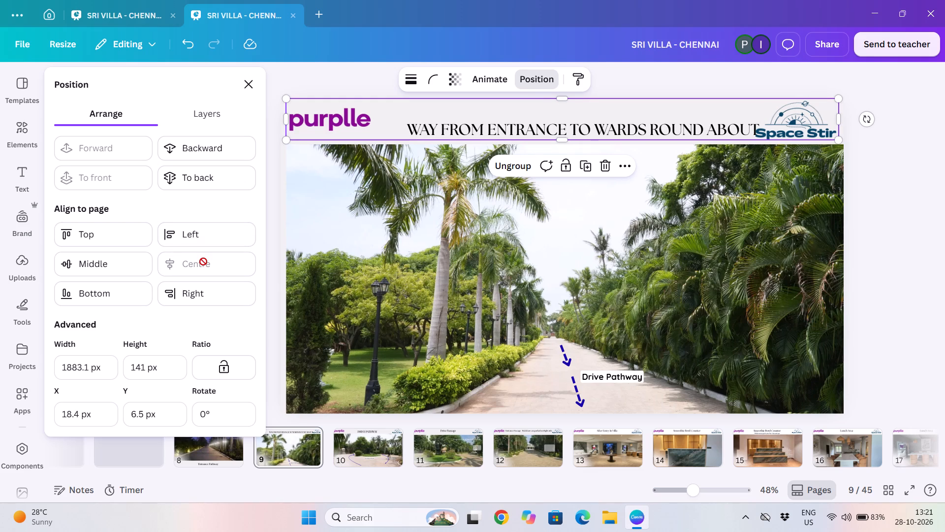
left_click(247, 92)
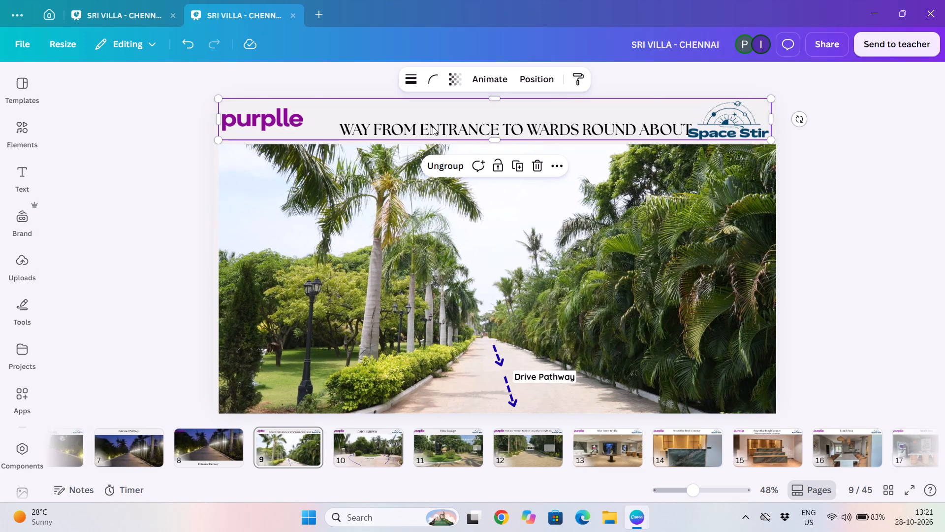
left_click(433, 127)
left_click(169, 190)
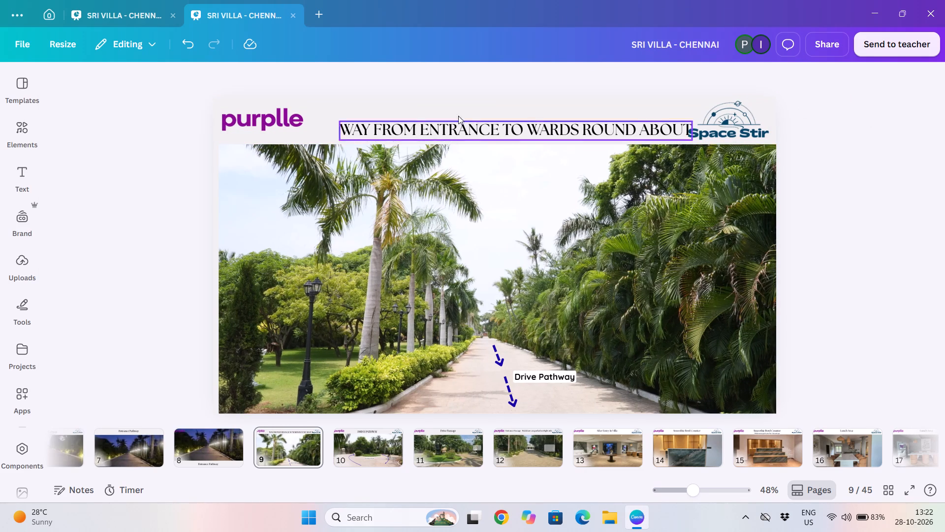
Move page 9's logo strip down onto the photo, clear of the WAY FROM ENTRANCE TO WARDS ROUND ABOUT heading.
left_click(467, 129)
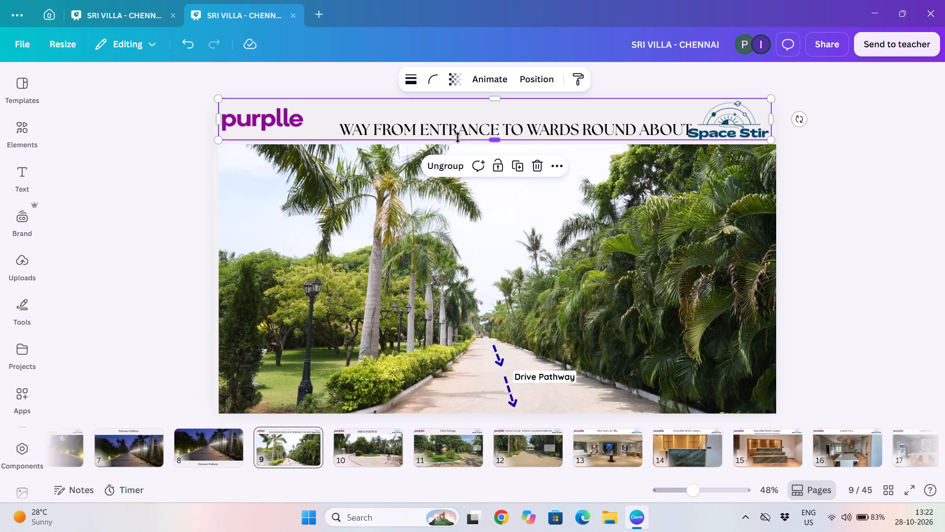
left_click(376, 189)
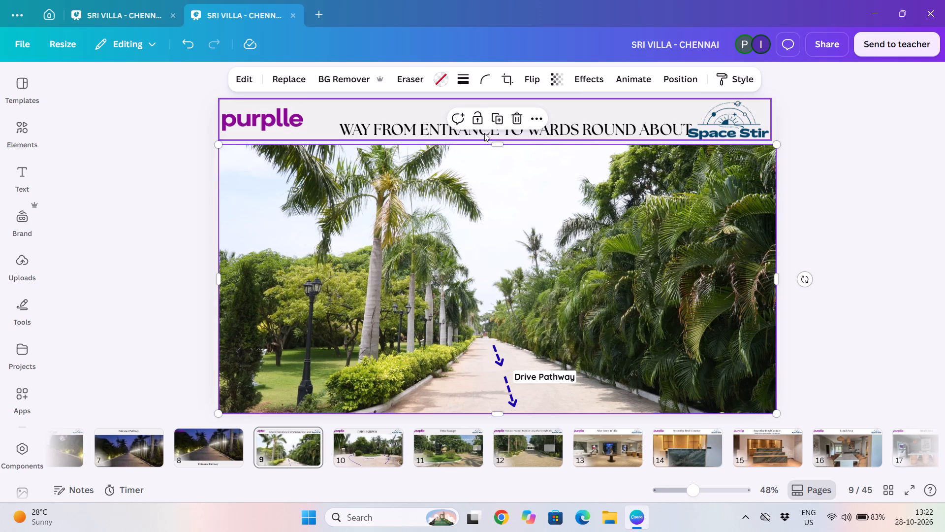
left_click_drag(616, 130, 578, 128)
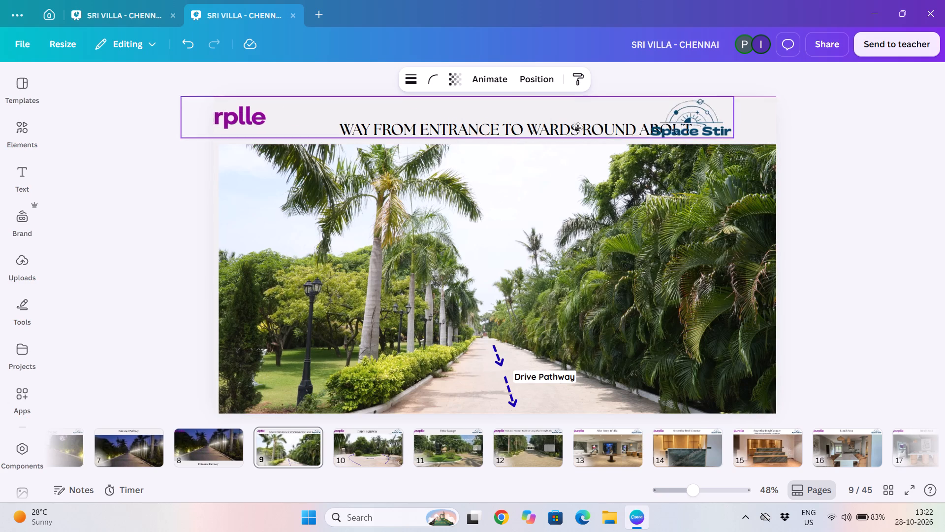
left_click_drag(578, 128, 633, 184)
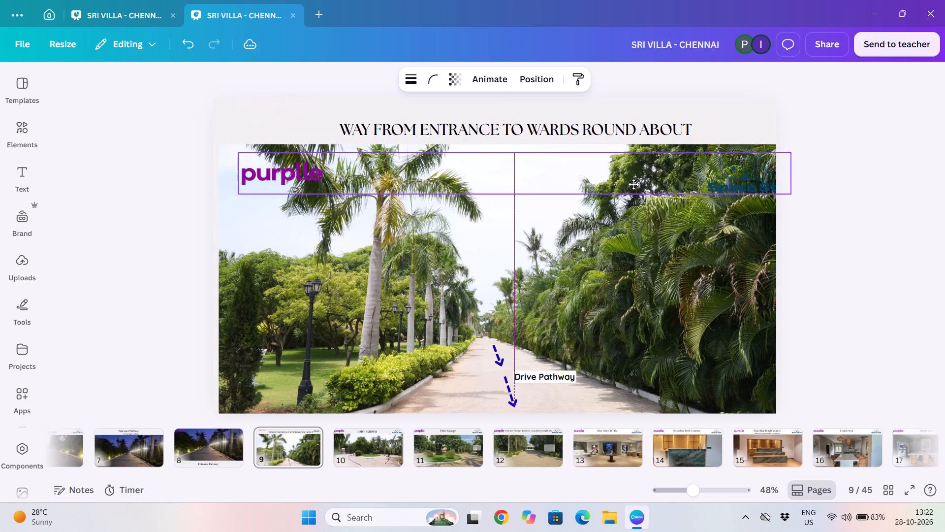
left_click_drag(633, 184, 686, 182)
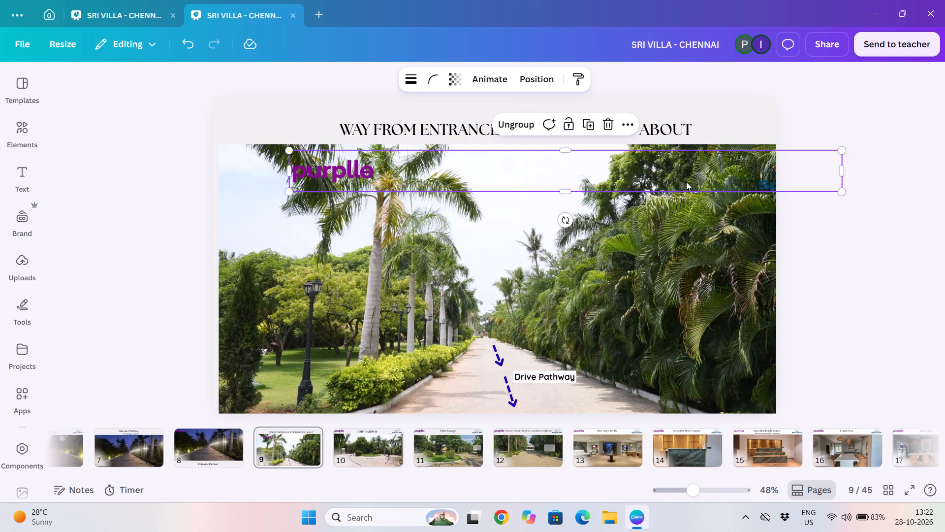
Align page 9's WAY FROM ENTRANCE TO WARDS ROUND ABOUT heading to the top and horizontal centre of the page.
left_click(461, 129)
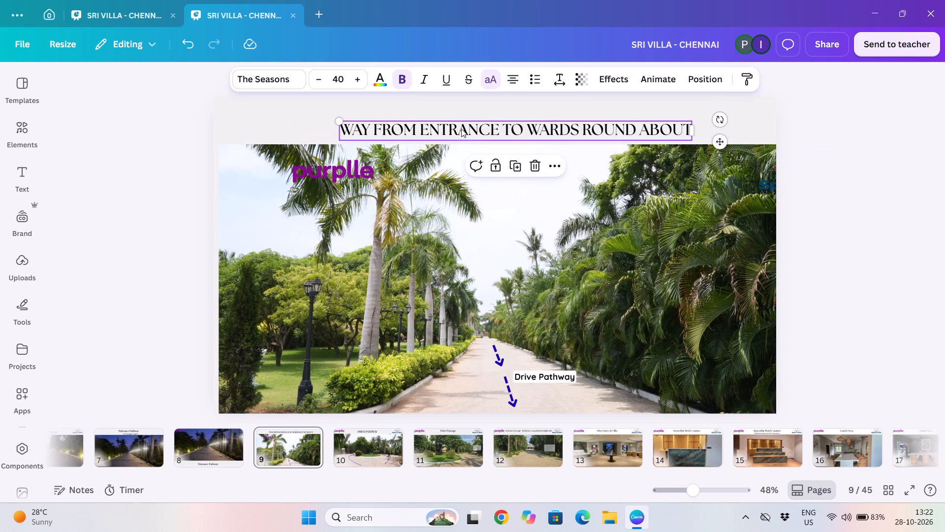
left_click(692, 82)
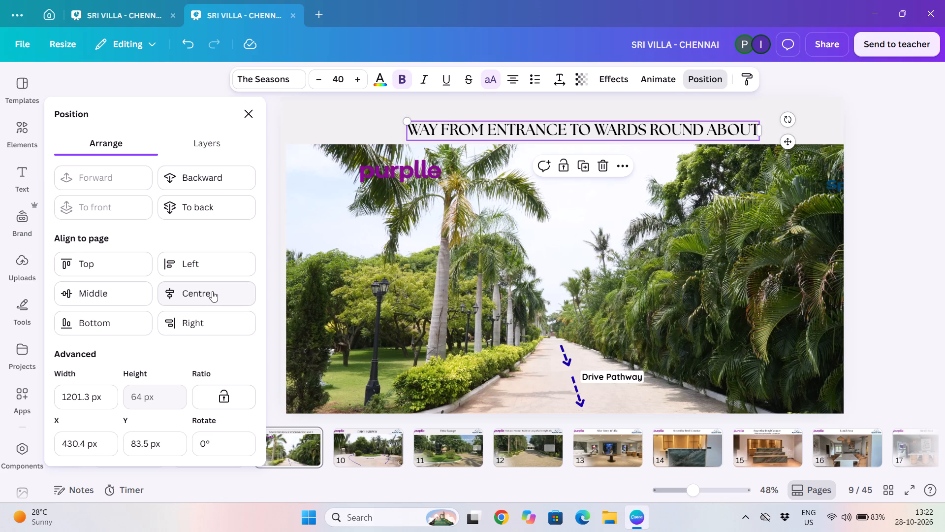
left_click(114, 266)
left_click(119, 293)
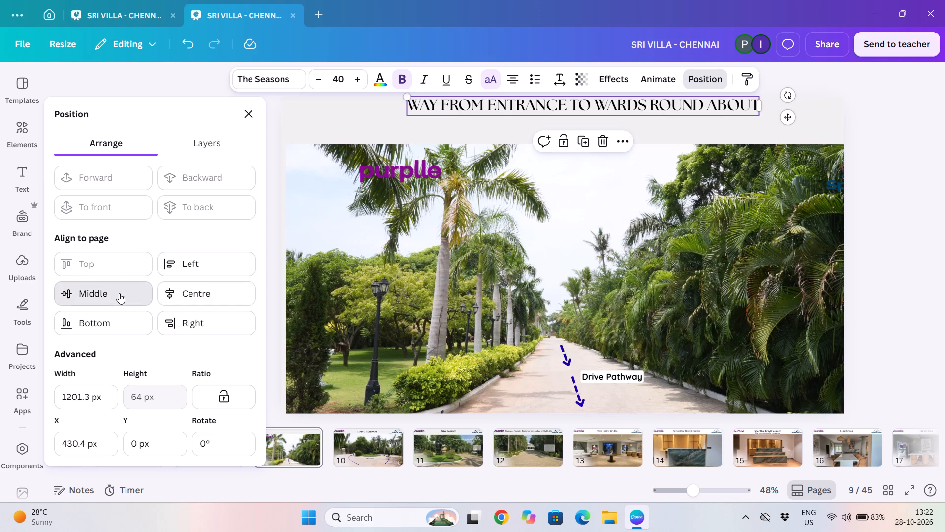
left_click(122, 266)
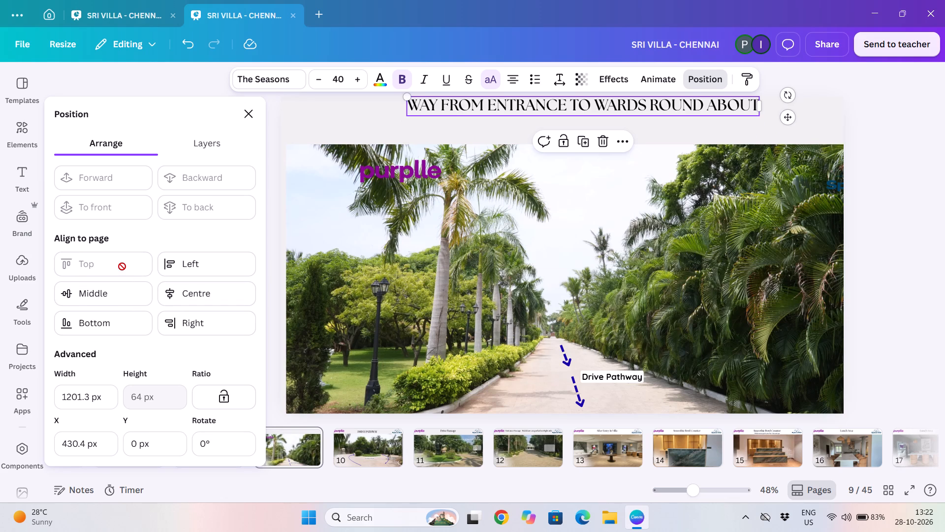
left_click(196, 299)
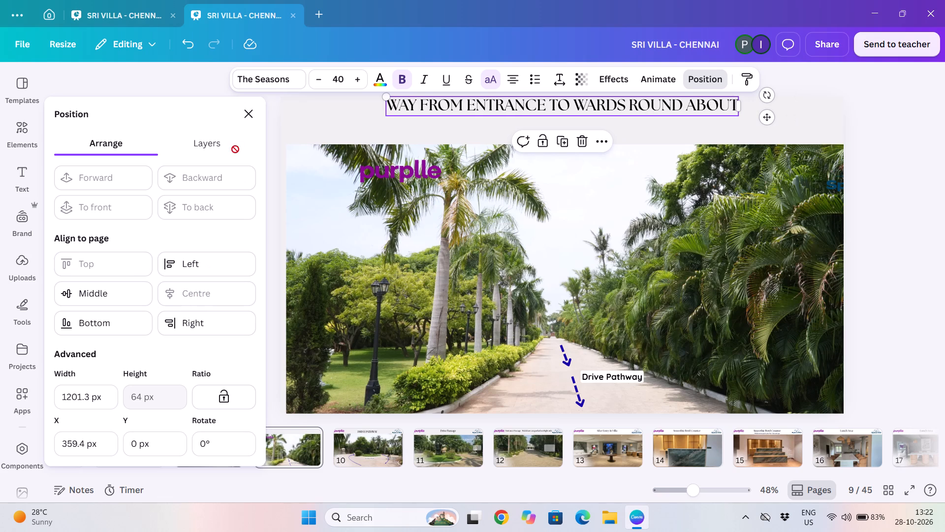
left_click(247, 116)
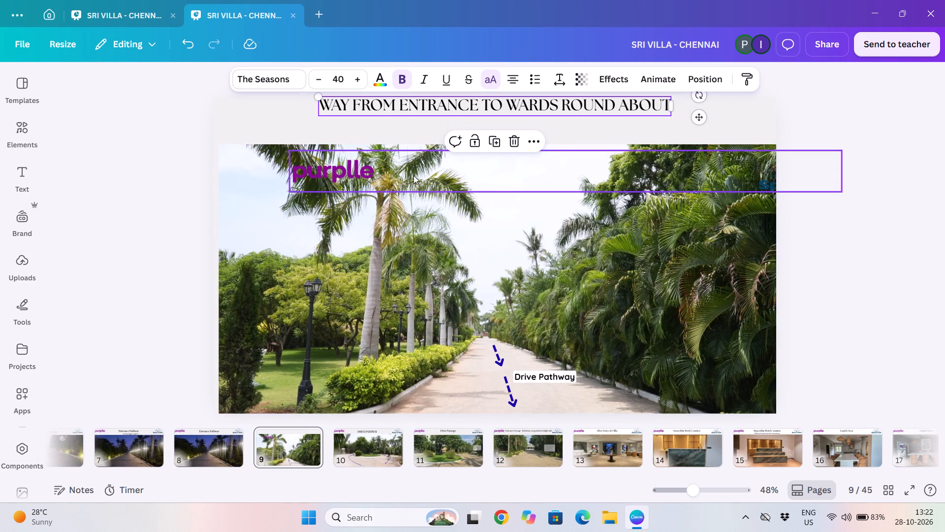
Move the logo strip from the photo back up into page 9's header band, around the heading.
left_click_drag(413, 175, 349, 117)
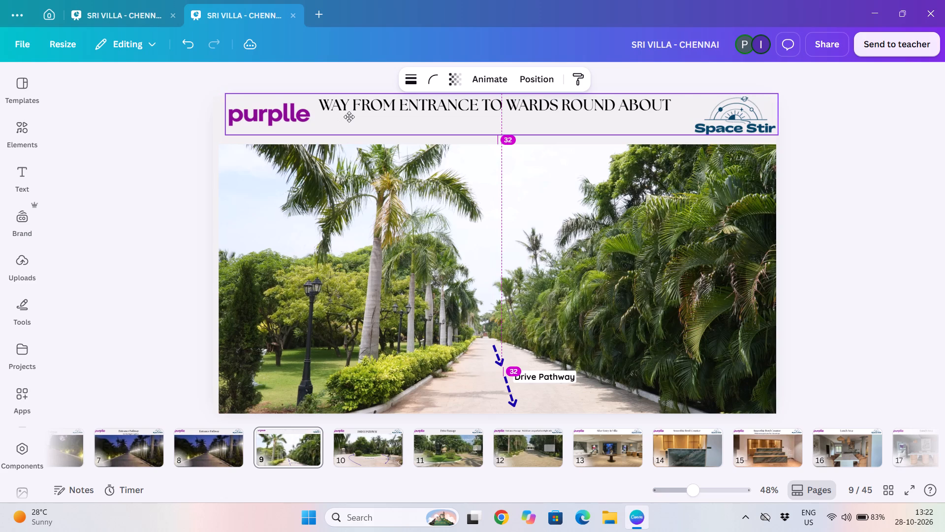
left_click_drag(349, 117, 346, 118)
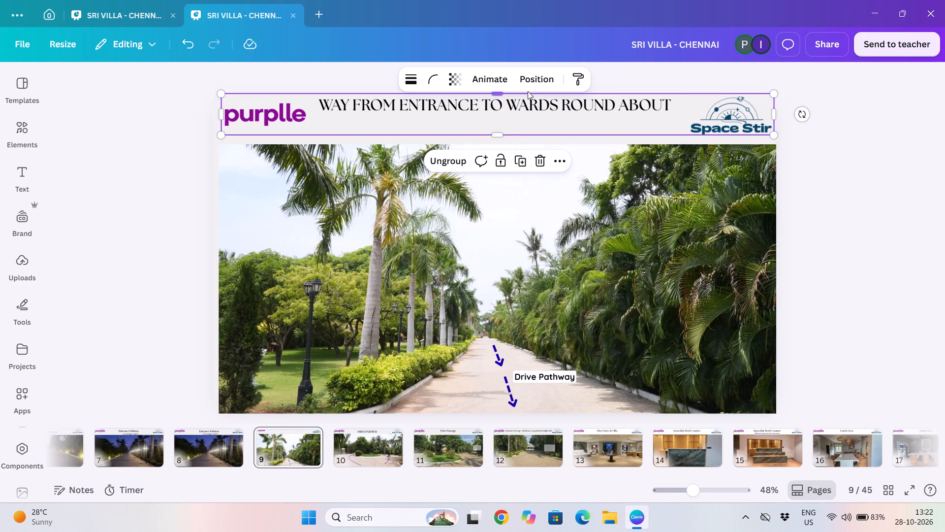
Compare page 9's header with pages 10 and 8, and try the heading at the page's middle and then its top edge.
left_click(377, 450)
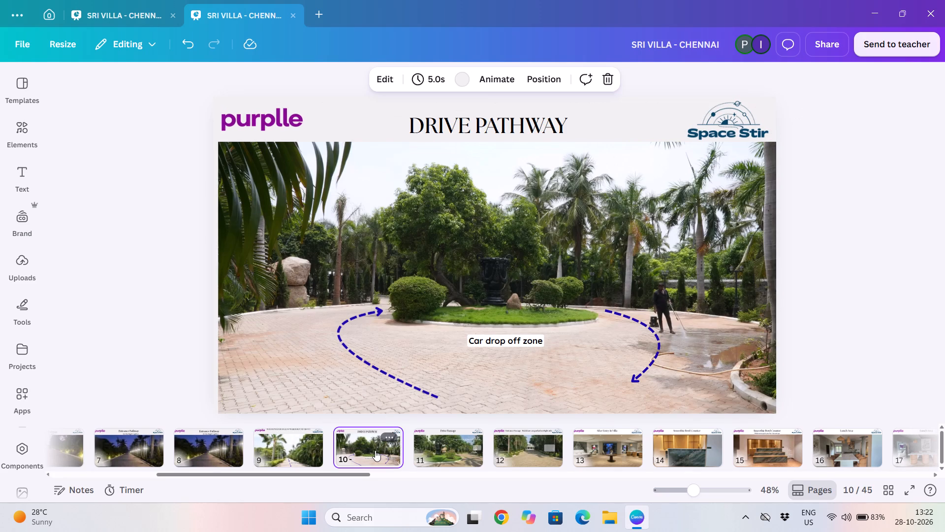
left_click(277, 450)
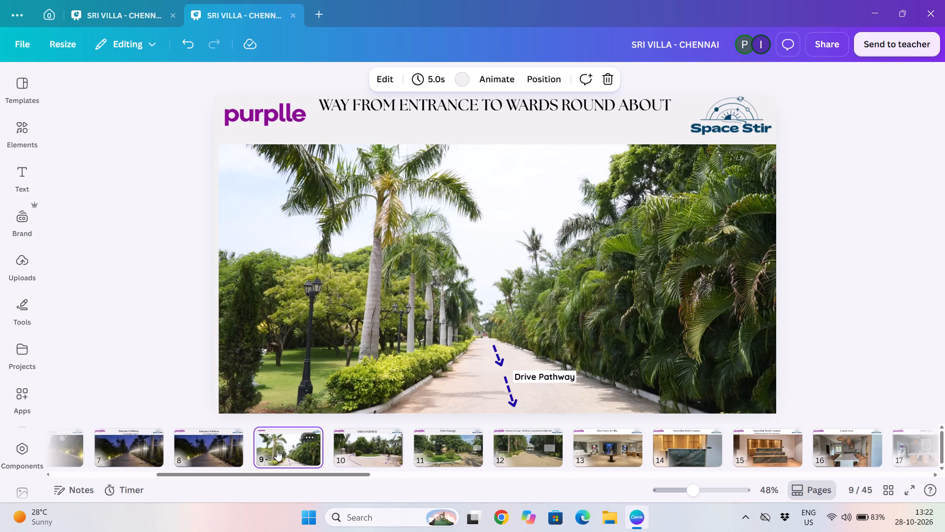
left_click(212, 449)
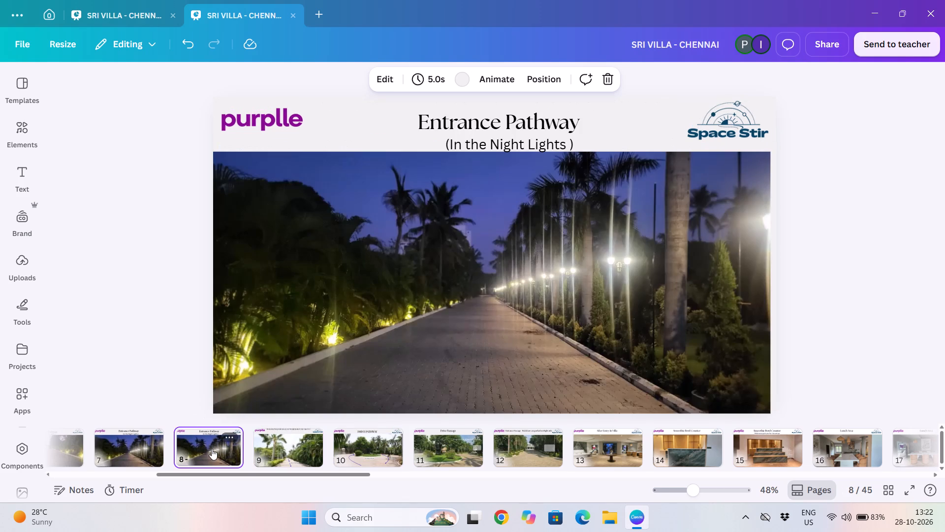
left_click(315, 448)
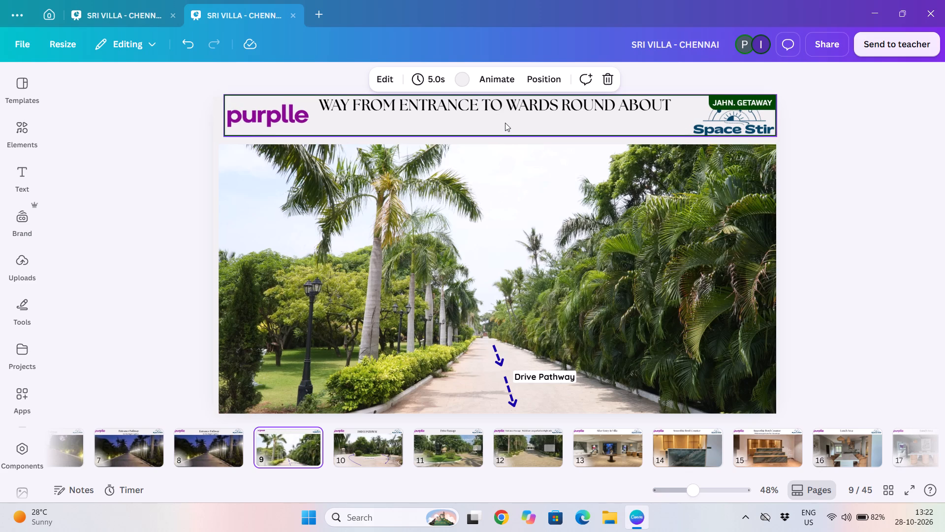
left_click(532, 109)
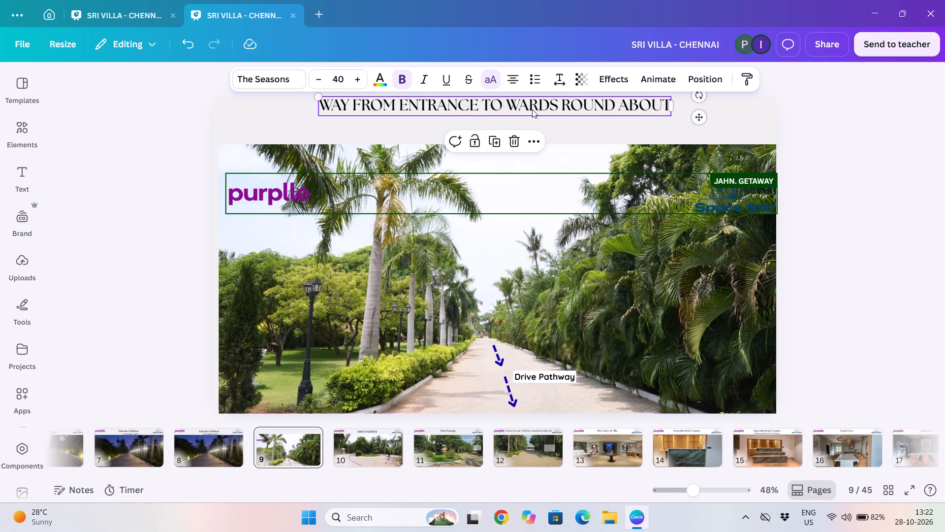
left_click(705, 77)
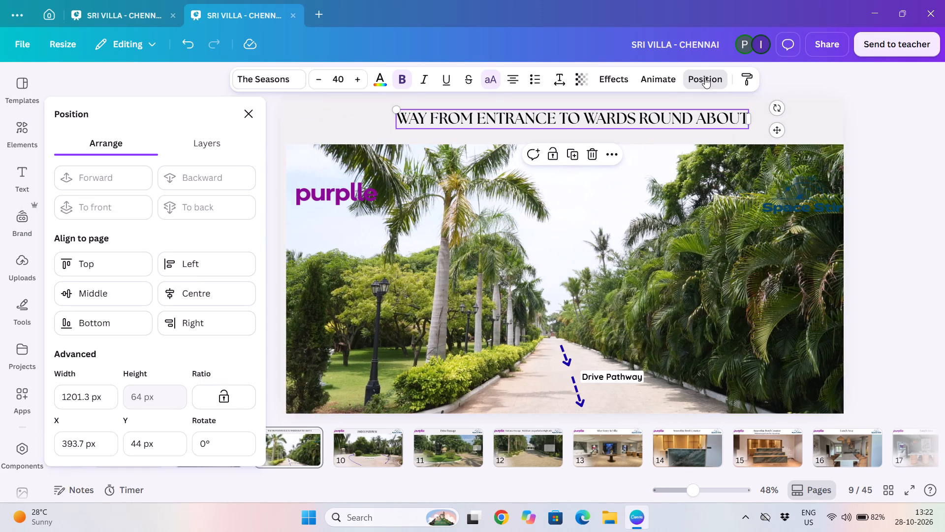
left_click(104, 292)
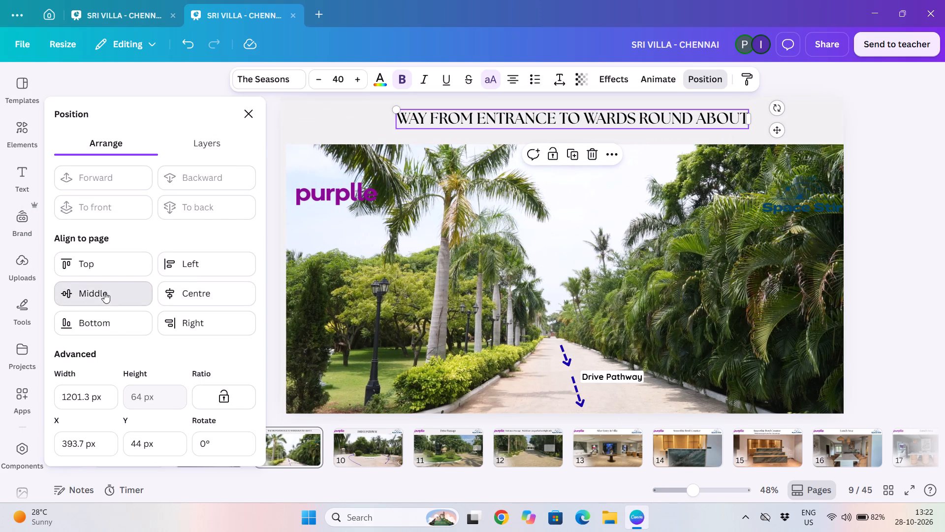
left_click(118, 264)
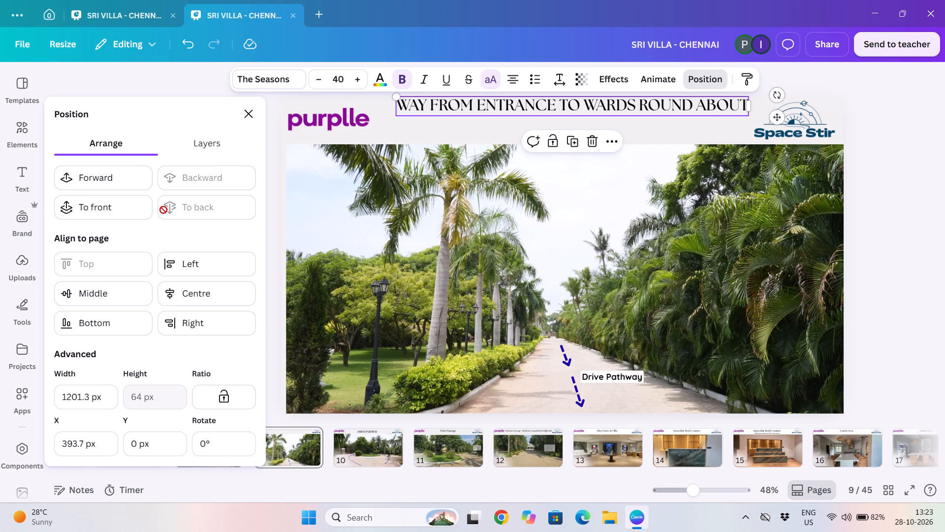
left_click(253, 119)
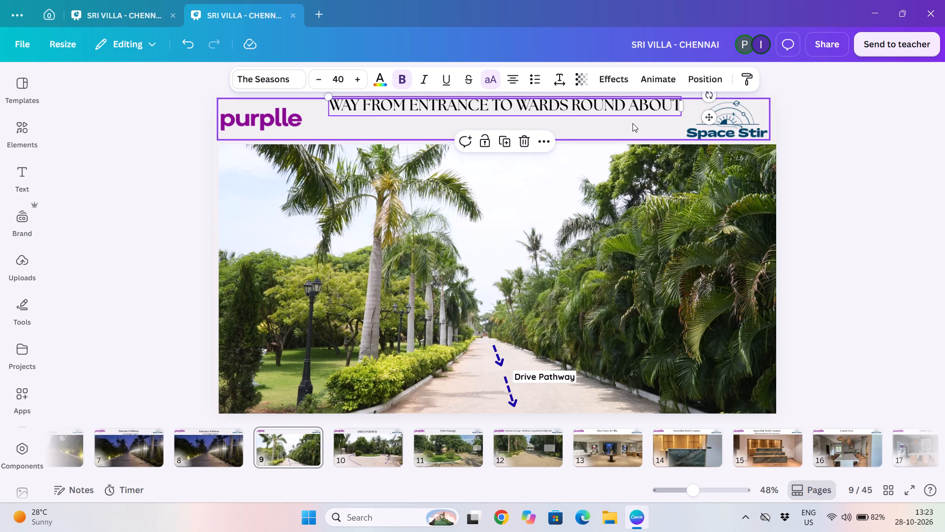
Move page 9's logo strip off the heading, down onto the upper part of the photo.
left_click(841, 152)
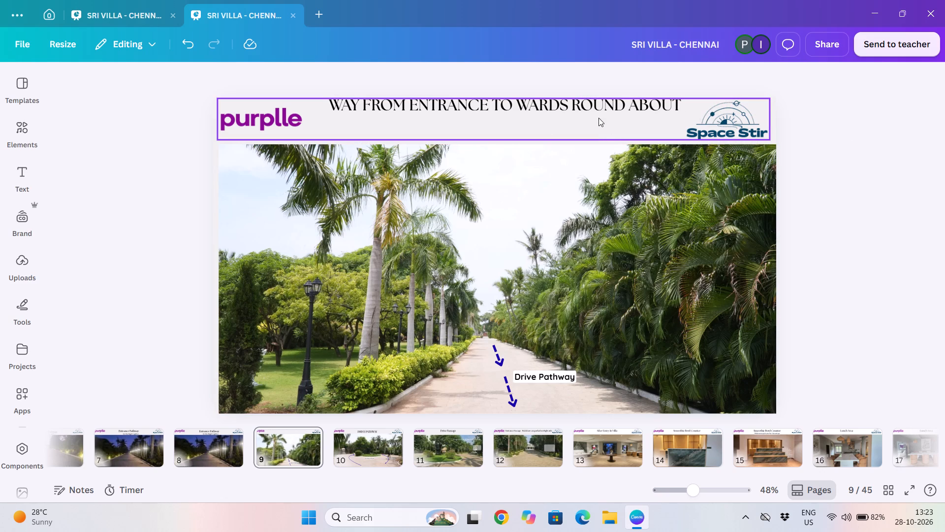
left_click_drag(592, 116, 673, 177)
Move page 9's heading slightly down and right so it sits midway between the page's top edge and the photo.
left_click(599, 103)
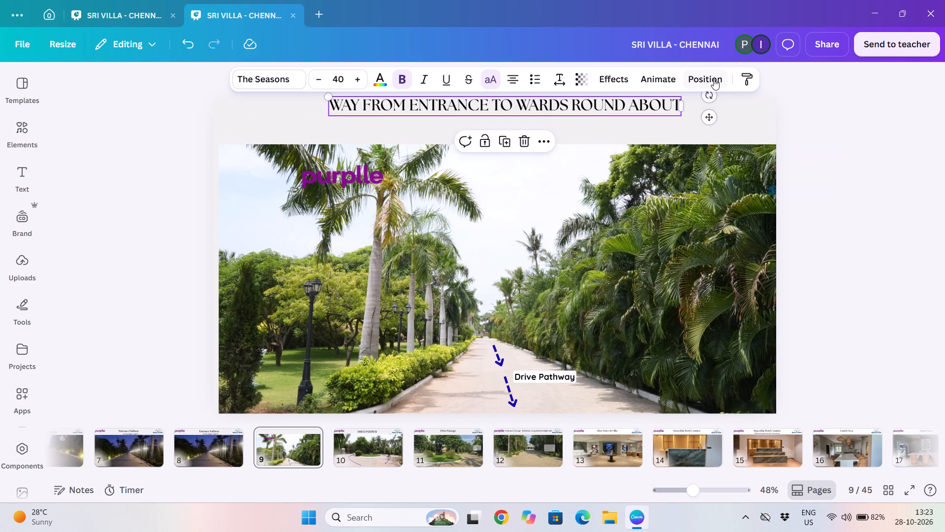
left_click(708, 79)
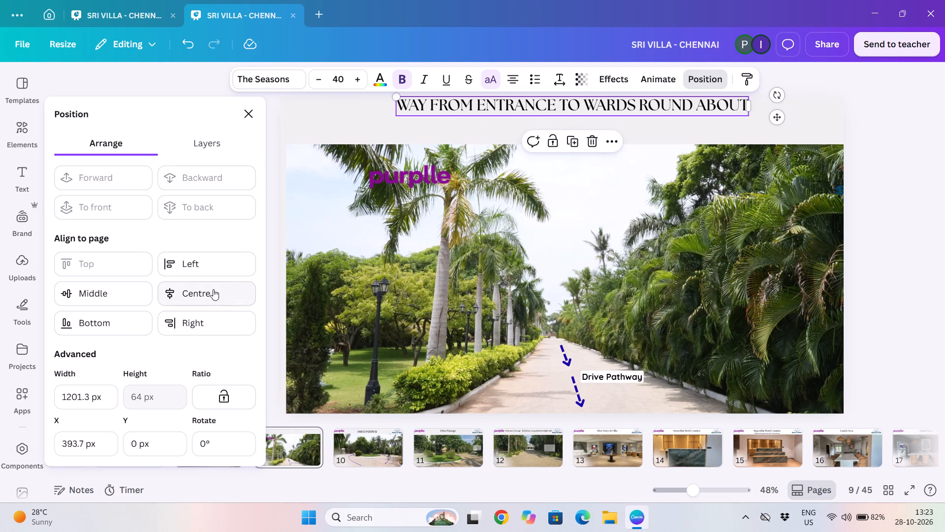
scroll(167, 380, "down", 2)
left_click(252, 115)
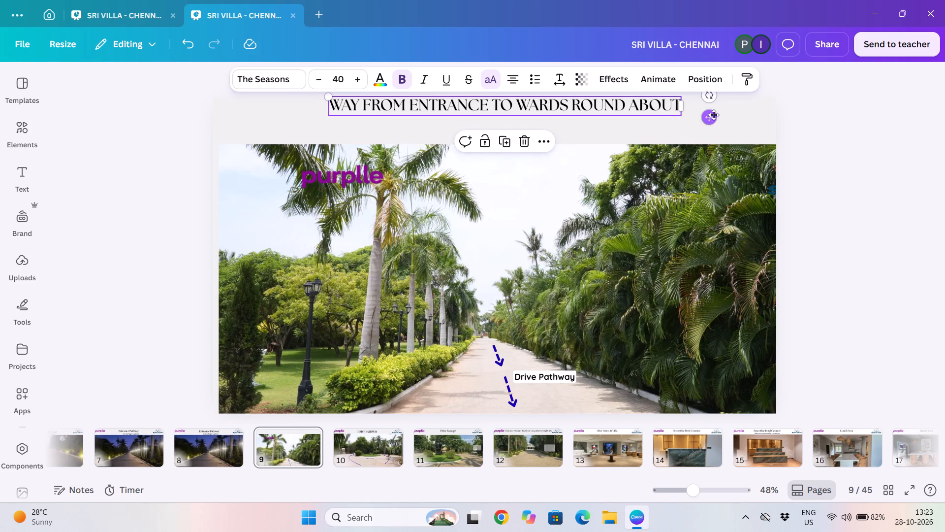
left_click_drag(714, 117, 715, 132)
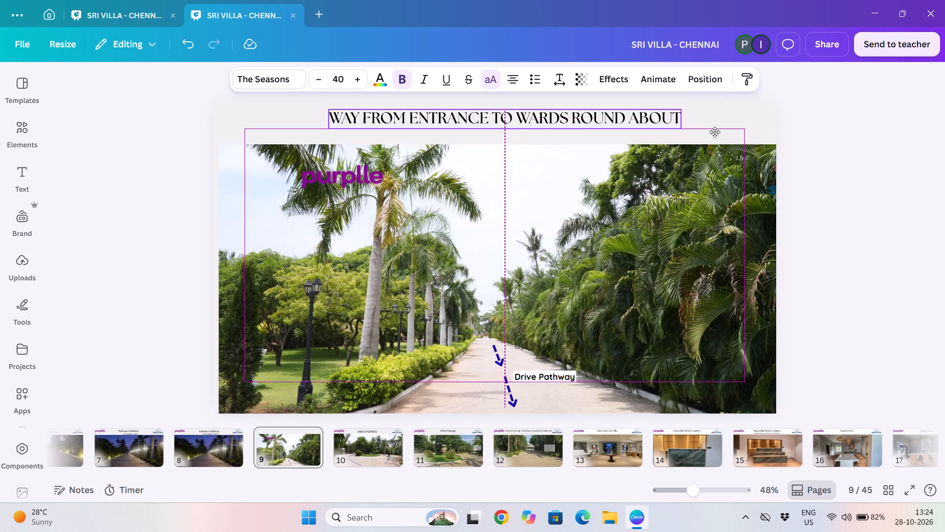
left_click_drag(715, 132, 718, 132)
left_click(848, 134)
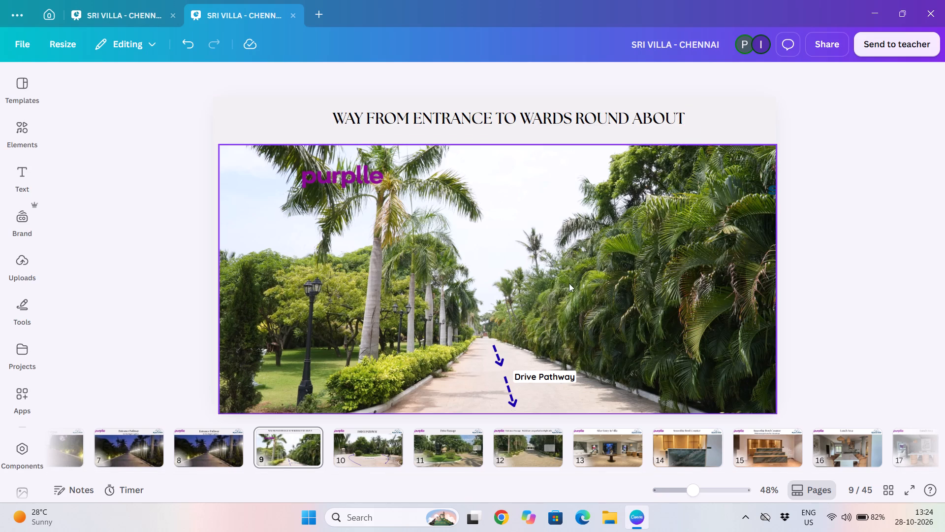
Move the logo strip on the WAY FROM ENTRANCE TO WARDS ROUND ABOUT page from the photo back into the header band, around the heading.
left_click(472, 175)
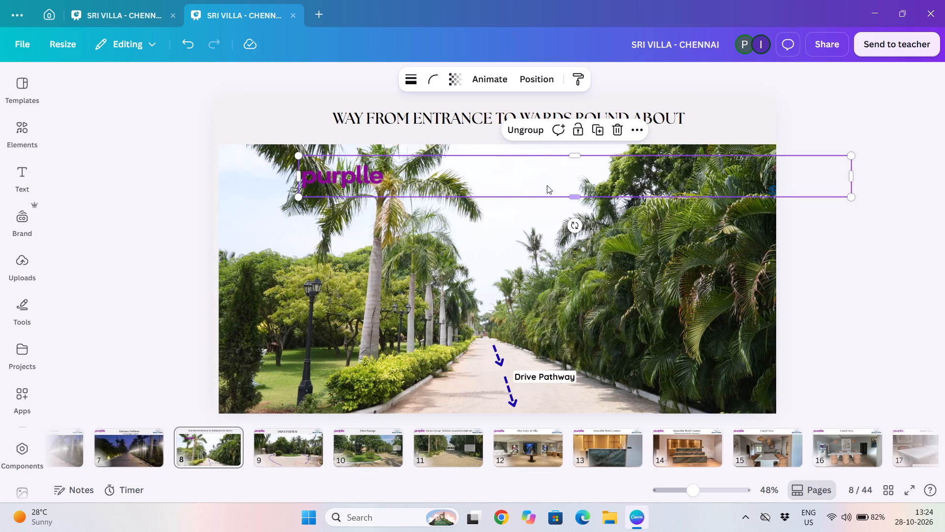
left_click_drag(523, 174, 439, 116)
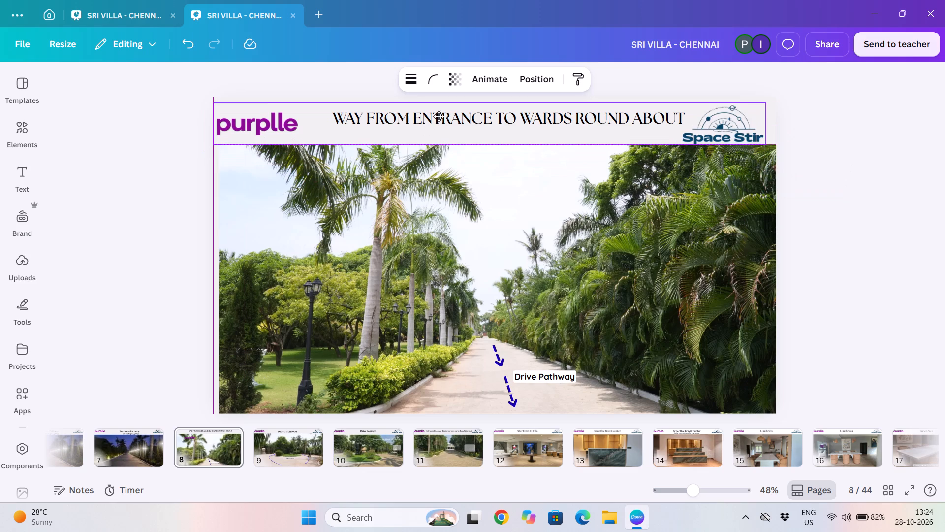
left_click_drag(439, 116, 442, 117)
left_click(840, 165)
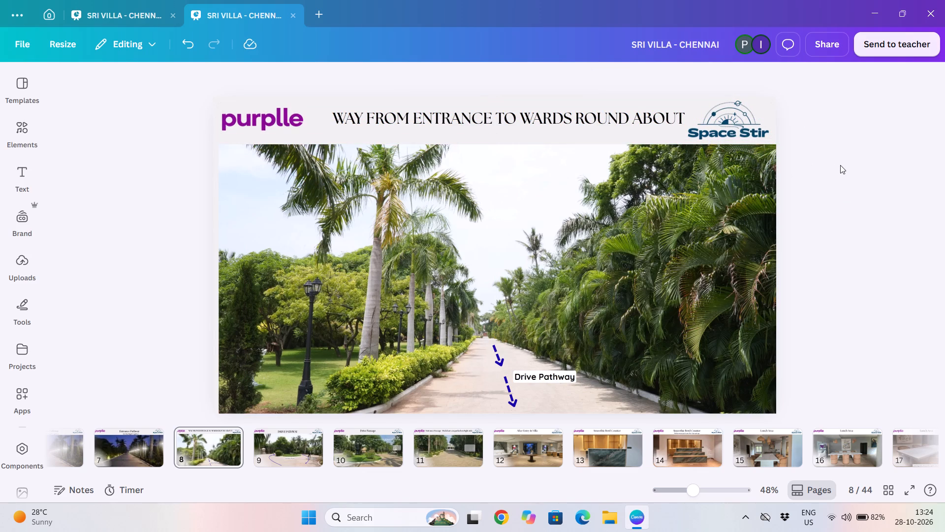
Move page 7's logo strip down onto the photo to clear the header, and raise the Entrance Pathway heading closer to the page's top edge.
key("Left")
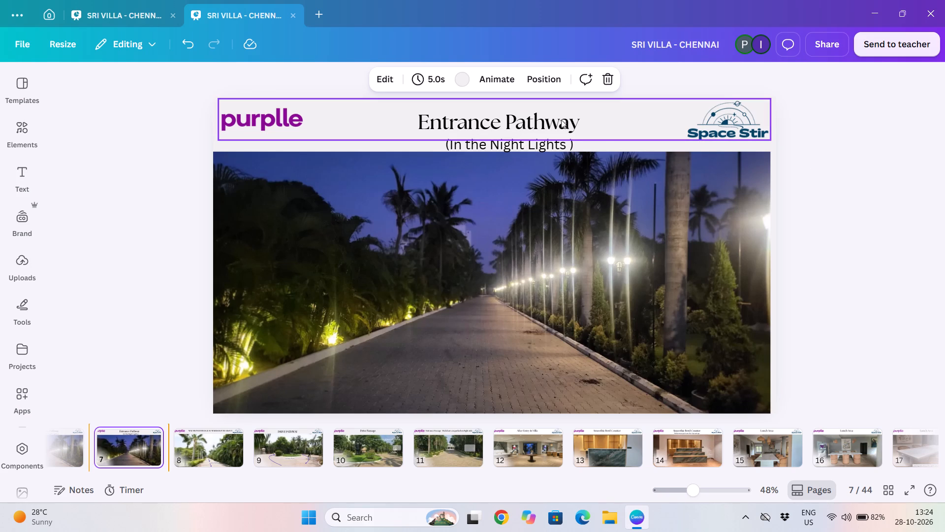
left_click_drag(615, 117, 664, 163)
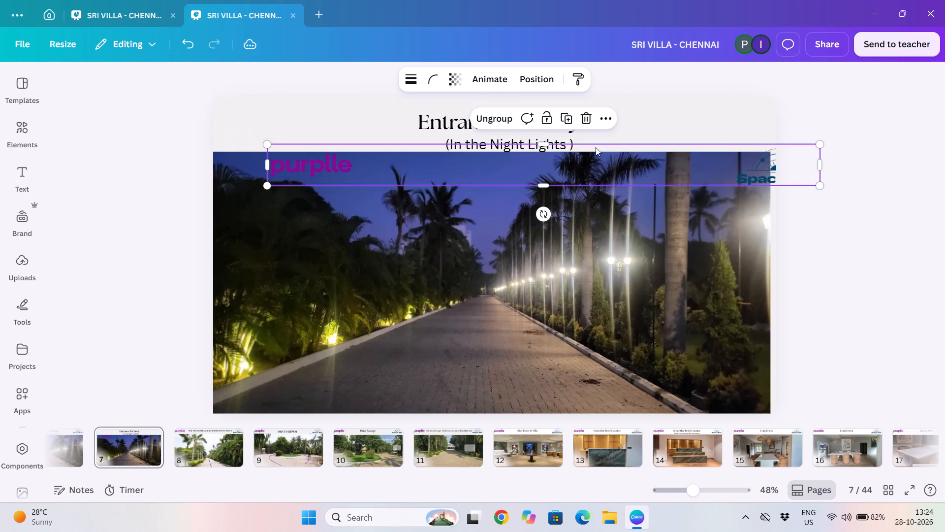
left_click(447, 126)
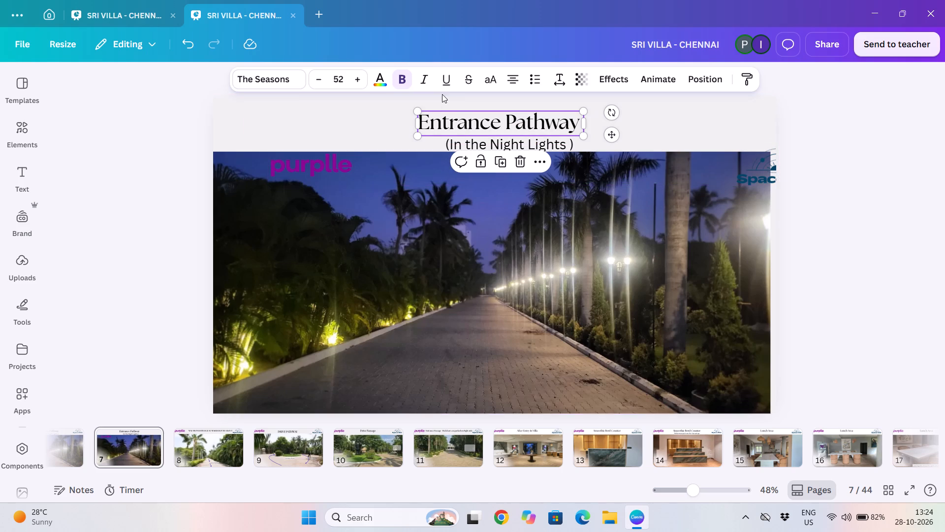
left_click_drag(615, 131, 615, 128)
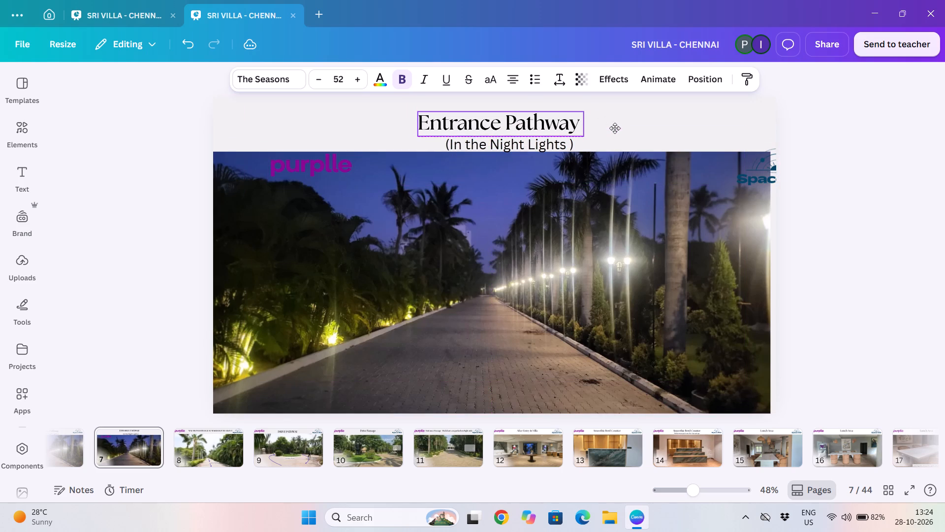
left_click_drag(615, 128, 615, 126)
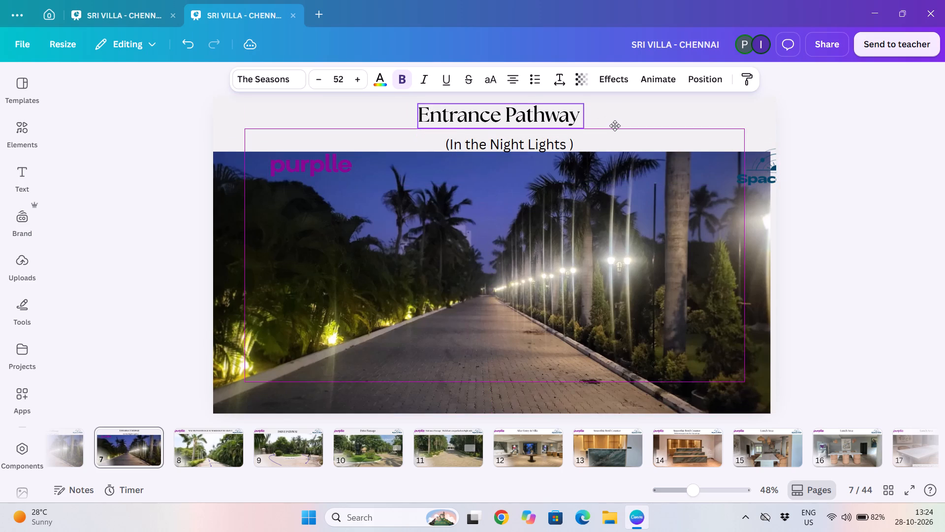
Move page 7's (In the Night Lights ) subtitle up off the photo's edge and slightly left, directly beneath the Entrance Pathway heading.
left_click_drag(560, 136, 549, 127)
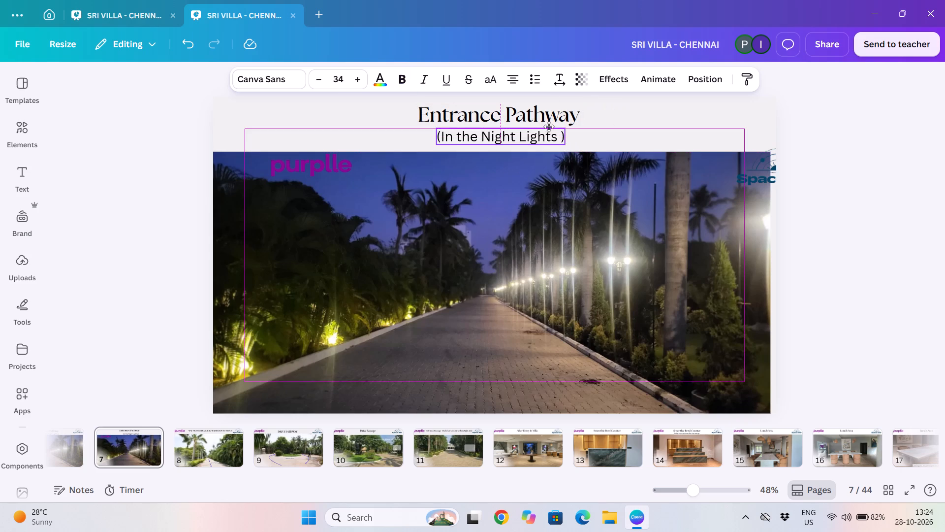
left_click_drag(549, 127, 547, 127)
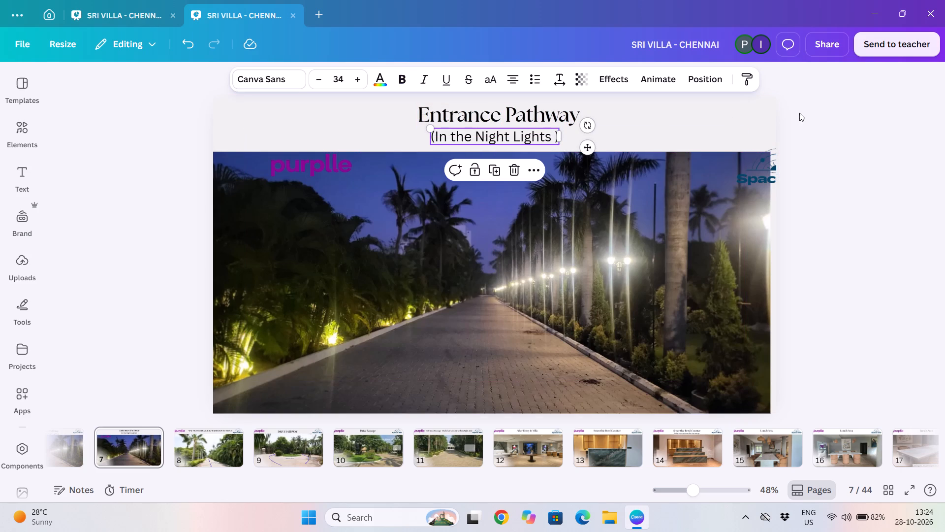
left_click(814, 113)
Move page 7's logo strip from the photo back into the header band, centred across the page alongside the heading and subtitle.
left_click_drag(665, 175, 638, 158)
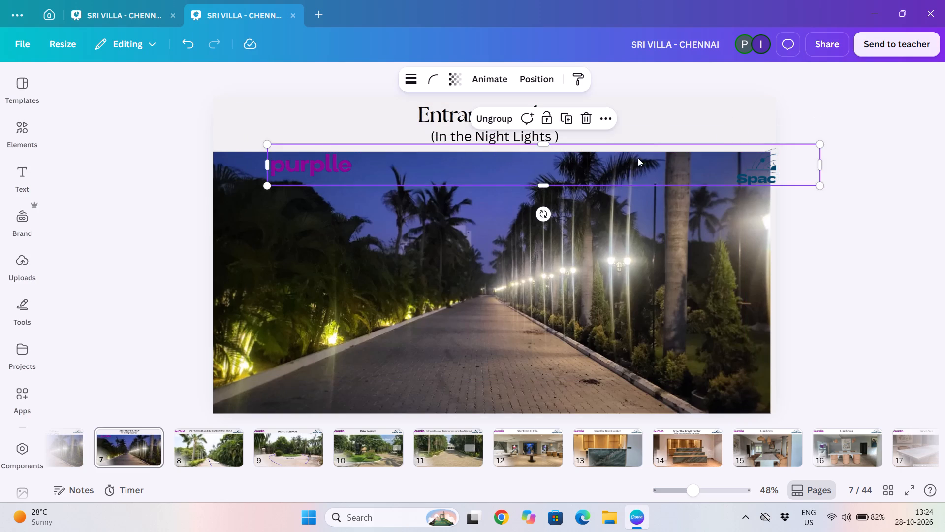
left_click_drag(638, 158, 618, 130)
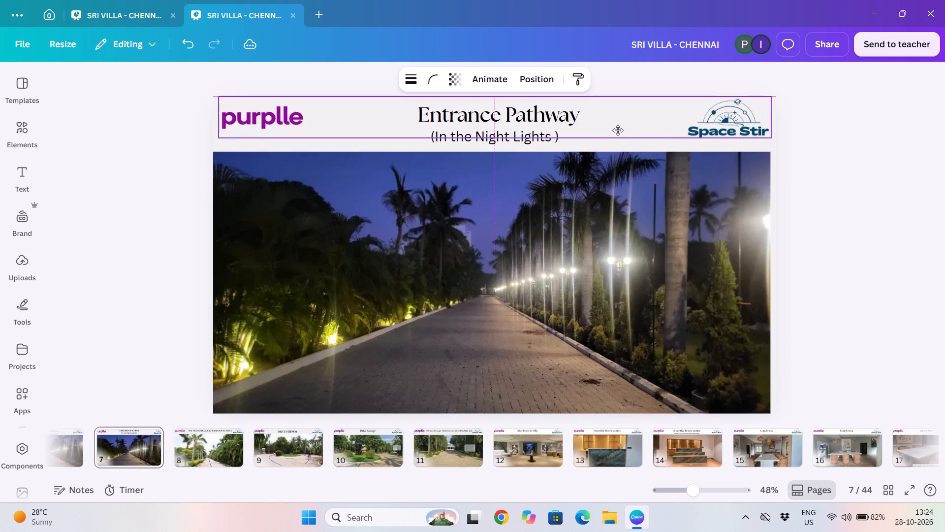
left_click_drag(618, 130, 619, 131)
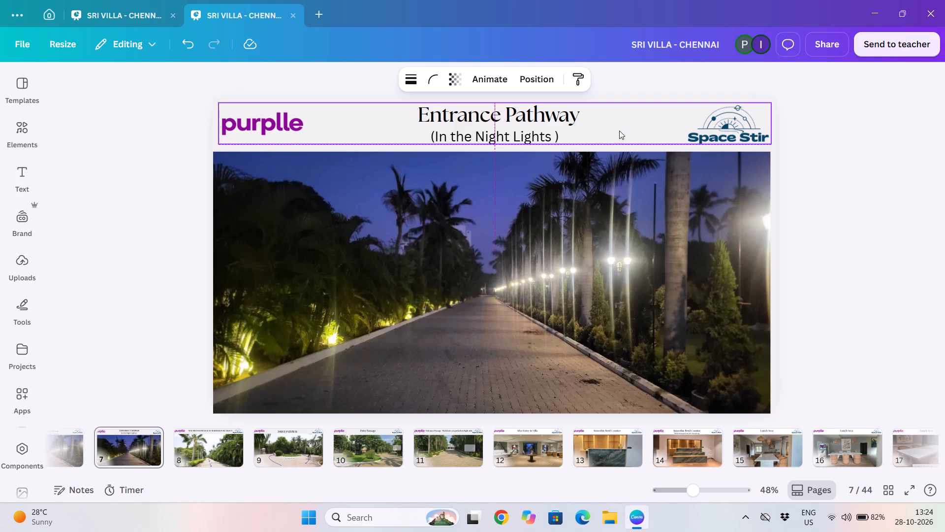
left_click(893, 203)
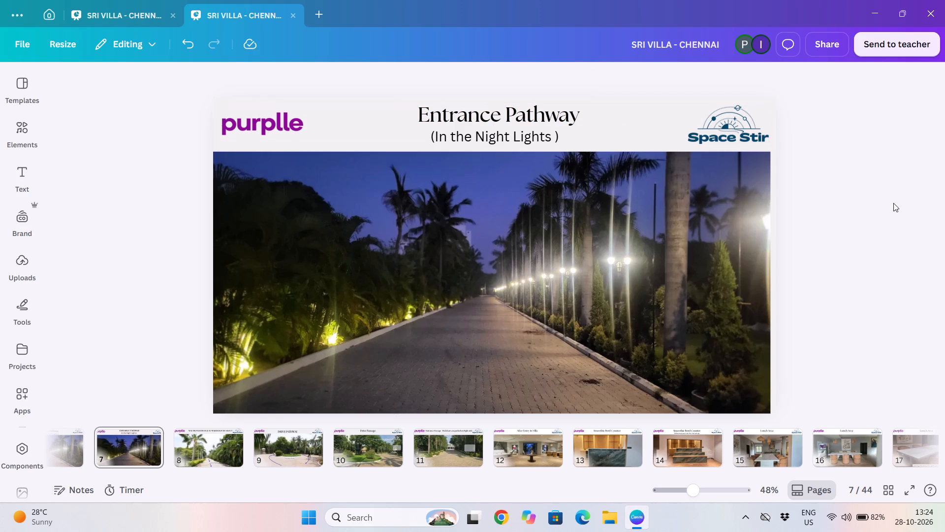
On page 5, move the lower dashed arrow up and slightly left so it follows the upper arrow along the driveway.
key("Left")
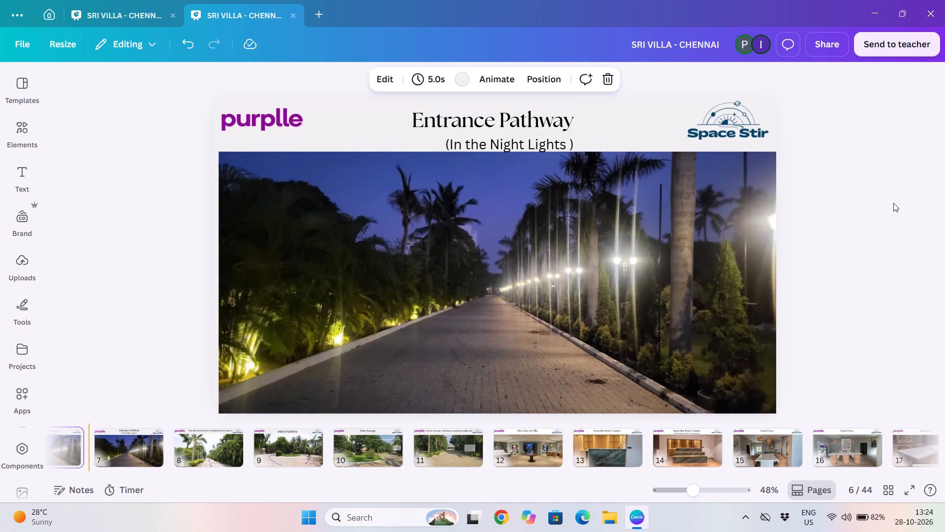
key("Right")
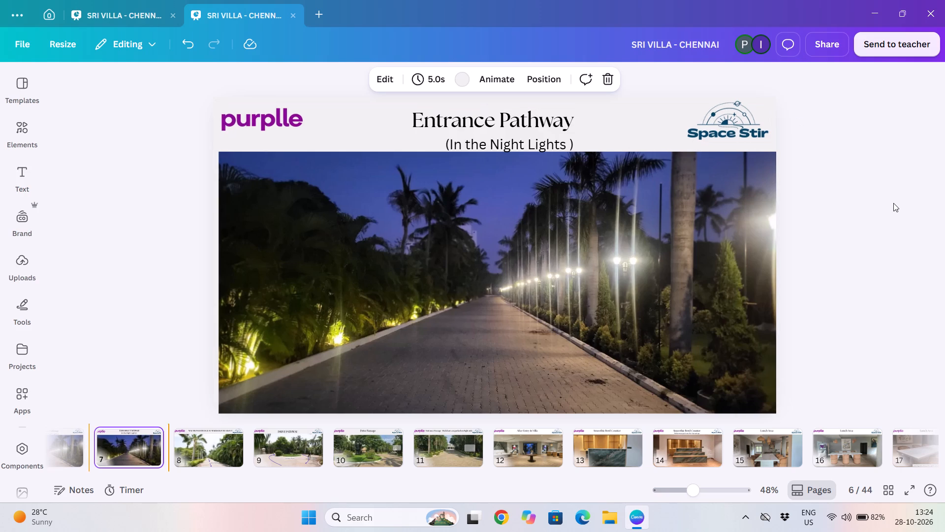
key("Left")
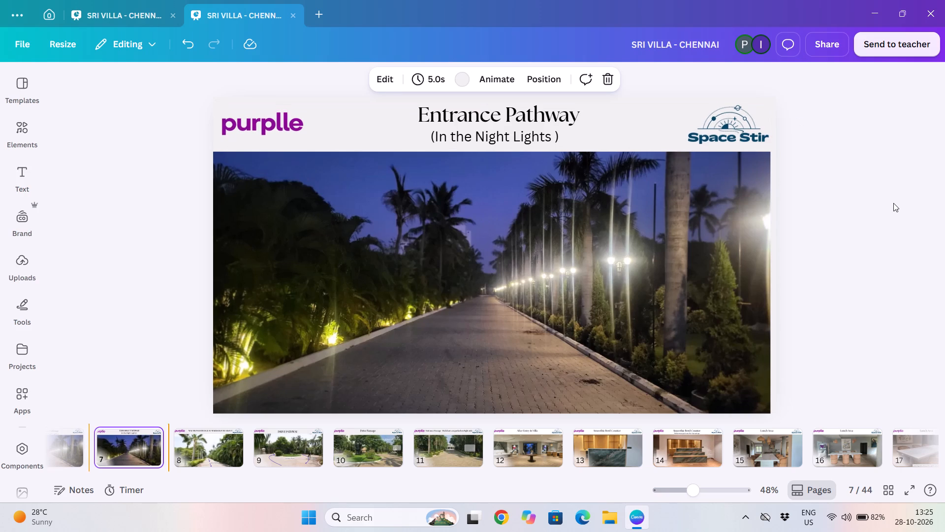
key("Left")
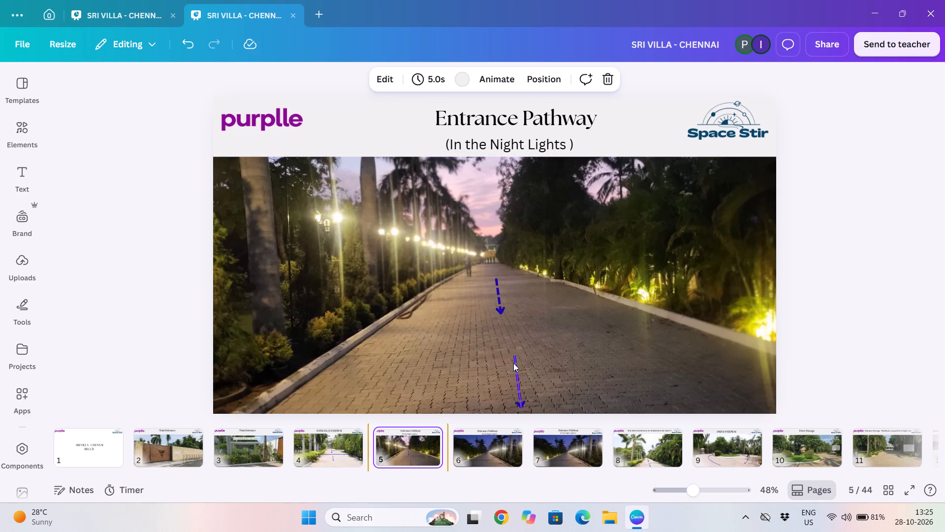
left_click_drag(518, 368, 502, 349)
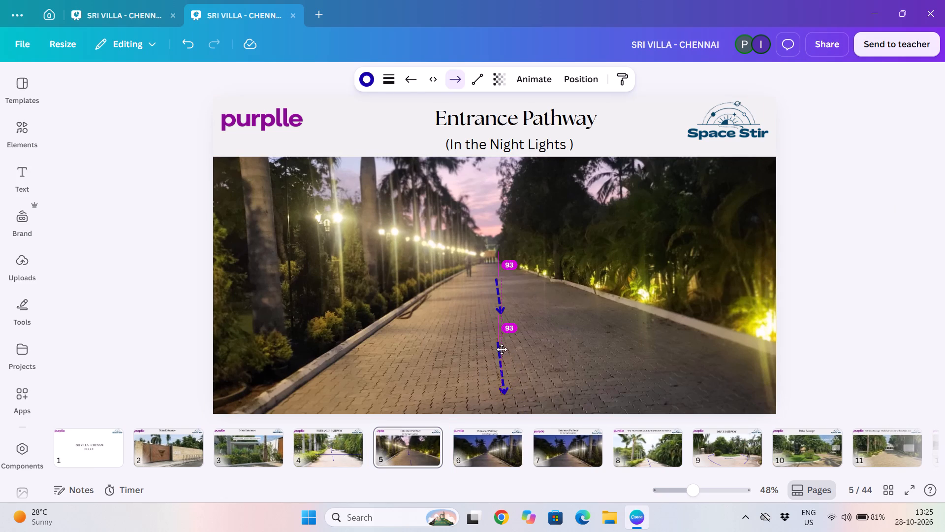
left_click_drag(502, 349, 507, 350)
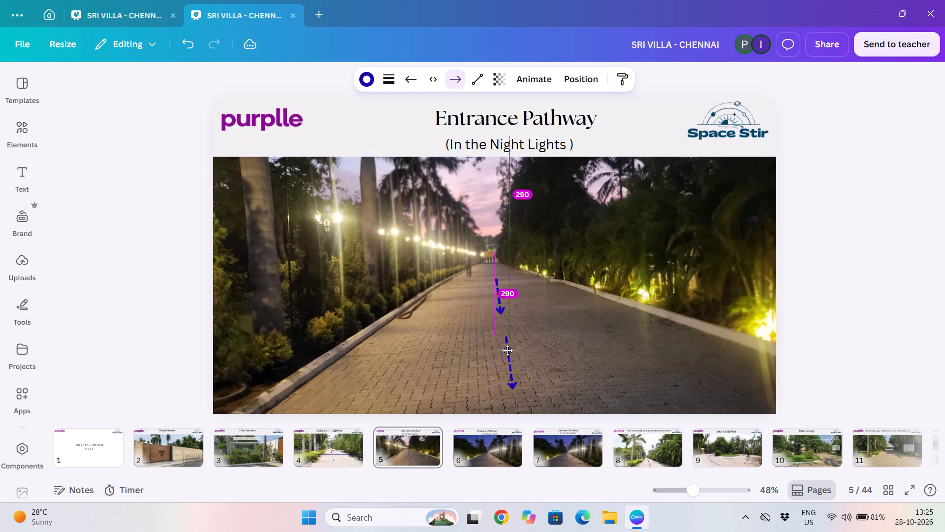
left_click_drag(507, 350, 506, 351)
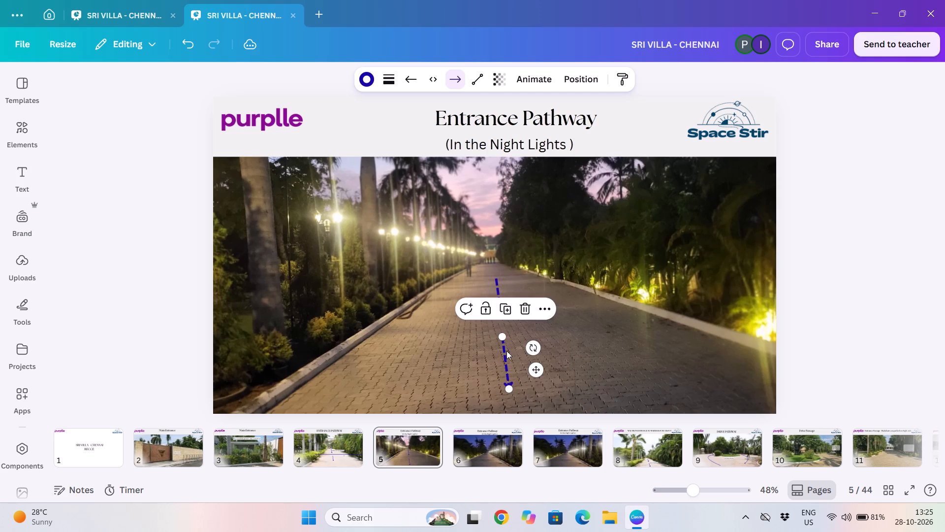
left_click(816, 297)
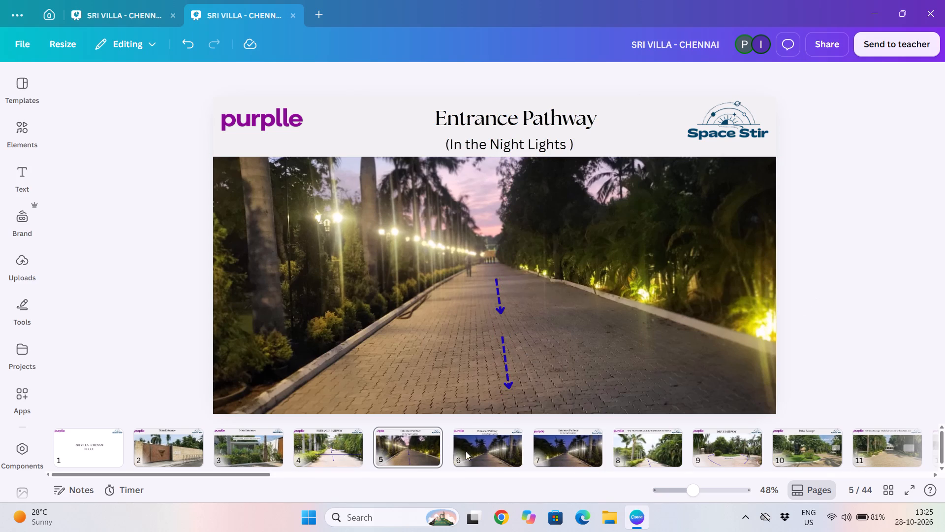
Compare the two night-time Entrance Pathway pages 6 and 7, and delete the duplicate page 6.
left_click(476, 460)
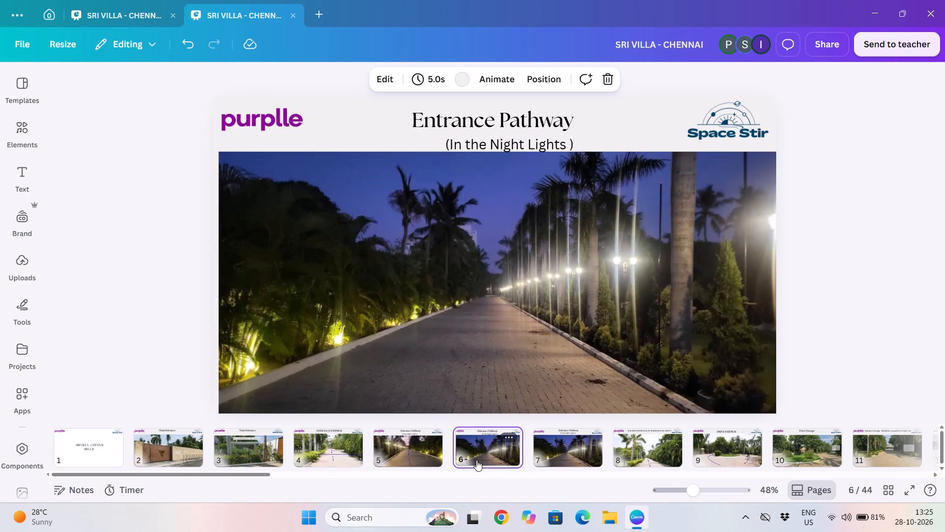
key("Right")
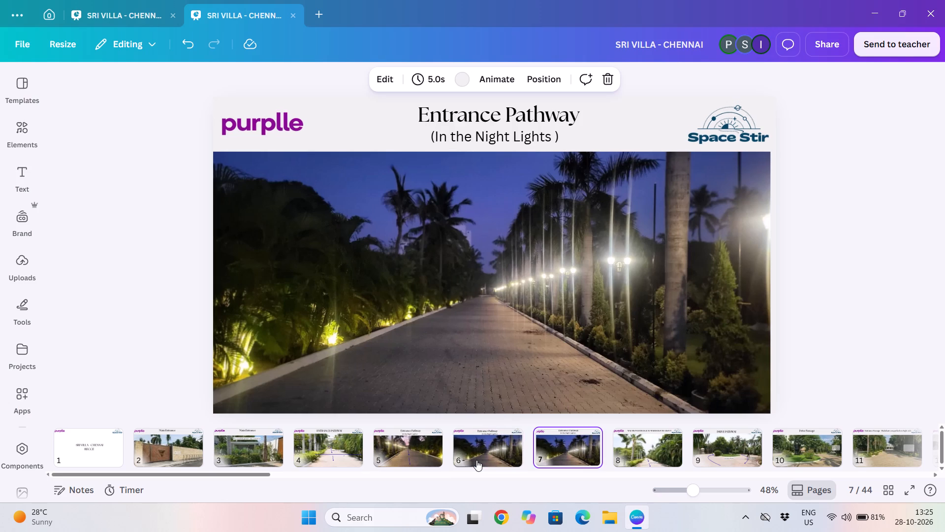
key("Left")
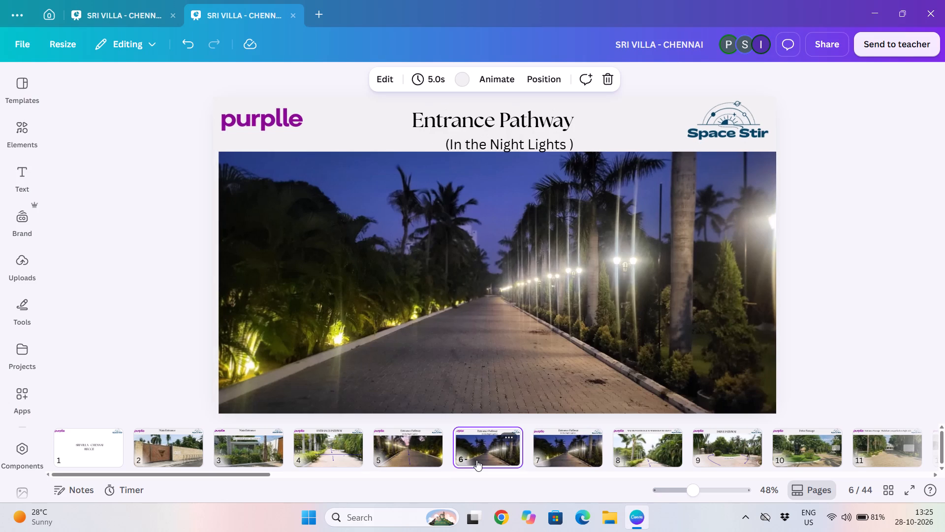
key("Right")
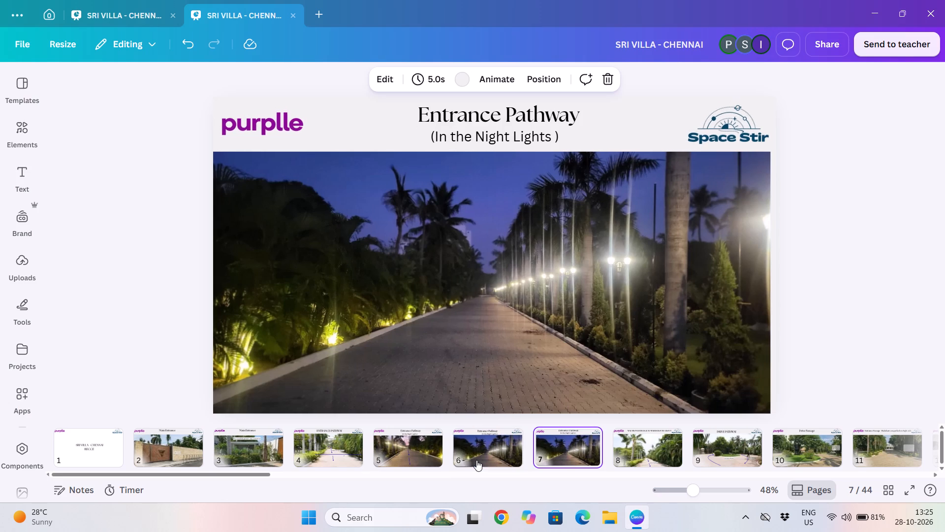
key("Left")
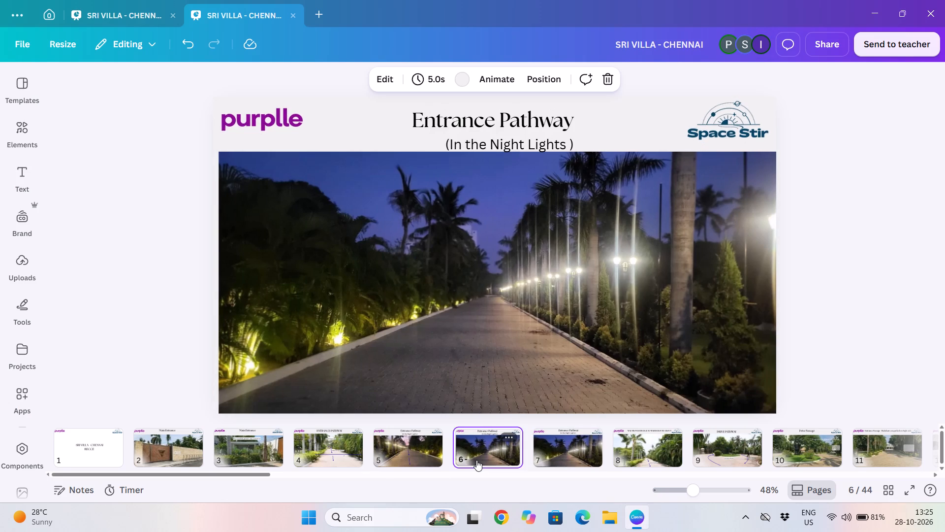
left_click(510, 438)
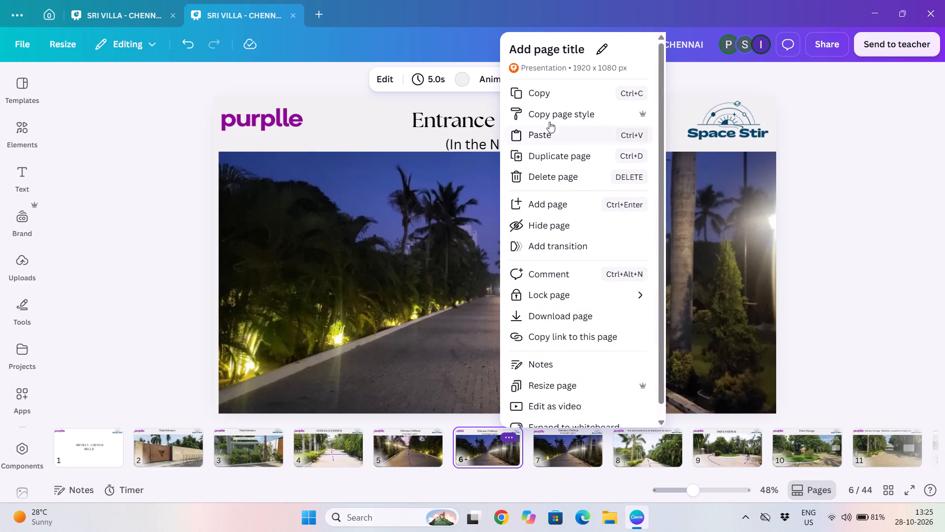
left_click(559, 179)
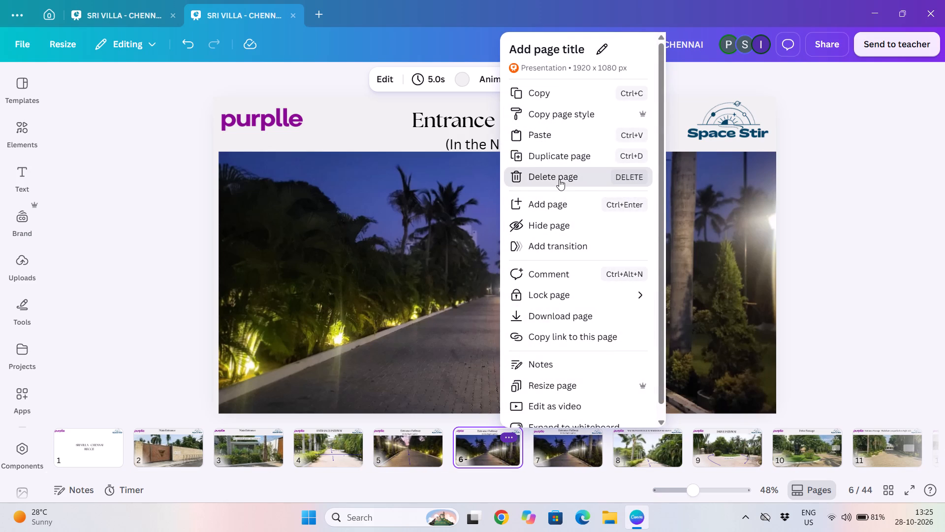
On page 4, shorten the horizontal double-headed width arrow at both ends to about 704 long, spanning only the paved driveway.
left_click(398, 438)
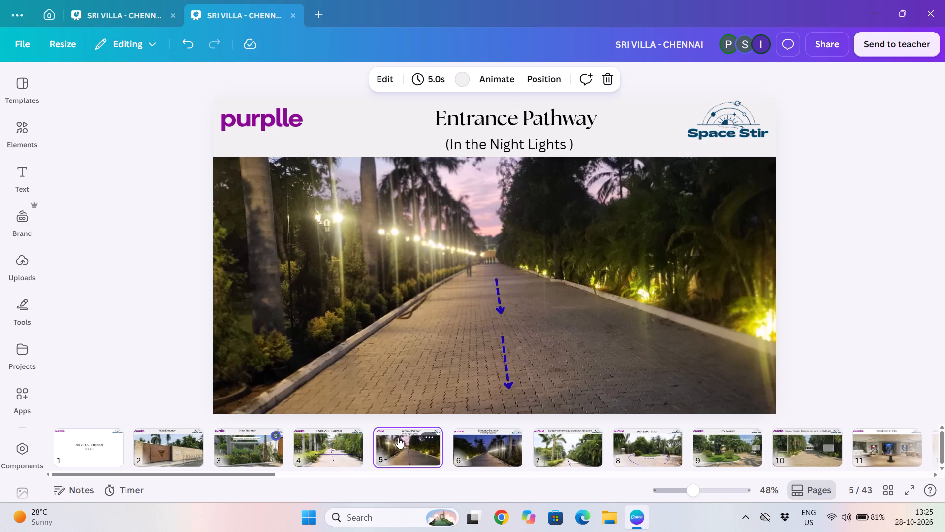
key("Right")
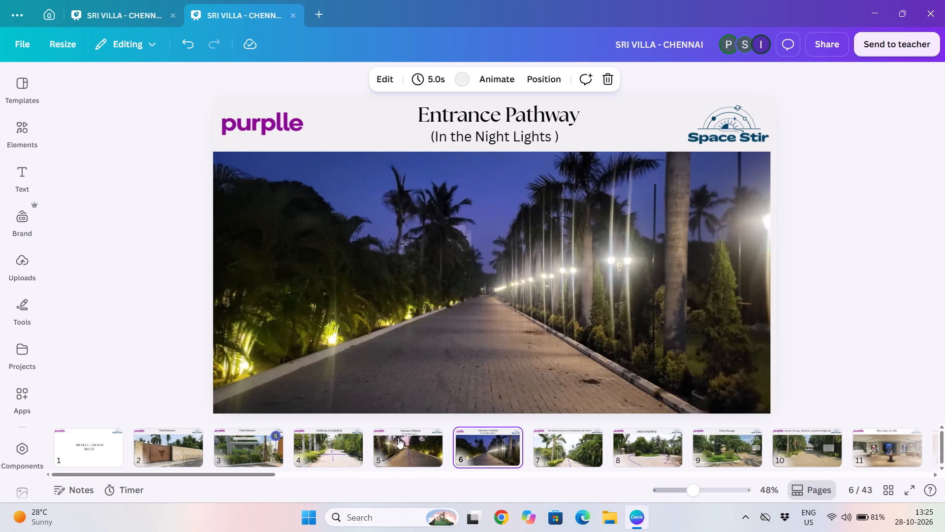
key("Left")
key("Left")
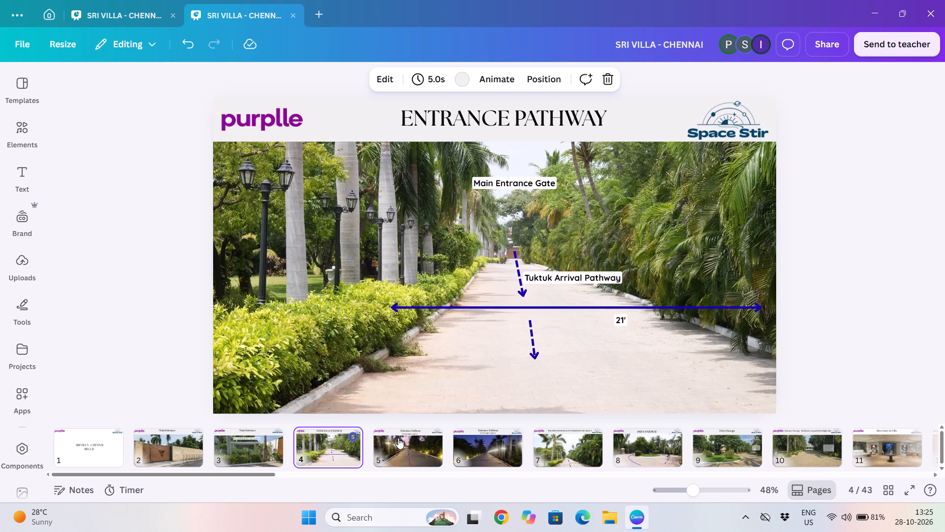
left_click(577, 309)
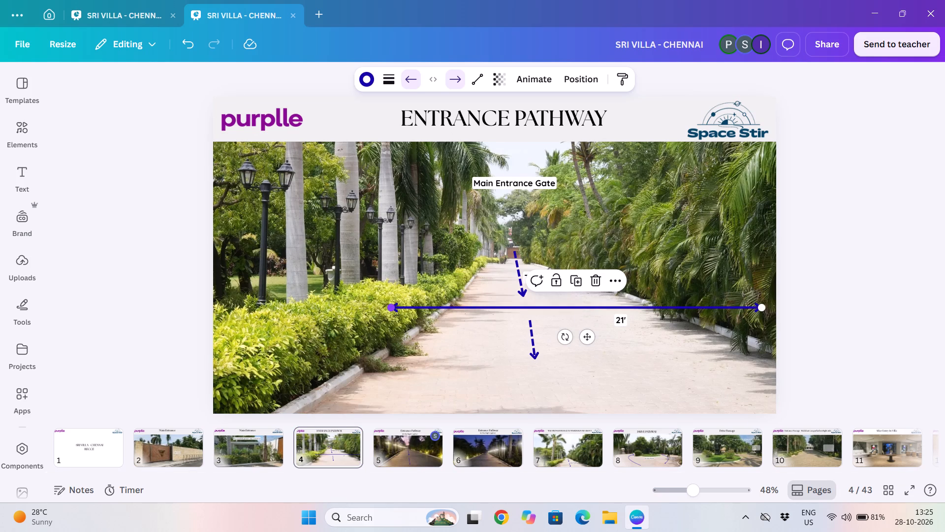
left_click_drag(388, 308, 451, 304)
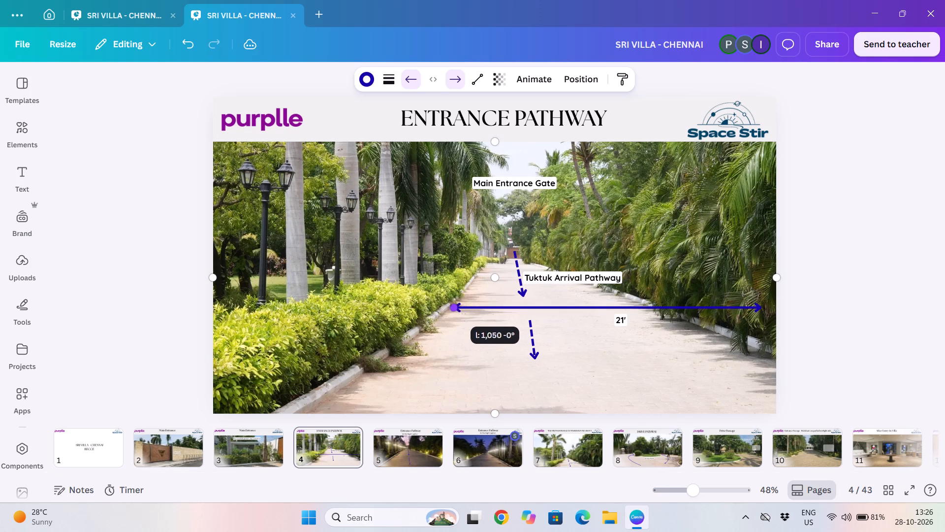
left_click_drag(451, 304, 457, 304)
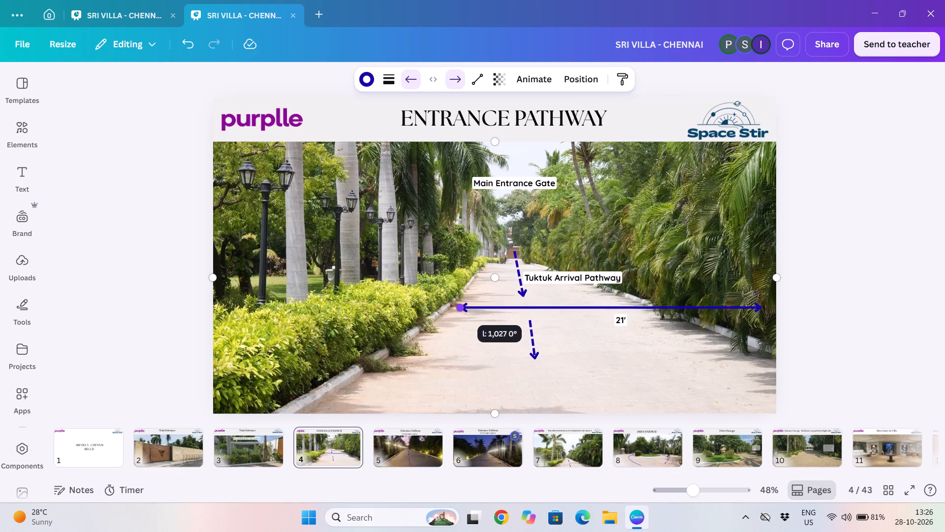
left_click_drag(457, 304, 452, 304)
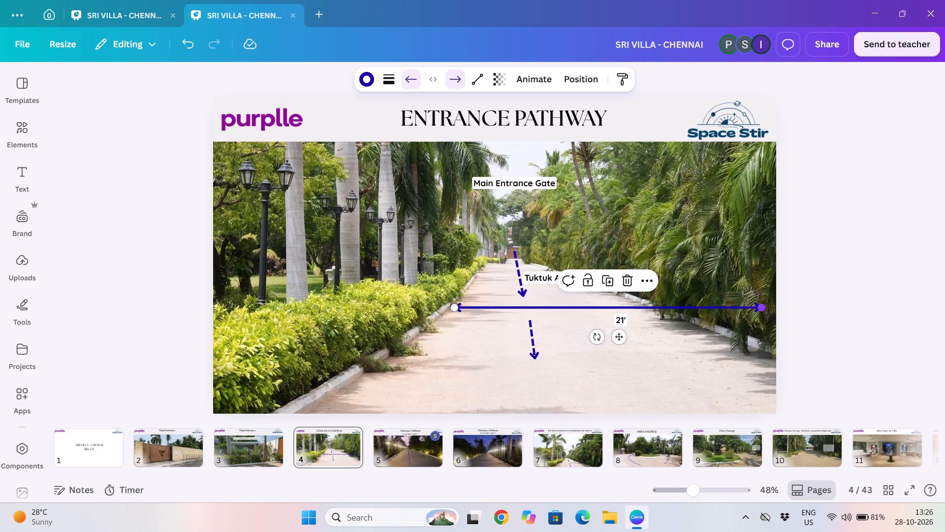
left_click_drag(763, 307, 660, 313)
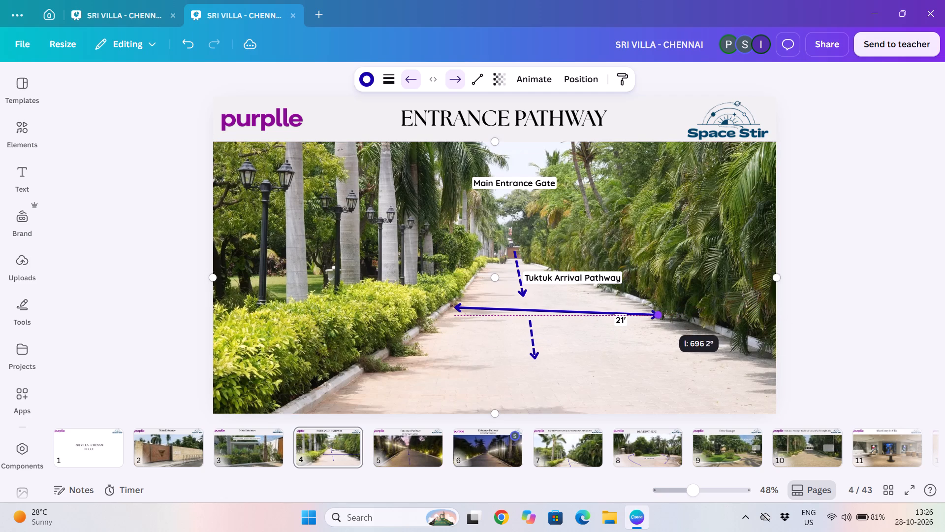
left_click_drag(660, 313, 654, 304)
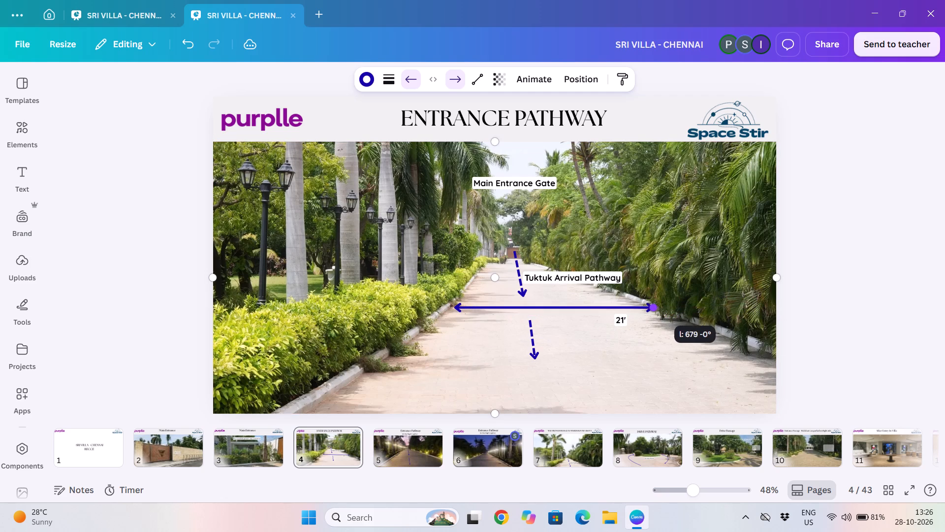
left_click_drag(654, 304, 657, 305)
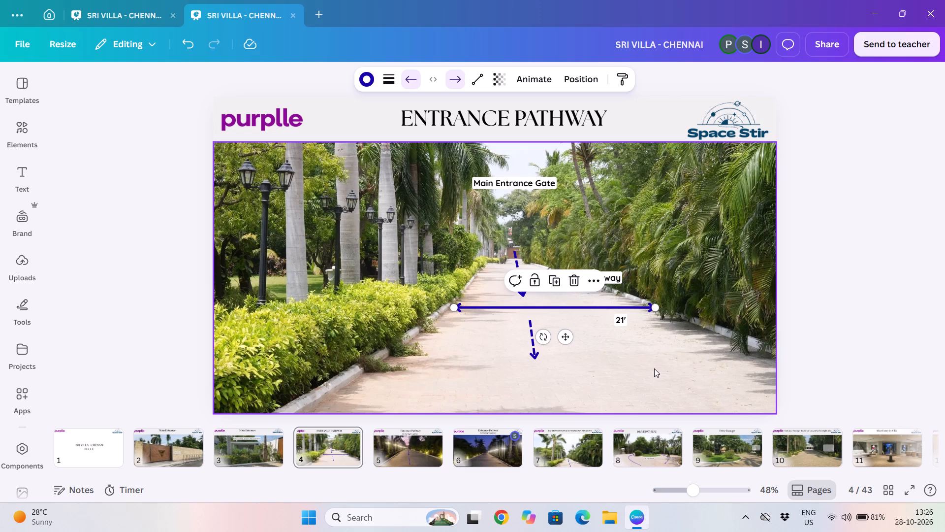
left_click_drag(455, 310, 447, 309)
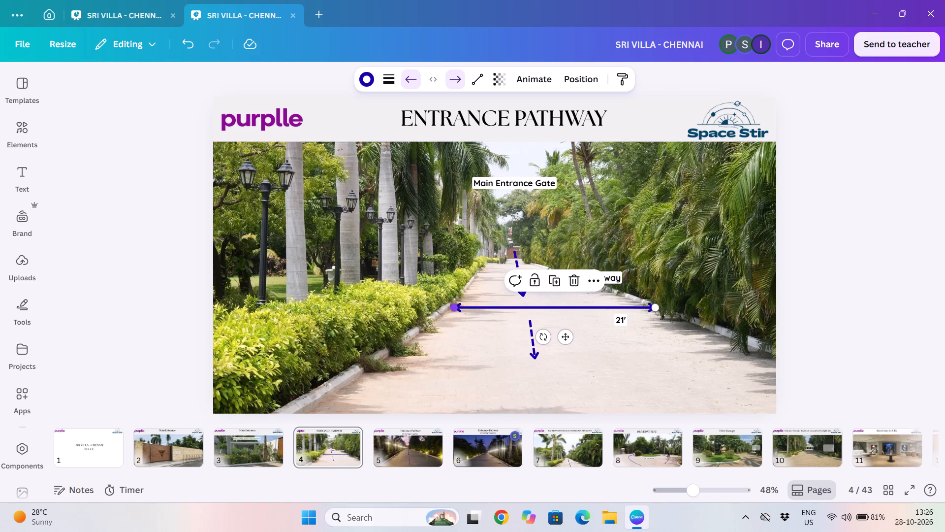
left_click_drag(447, 309, 449, 309)
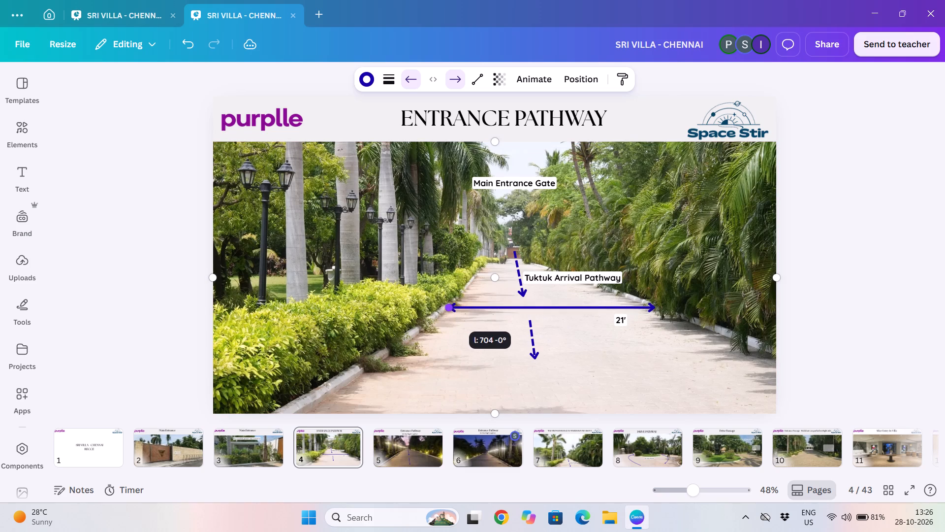
left_click_drag(449, 309, 450, 309)
left_click(512, 366)
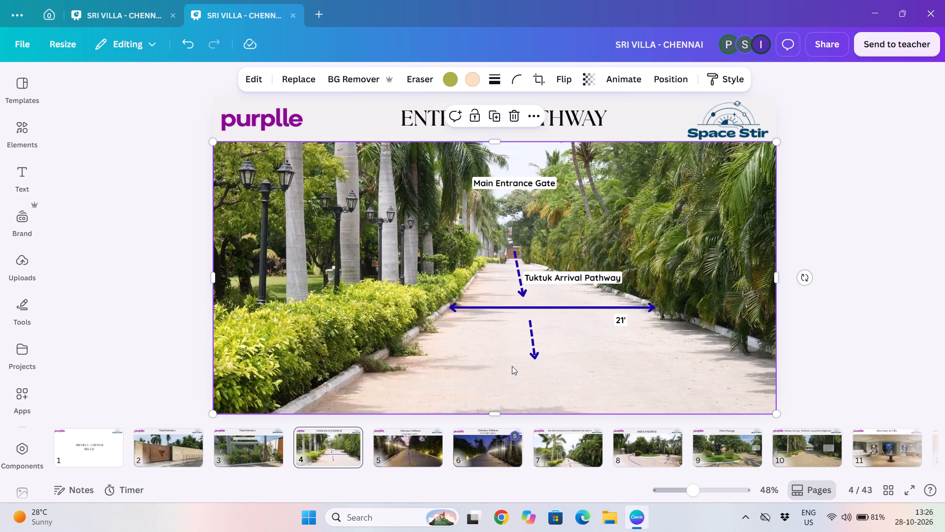
Move the 21' label left so it sits beneath the shortened width arrow, nearer its middle.
left_click_drag(622, 324, 585, 321)
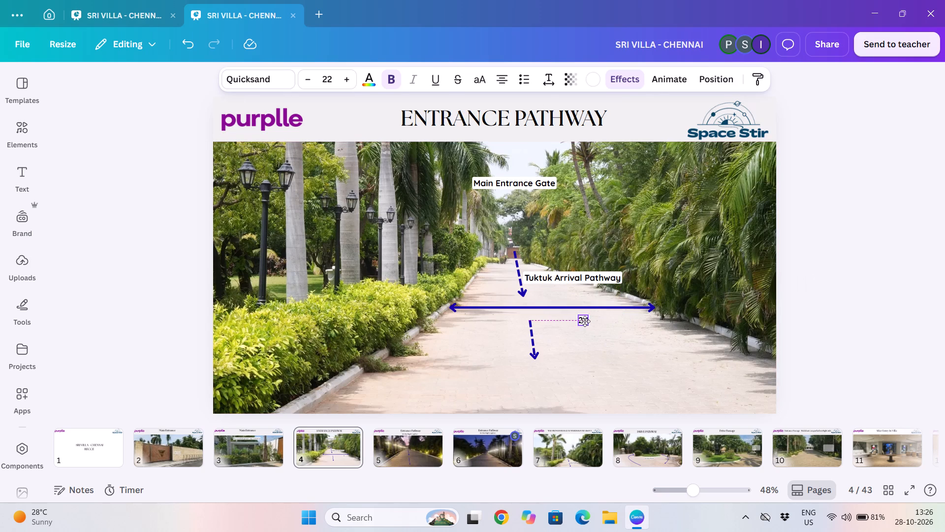
left_click_drag(585, 321, 586, 319)
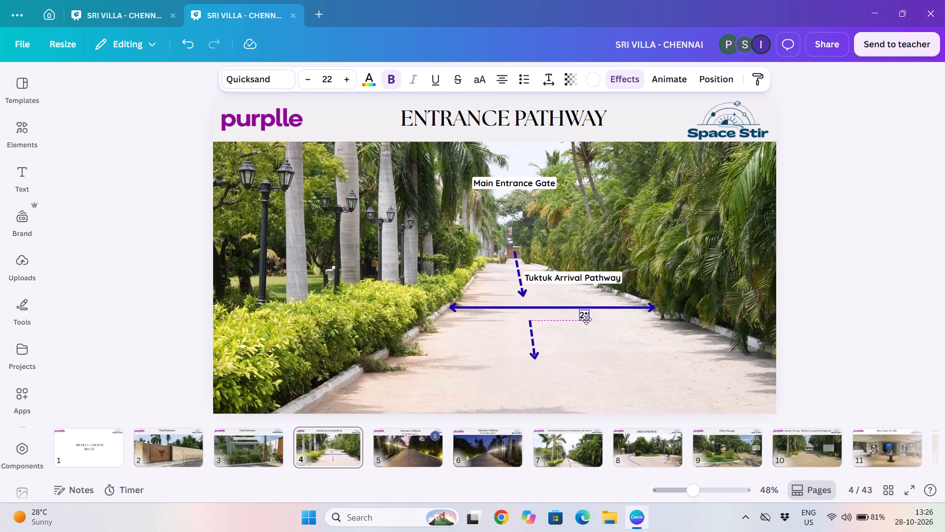
left_click_drag(586, 319, 587, 321)
left_click(889, 234)
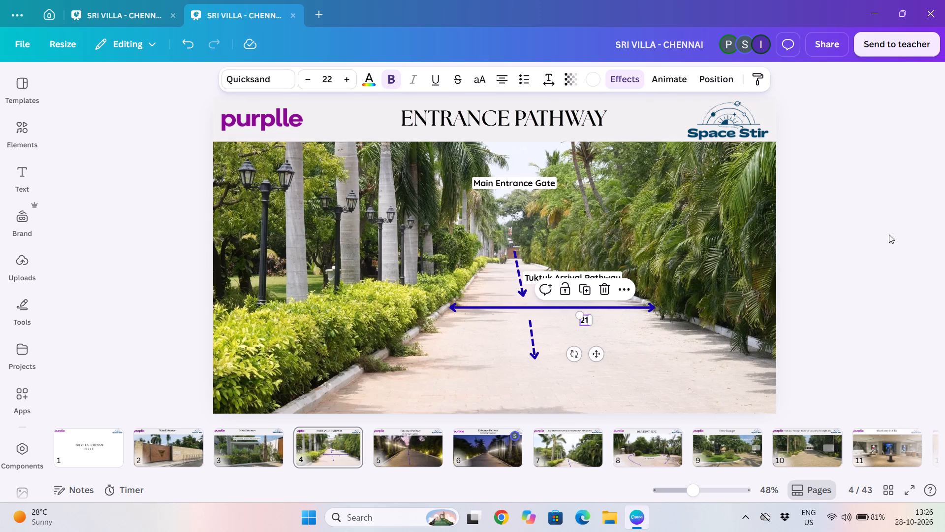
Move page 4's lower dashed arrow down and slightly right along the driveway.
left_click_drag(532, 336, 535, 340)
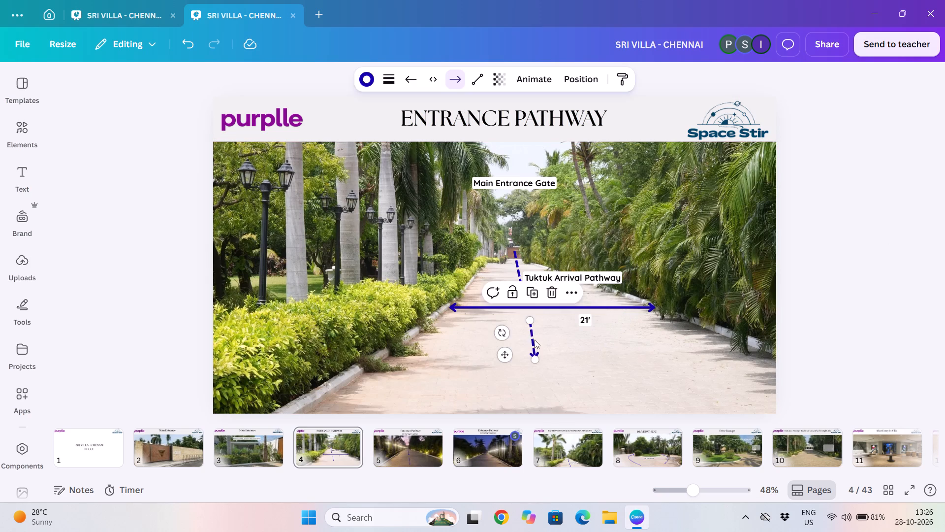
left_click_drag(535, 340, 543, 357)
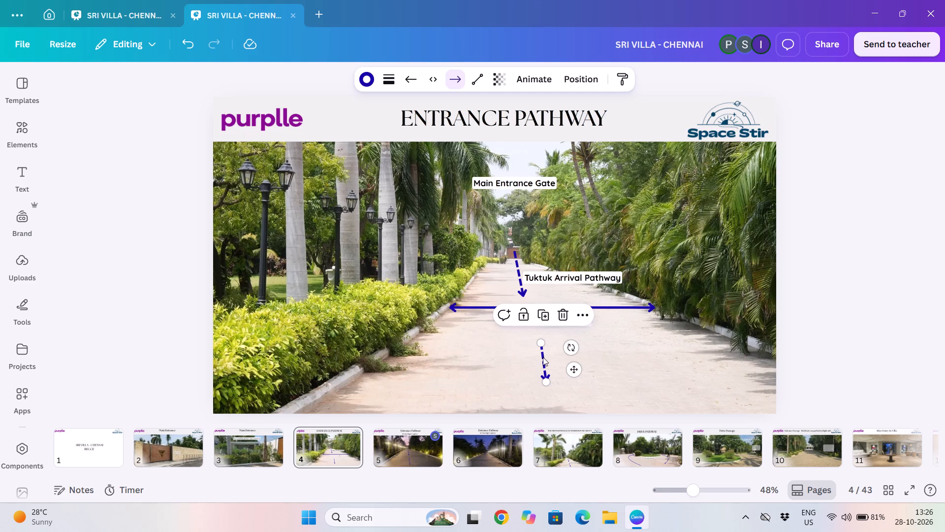
Shift the upper dashed arrow slightly down and right, and shorten its top end to about 99 long at the Tuktuk Arrival Pathway label.
left_click_drag(517, 280, 525, 285)
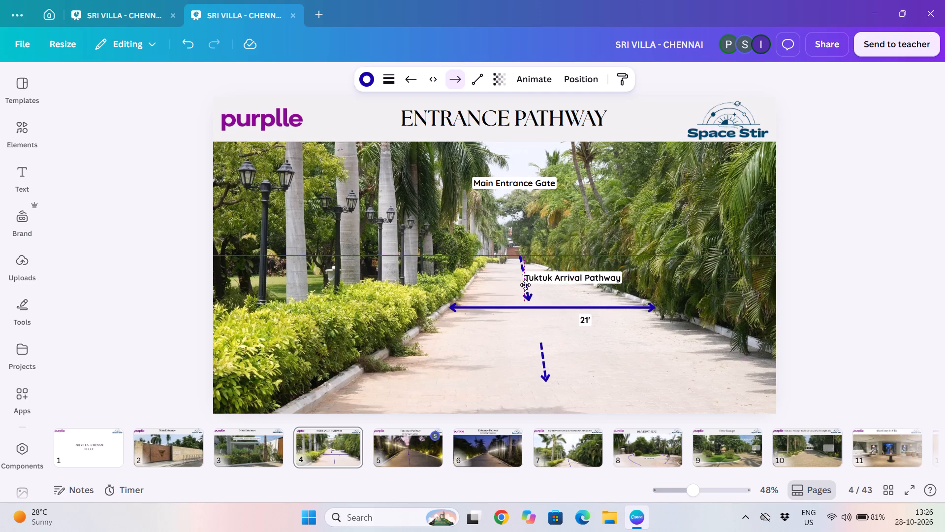
left_click_drag(525, 285, 524, 287)
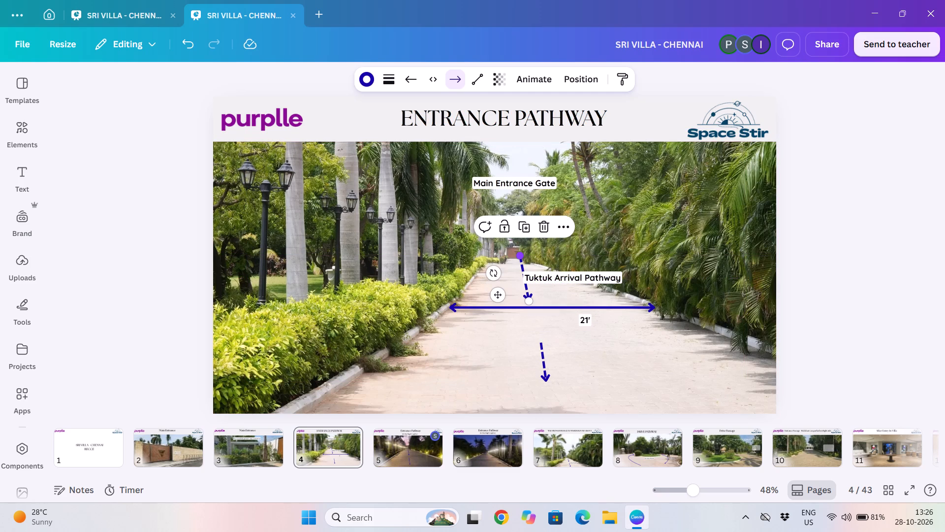
left_click_drag(520, 253, 525, 269)
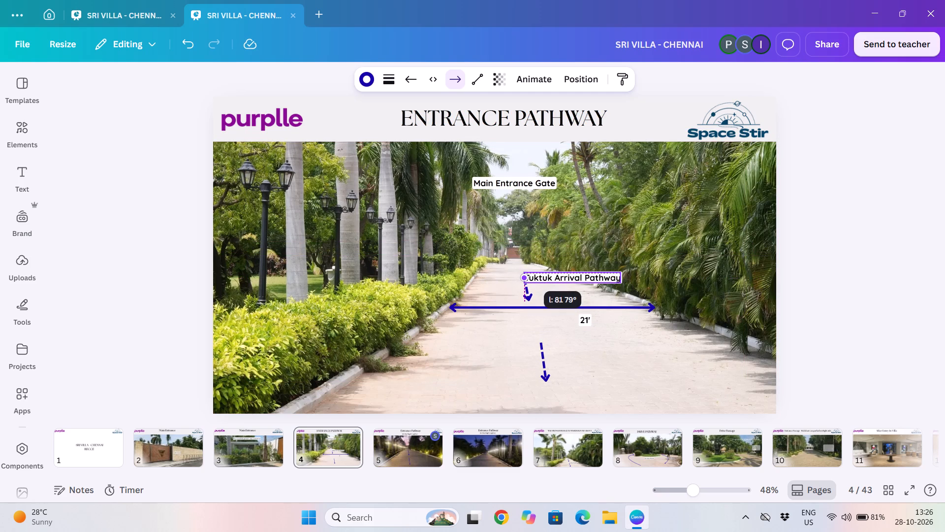
left_click_drag(525, 269, 524, 267)
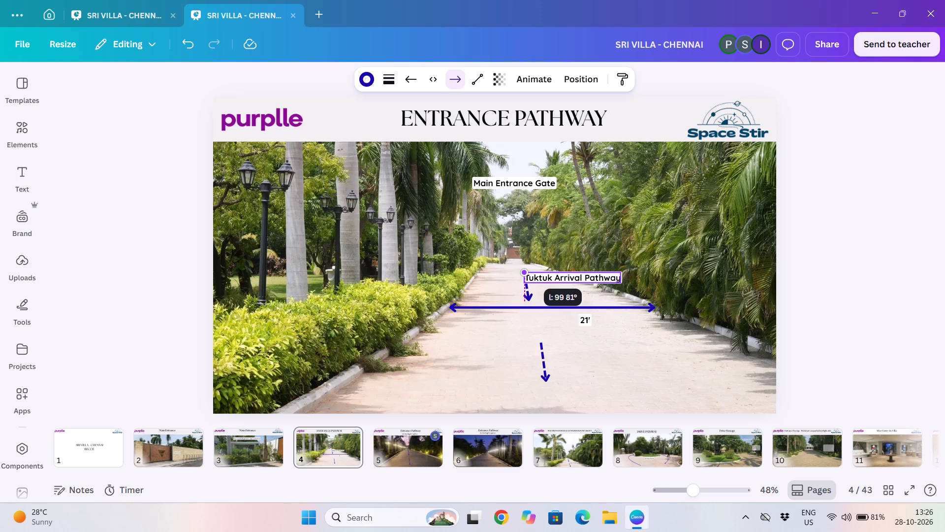
left_click_drag(524, 267, 523, 266)
left_click_drag(523, 266, 523, 266)
Move the lower dashed arrow back up to just below the width arrow, and extend its head down the driveway towards the photo's bottom edge.
left_click_drag(545, 366, 539, 346)
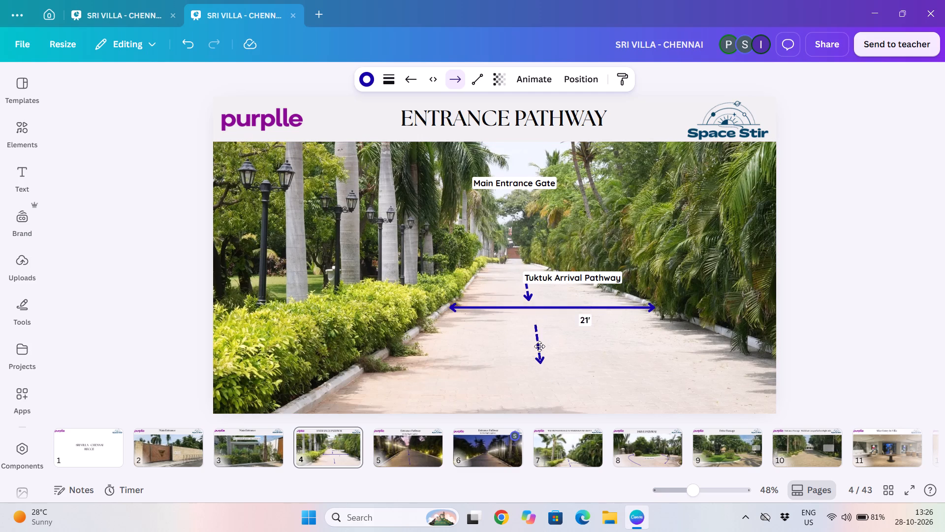
left_click_drag(539, 346, 539, 351)
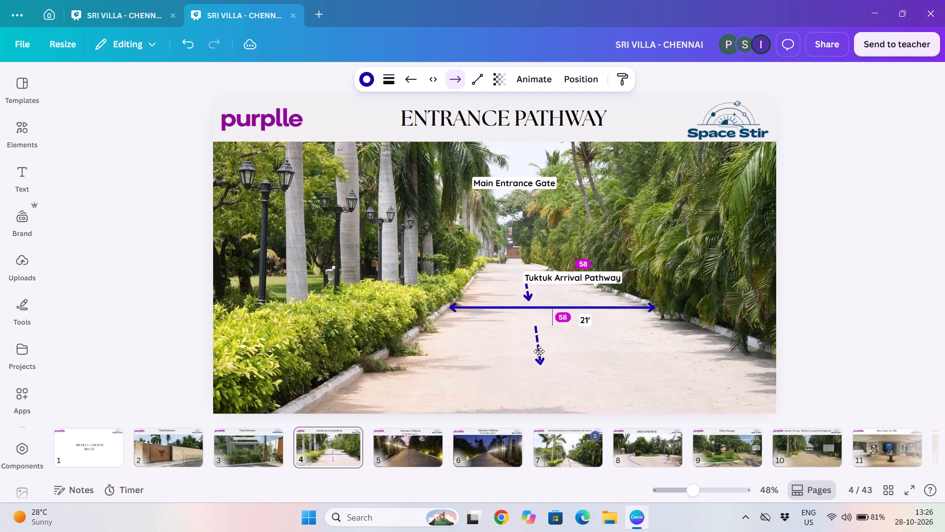
left_click_drag(539, 351, 538, 352)
left_click_drag(536, 366, 535, 377)
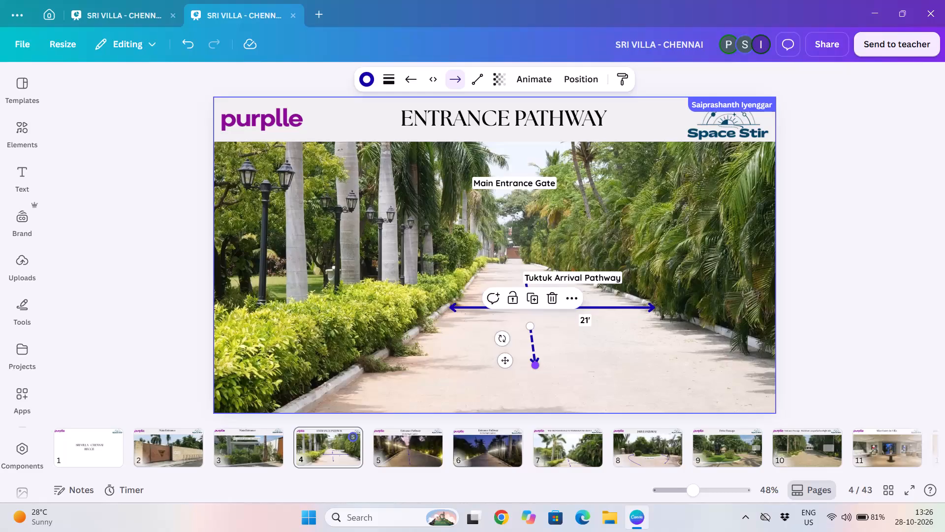
left_click_drag(535, 377, 541, 398)
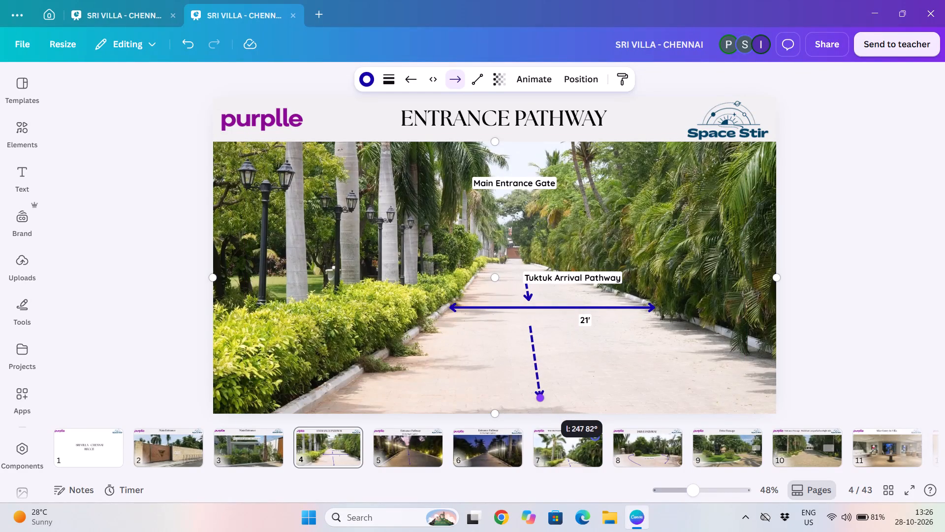
left_click_drag(541, 398, 540, 393)
left_click(597, 379)
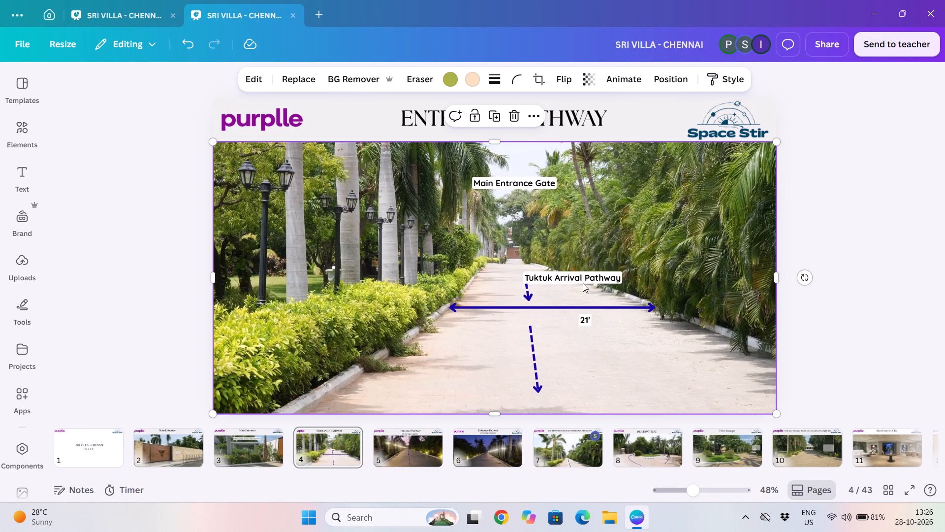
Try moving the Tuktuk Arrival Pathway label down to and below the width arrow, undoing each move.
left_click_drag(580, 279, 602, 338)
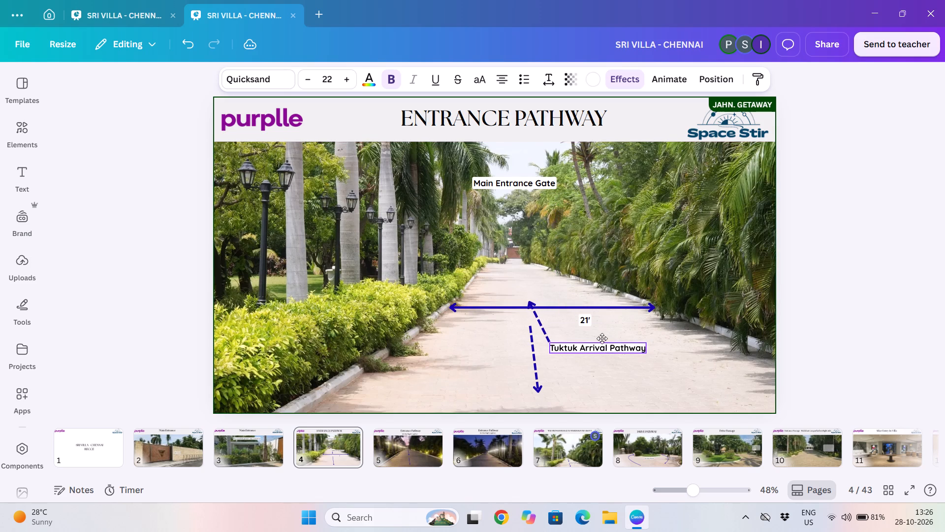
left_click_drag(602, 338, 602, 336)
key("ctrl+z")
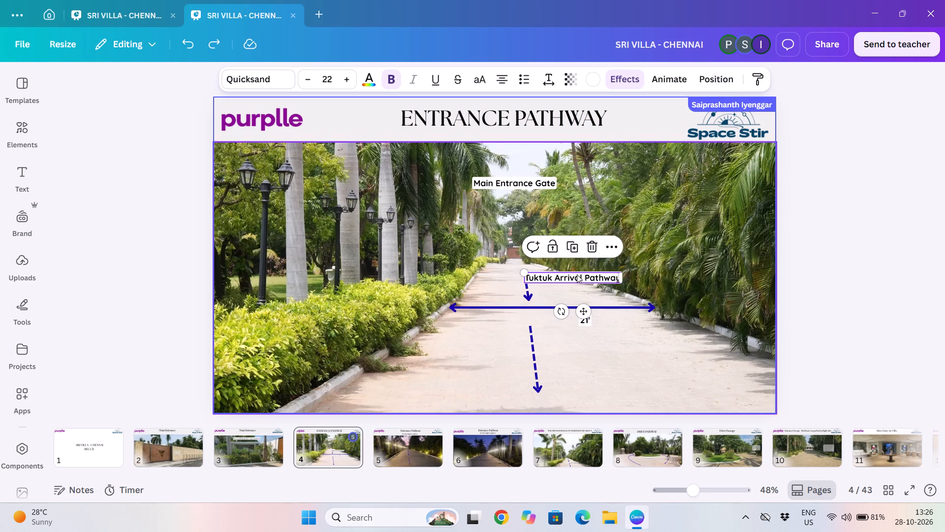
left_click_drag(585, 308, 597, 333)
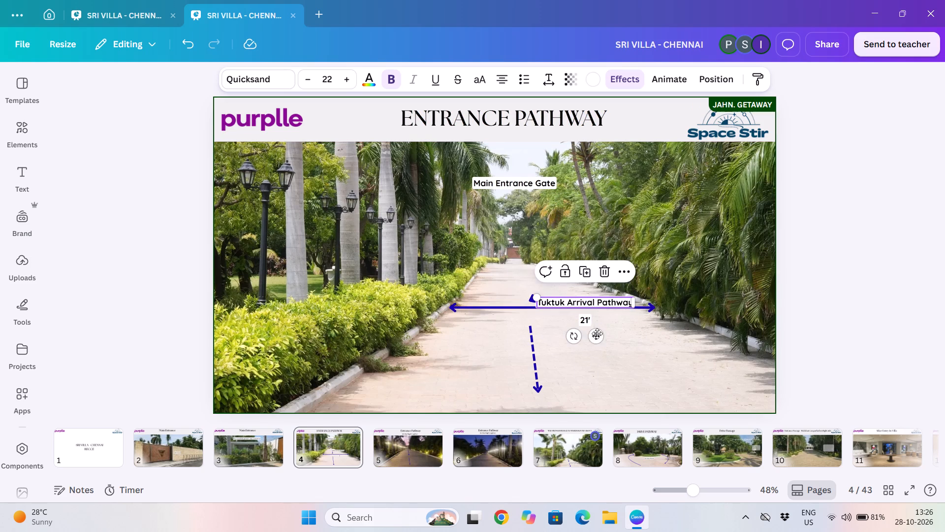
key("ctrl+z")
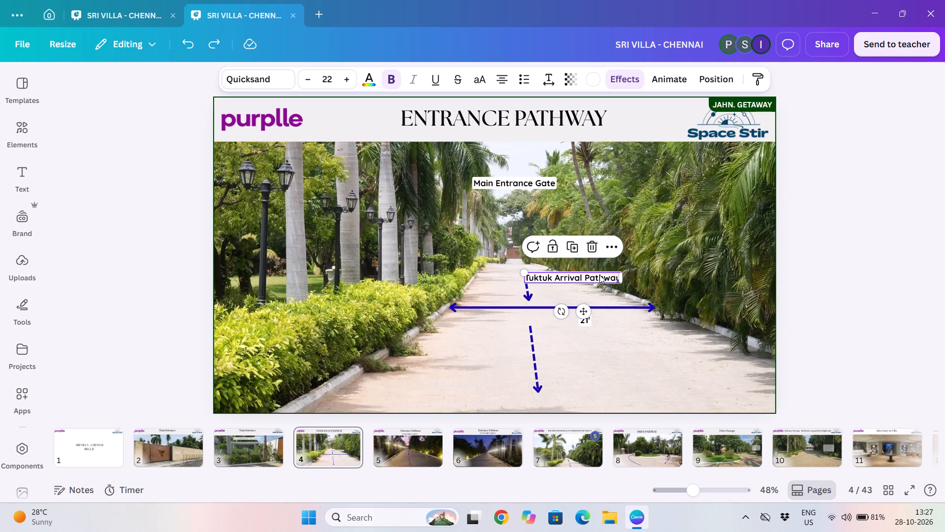
Move the Tuktuk Arrival Pathway label slightly up and right so its attached dashed arrow points straight down the driveway.
left_click_drag(599, 274, 606, 254)
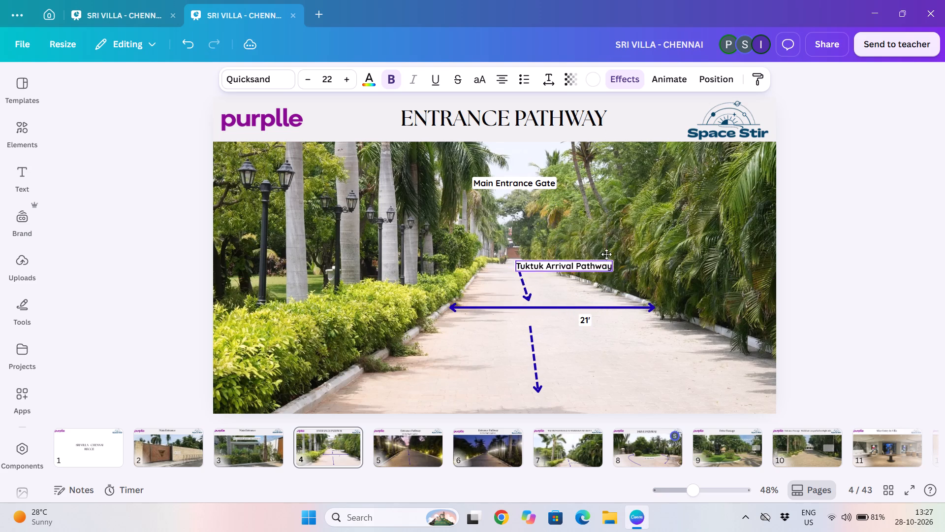
left_click_drag(606, 254, 602, 263)
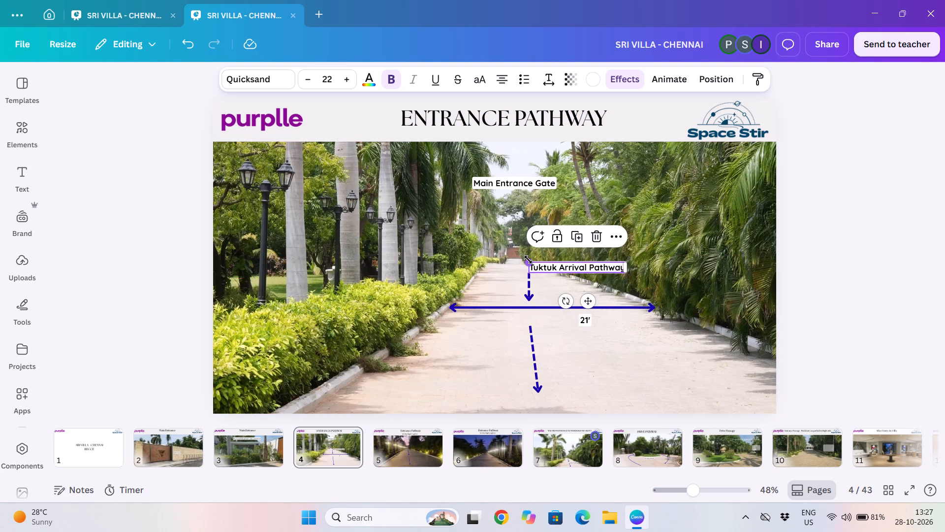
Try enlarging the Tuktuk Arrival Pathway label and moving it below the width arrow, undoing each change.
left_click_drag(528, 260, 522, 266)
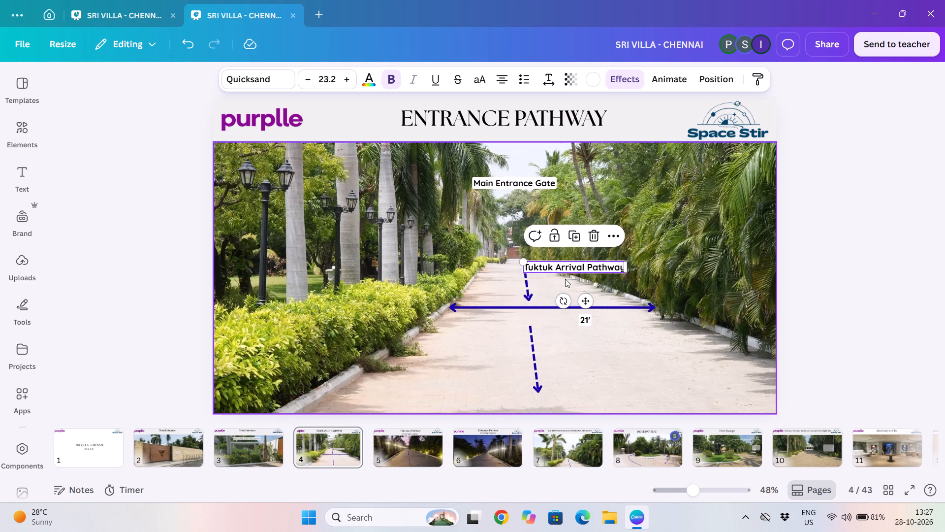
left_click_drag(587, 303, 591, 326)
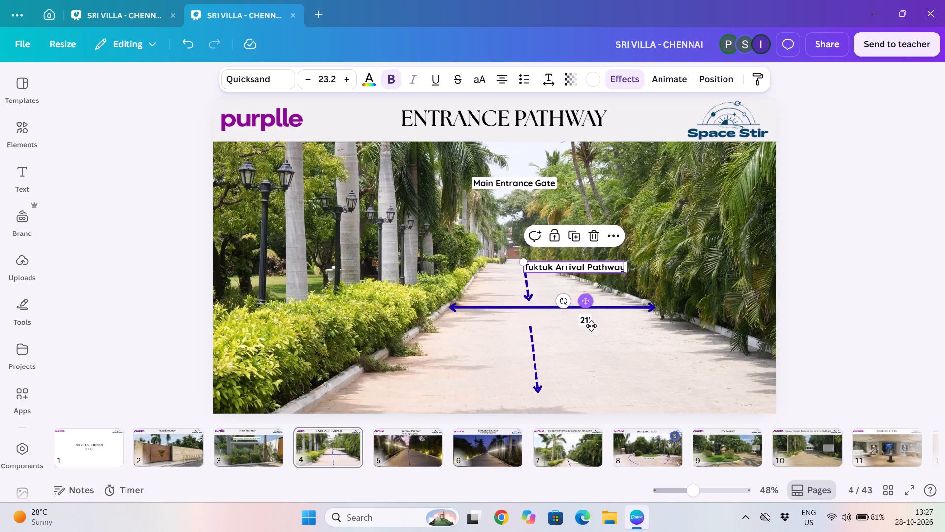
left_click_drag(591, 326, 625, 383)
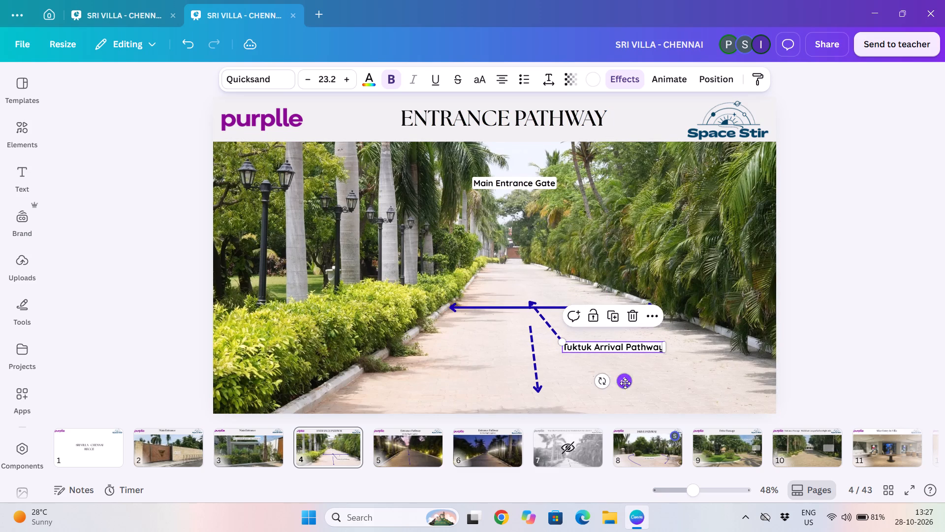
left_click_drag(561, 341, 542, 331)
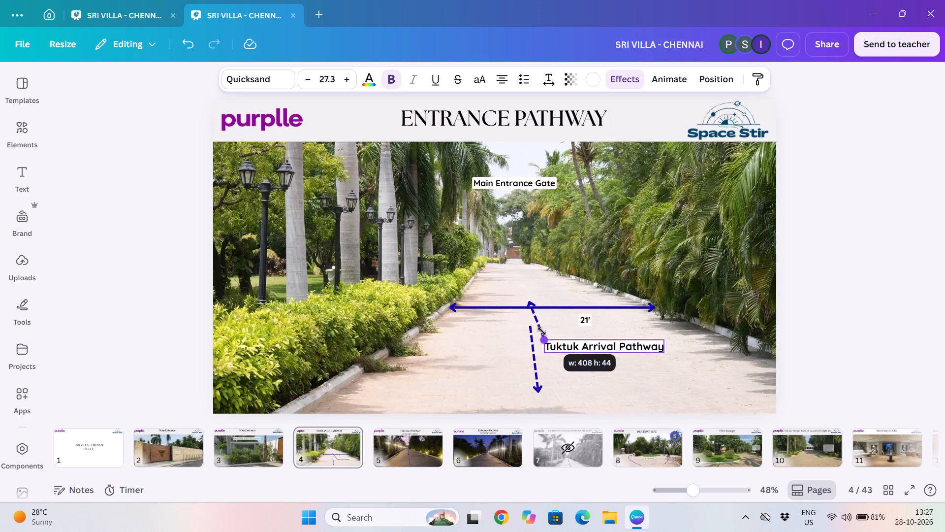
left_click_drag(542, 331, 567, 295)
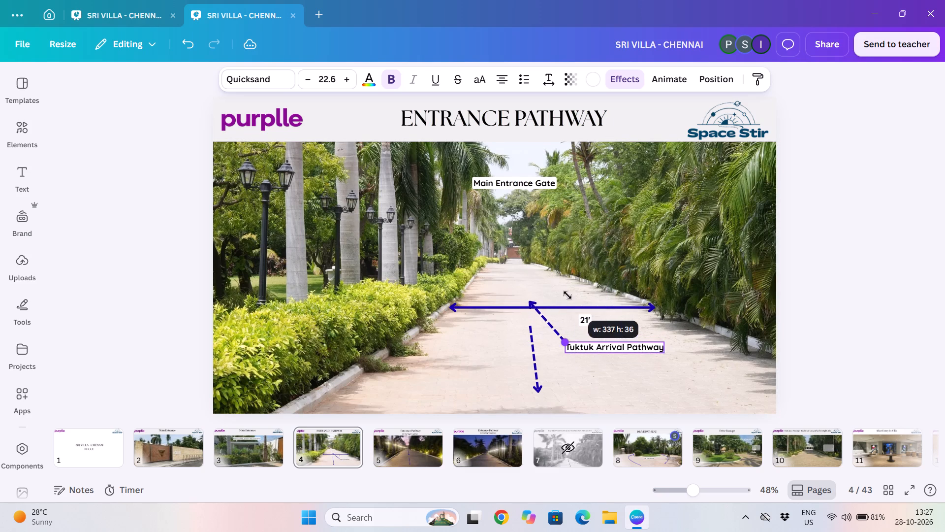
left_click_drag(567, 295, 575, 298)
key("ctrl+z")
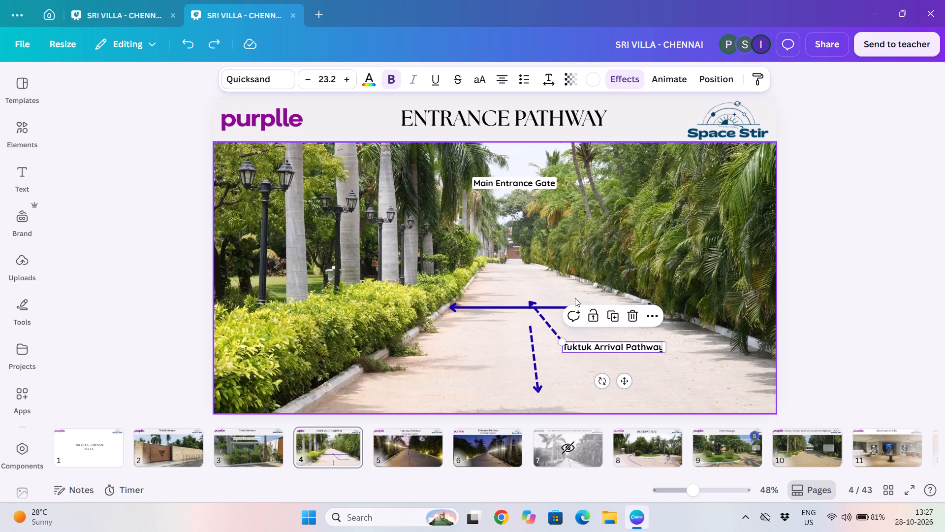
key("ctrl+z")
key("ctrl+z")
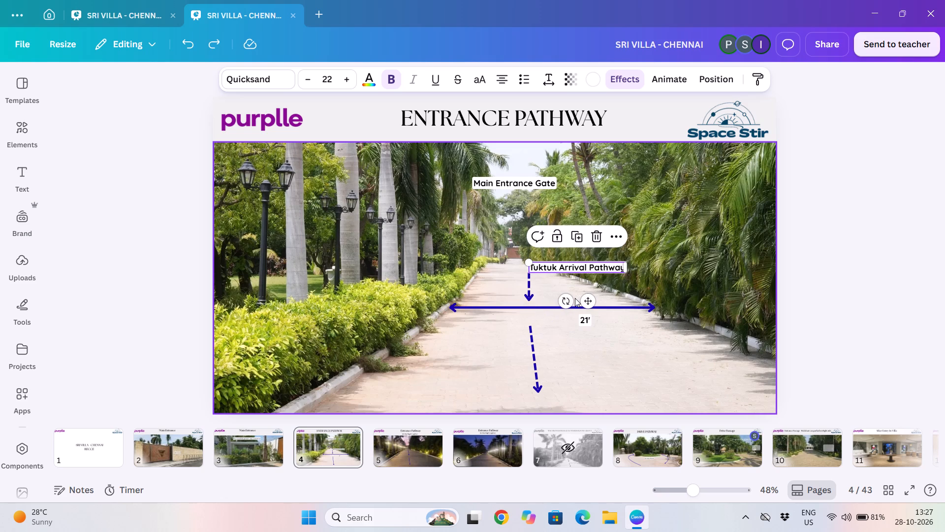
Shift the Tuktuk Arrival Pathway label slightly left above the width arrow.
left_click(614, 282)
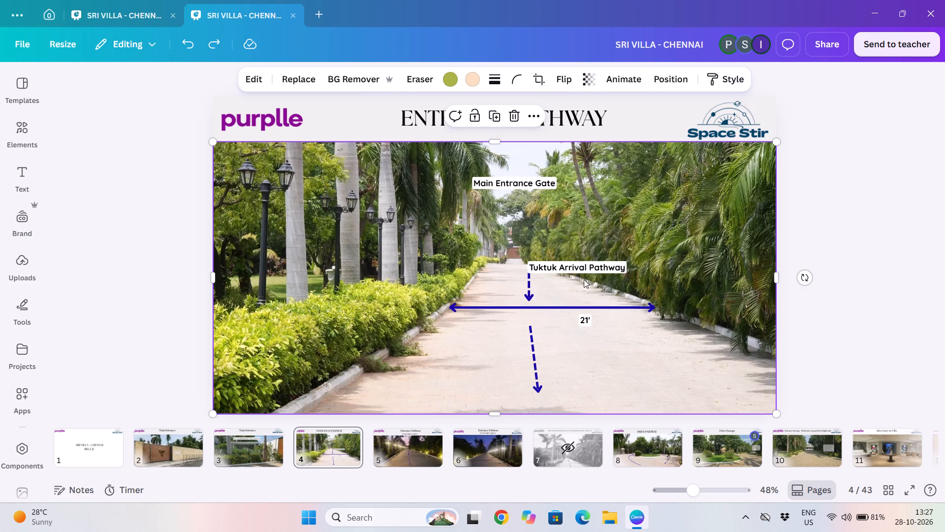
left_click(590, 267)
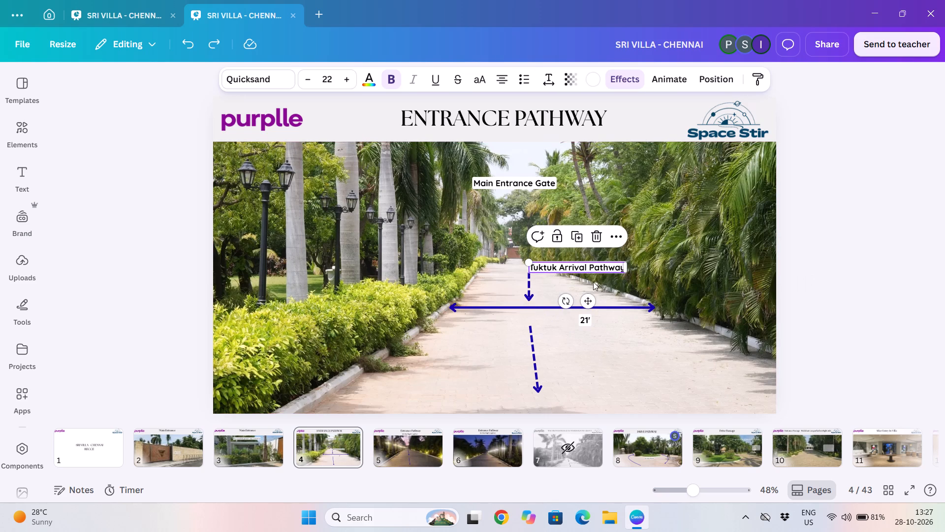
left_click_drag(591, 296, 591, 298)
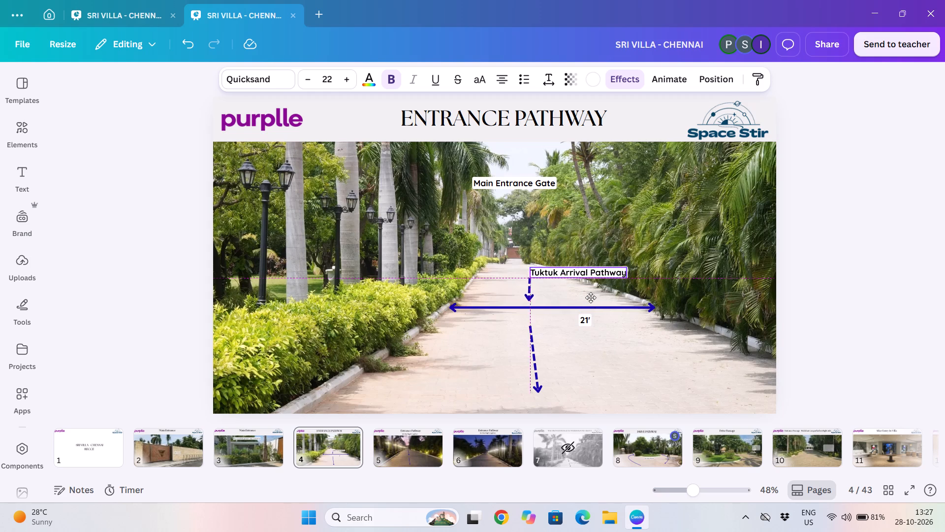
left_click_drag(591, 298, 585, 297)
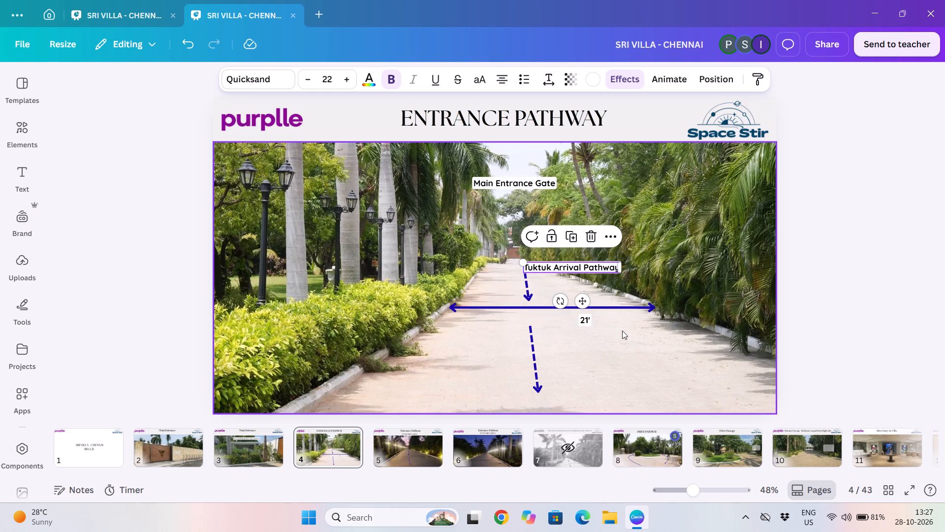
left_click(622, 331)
Copy the Tuktuk Arrival Pathway label to below the width arrow, beside the lower dashed arrow, and delete the original label.
left_click(570, 266)
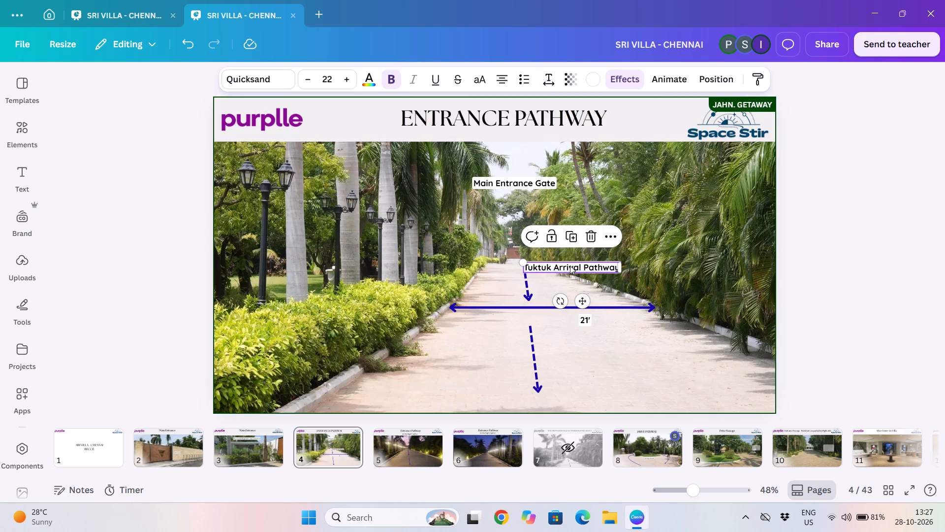
key("ctrl+c")
key("ctrl+v")
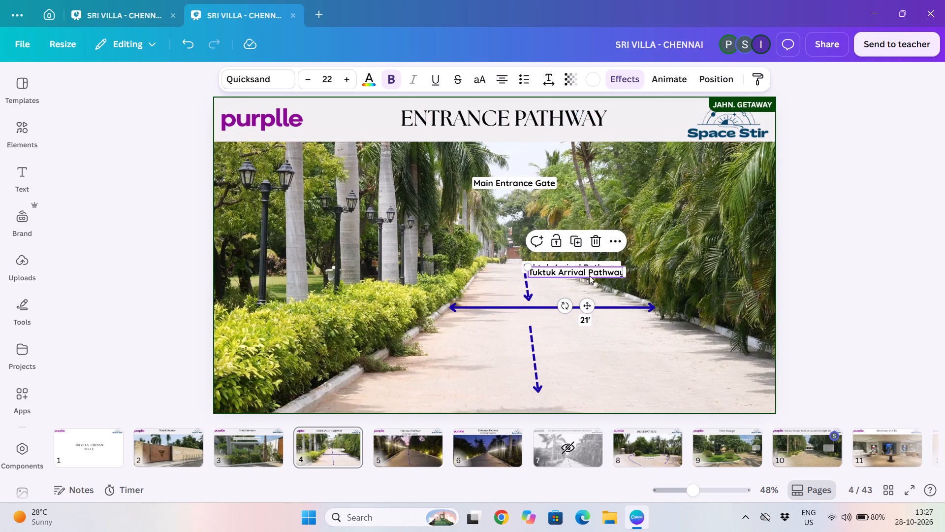
left_click_drag(589, 306, 601, 376)
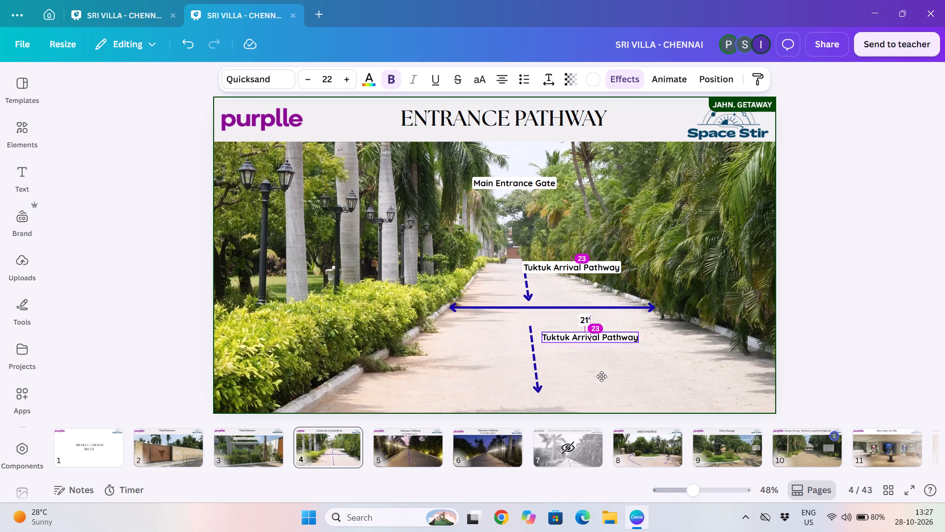
left_click_drag(601, 376, 601, 378)
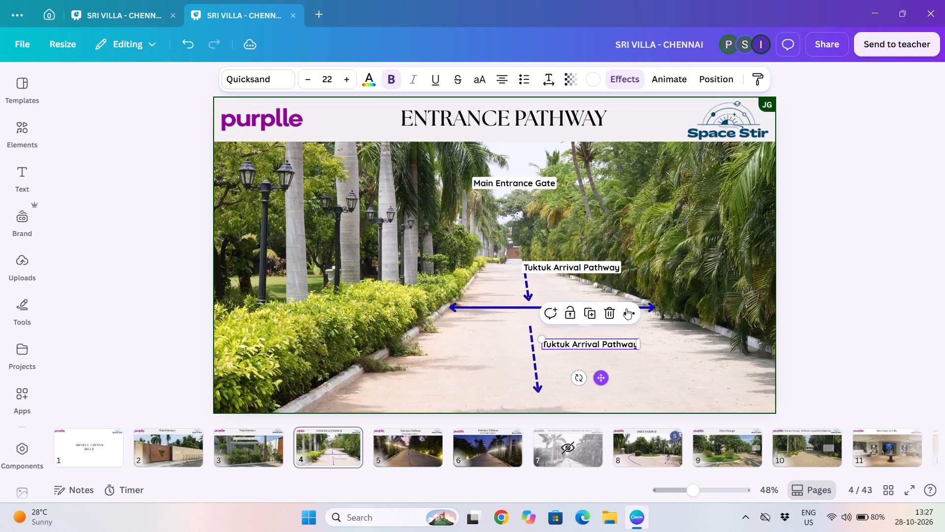
left_click(571, 266)
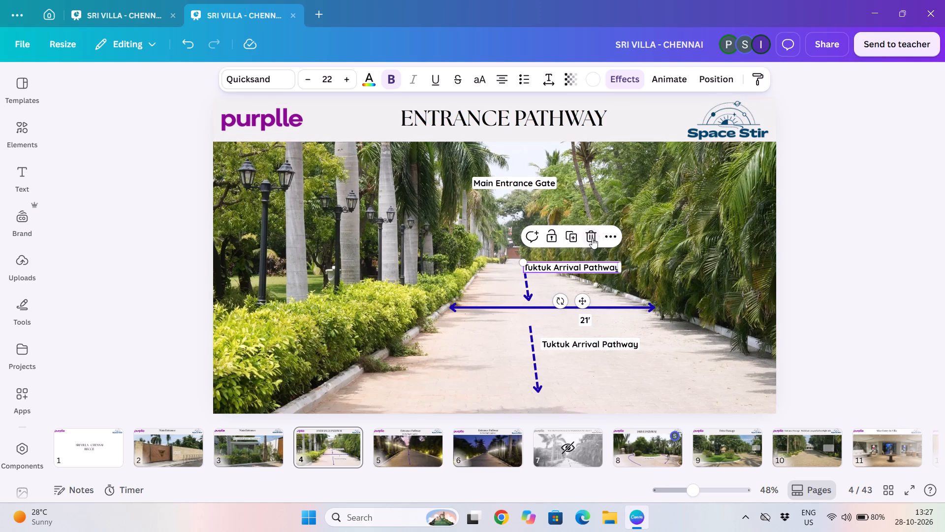
left_click(592, 238)
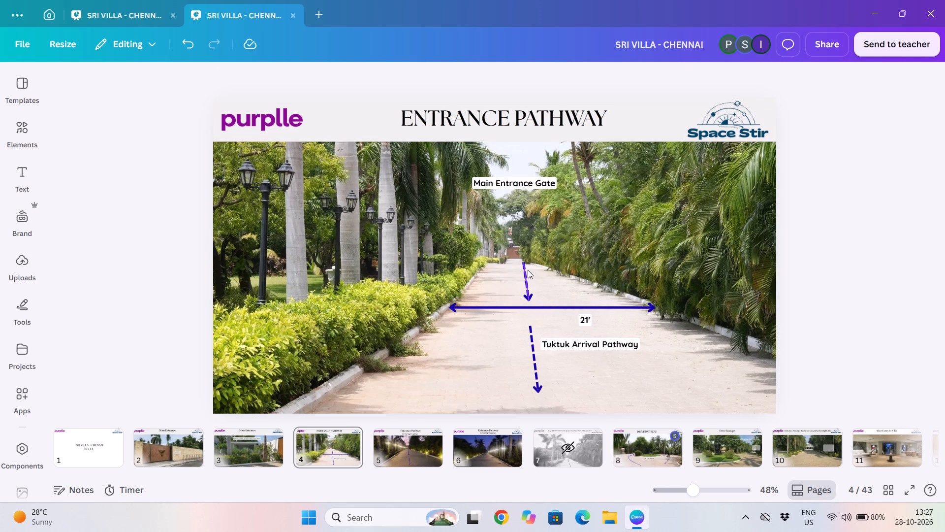
Shorten the upper dashed arrow by pulling its top end slightly down the driveway.
left_click(528, 270)
left_click_drag(523, 264, 524, 273)
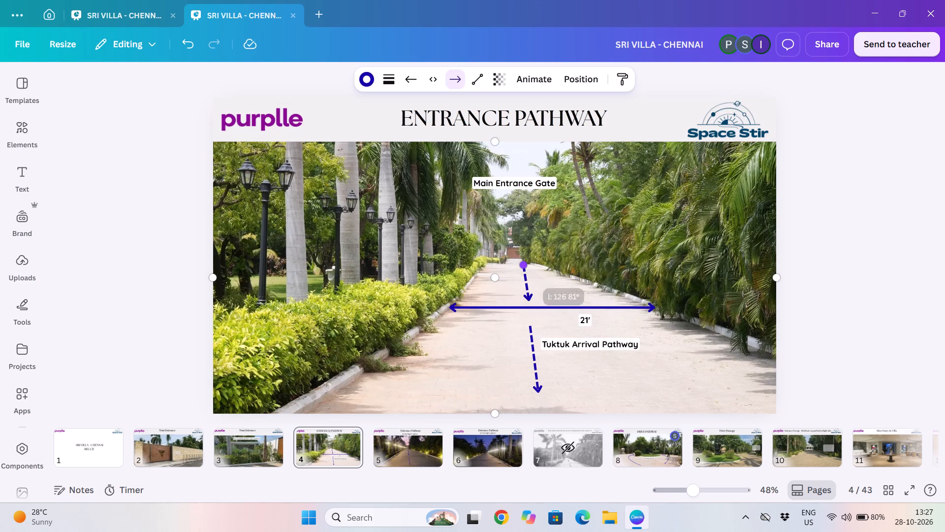
left_click_drag(524, 273, 523, 271)
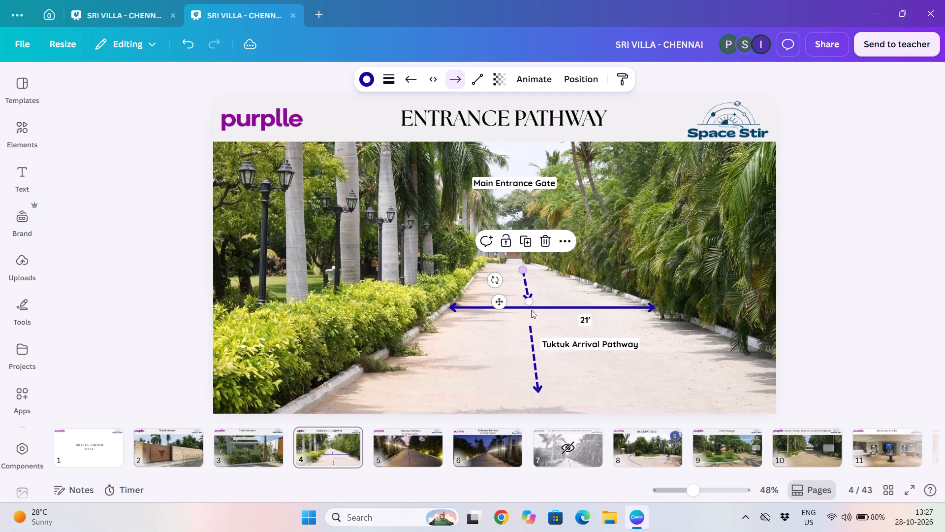
left_click(505, 327)
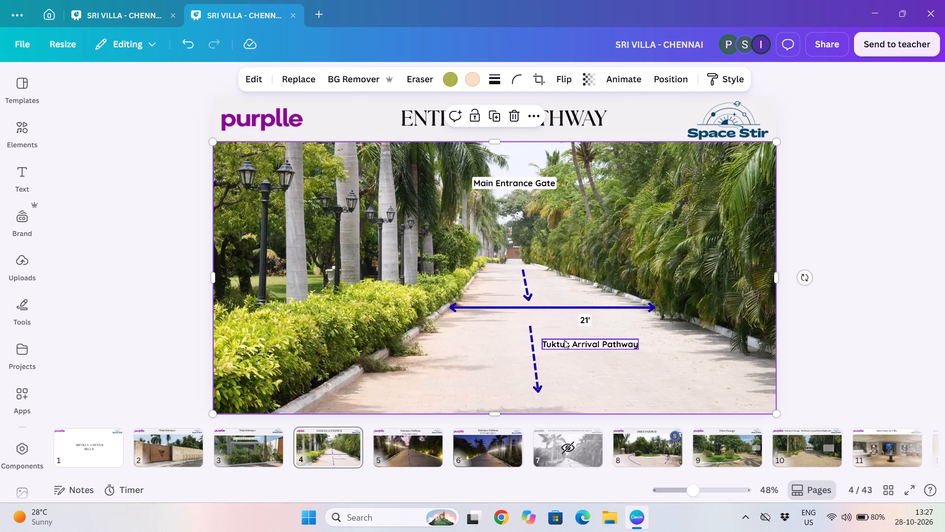
Move the Tuktuk Arrival Pathway label slightly up and right, just beneath the 21' label.
left_click_drag(564, 340, 590, 335)
left_click(655, 352)
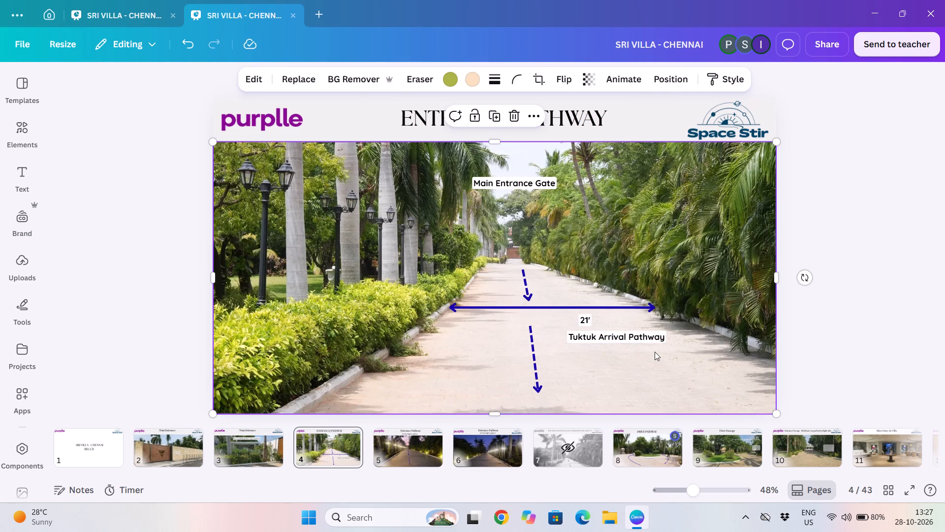
Shift the lower dashed arrow slightly up and right so its top end is level with the 21' label.
left_click_drag(531, 347, 536, 340)
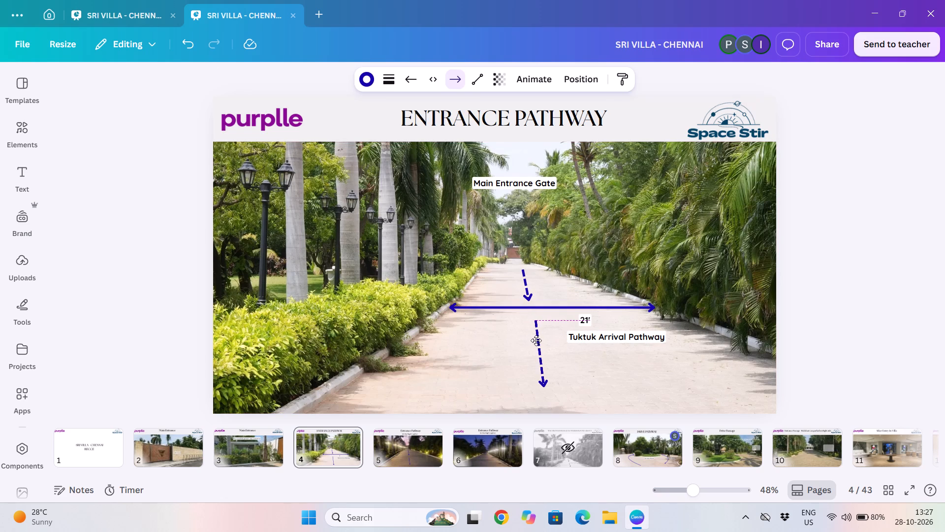
left_click_drag(536, 340, 535, 340)
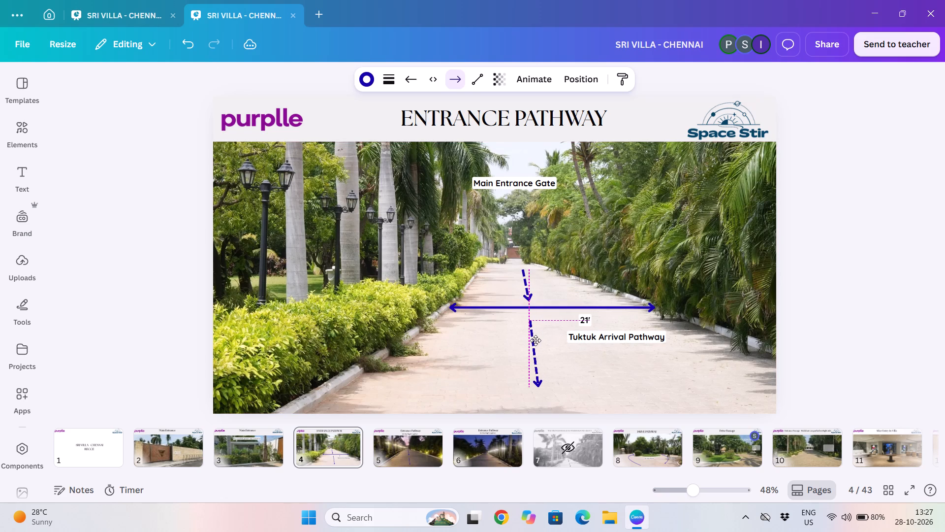
left_click_drag(535, 340, 536, 340)
left_click_drag(536, 340, 537, 340)
left_click_drag(537, 340, 536, 340)
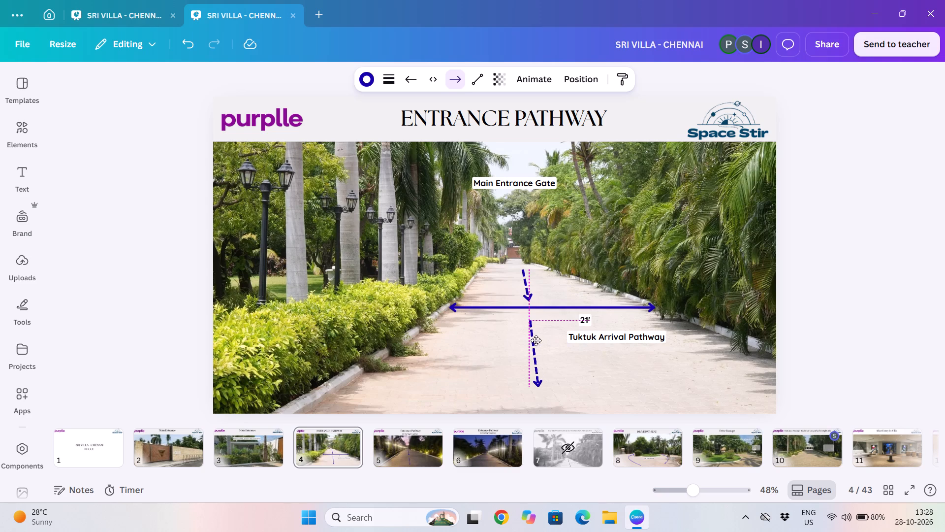
left_click_drag(536, 340, 537, 341)
left_click(838, 292)
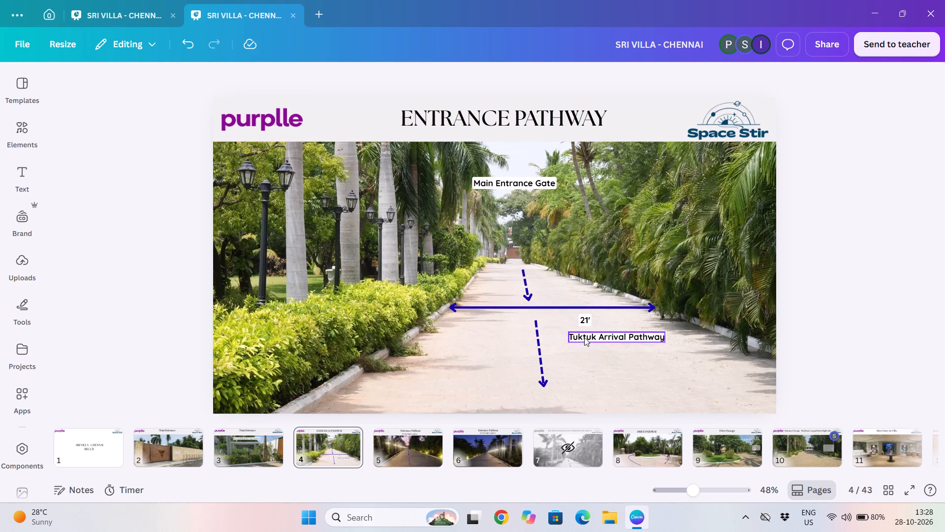
Shift the upper dashed arrow slightly right so it lines up with the lower dashed arrow.
left_click(531, 292)
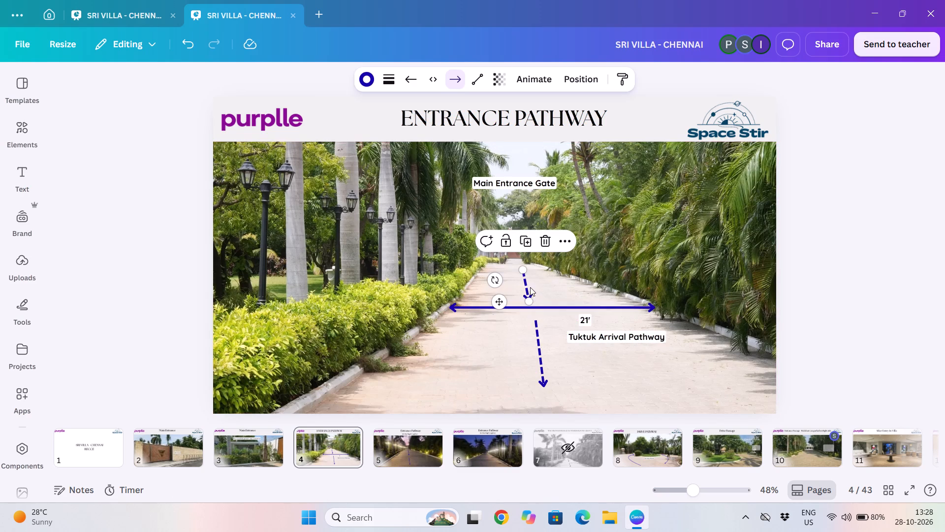
left_click(501, 302)
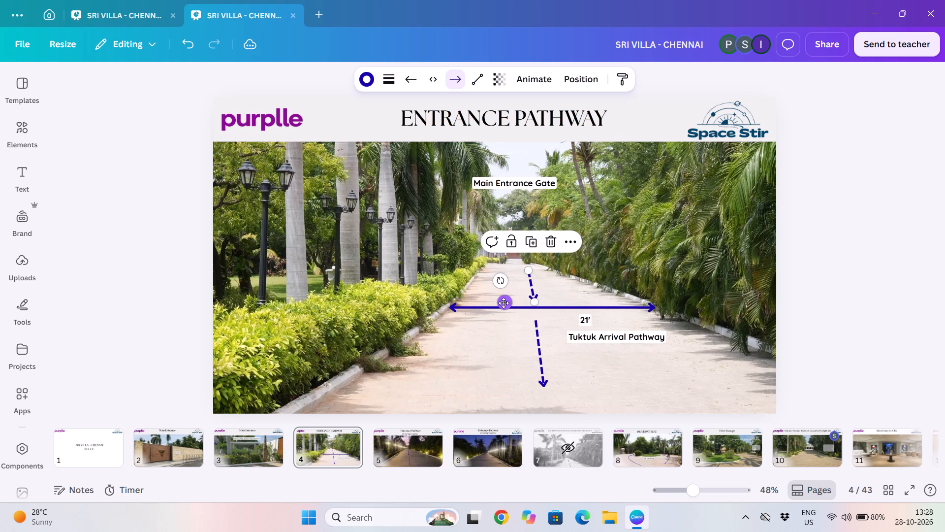
left_click(151, 291)
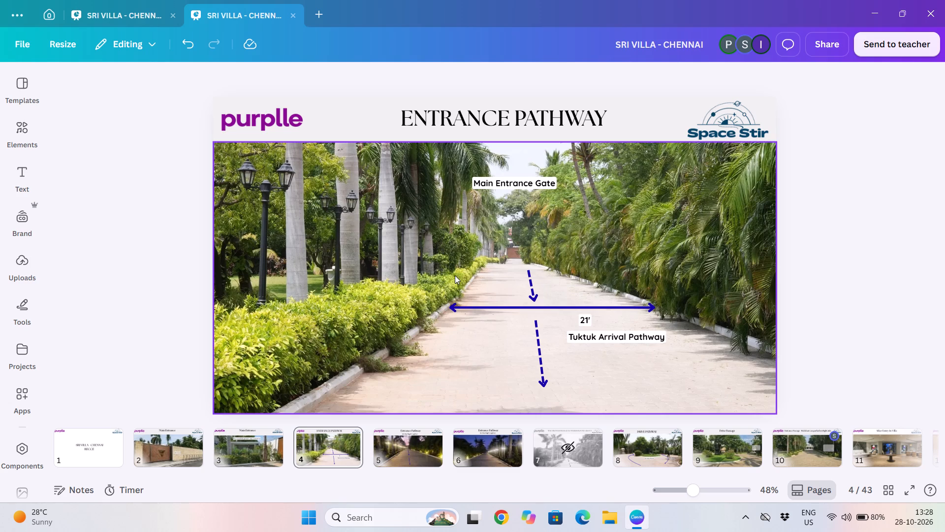
left_click(529, 287)
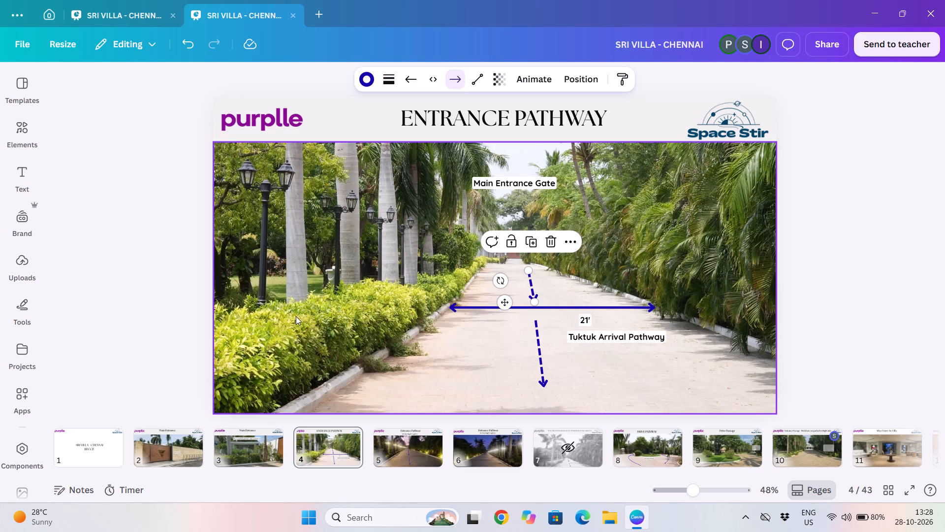
left_click(150, 293)
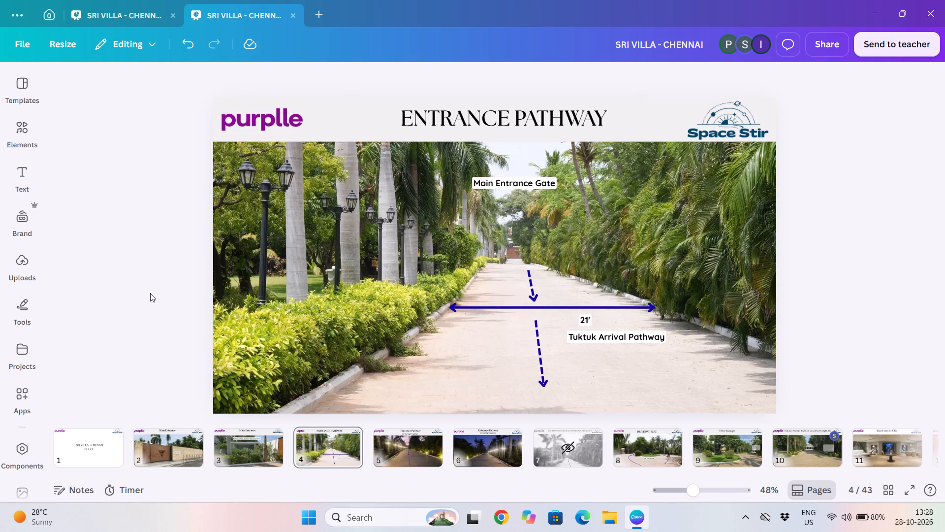
On page 3, move the 'Pre installed genset near entrance' label slightly down and left, just above the genset shelter's roof.
left_click(169, 451)
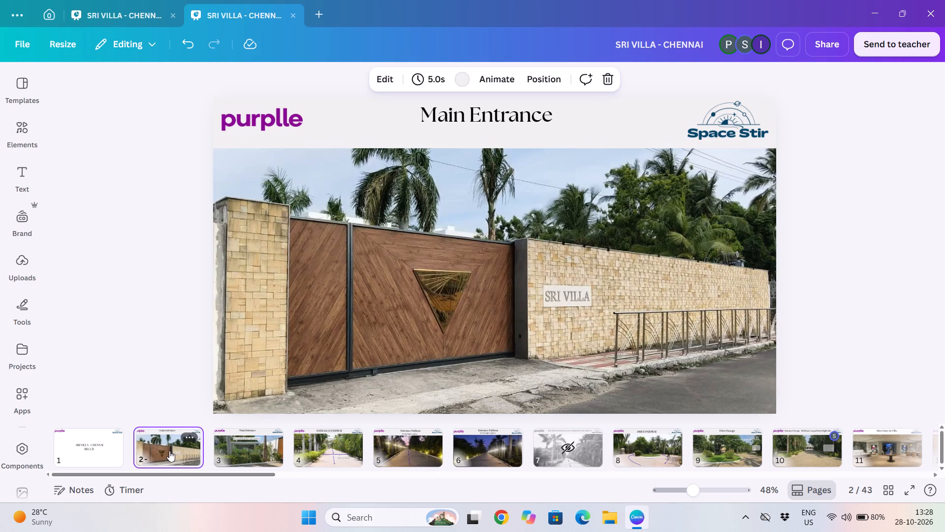
key("Right")
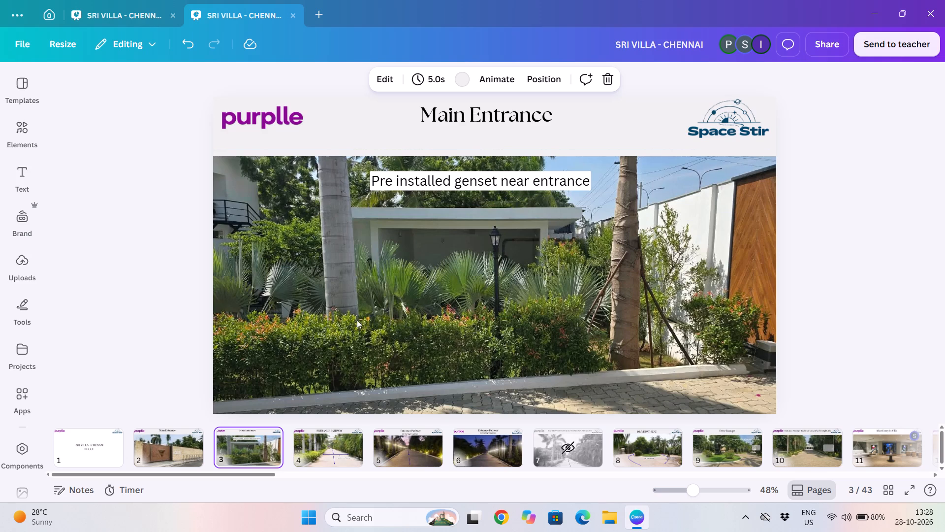
left_click_drag(467, 183, 482, 213)
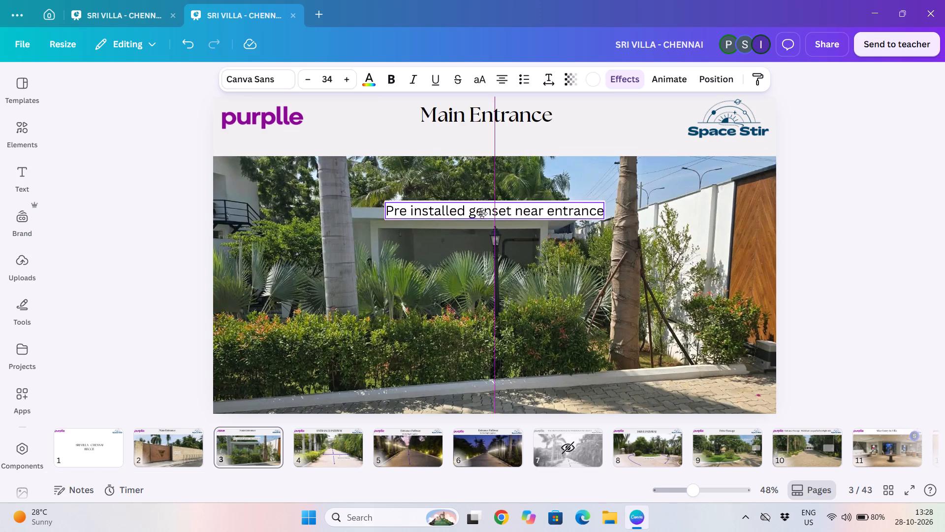
left_click_drag(482, 213, 461, 200)
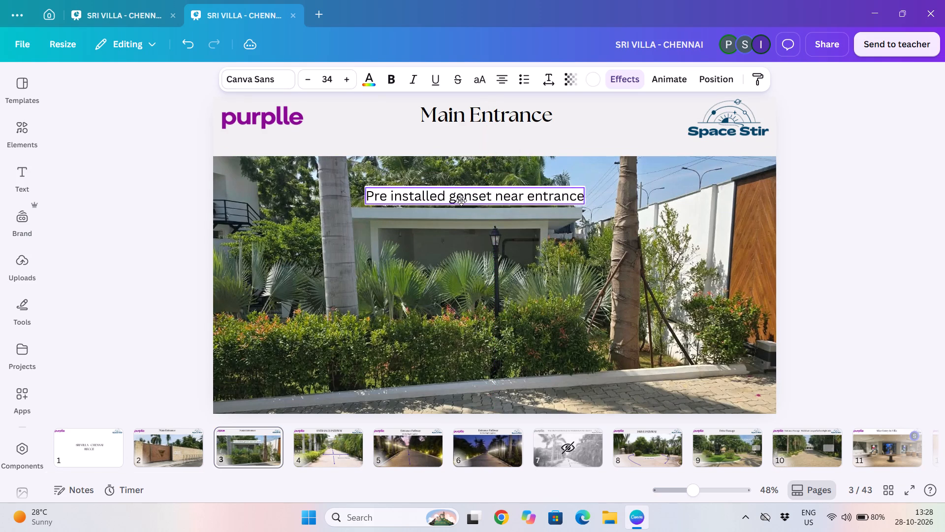
left_click_drag(461, 200, 456, 209)
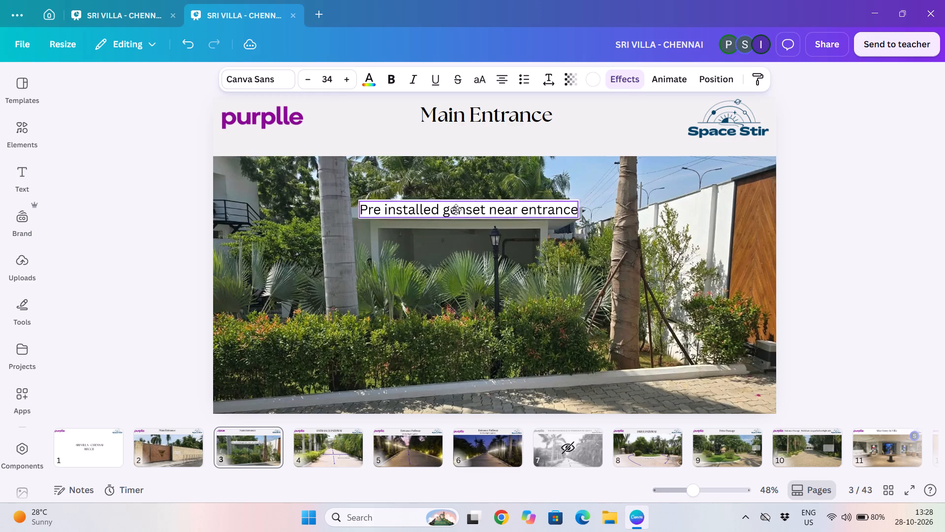
left_click_drag(456, 209, 457, 197)
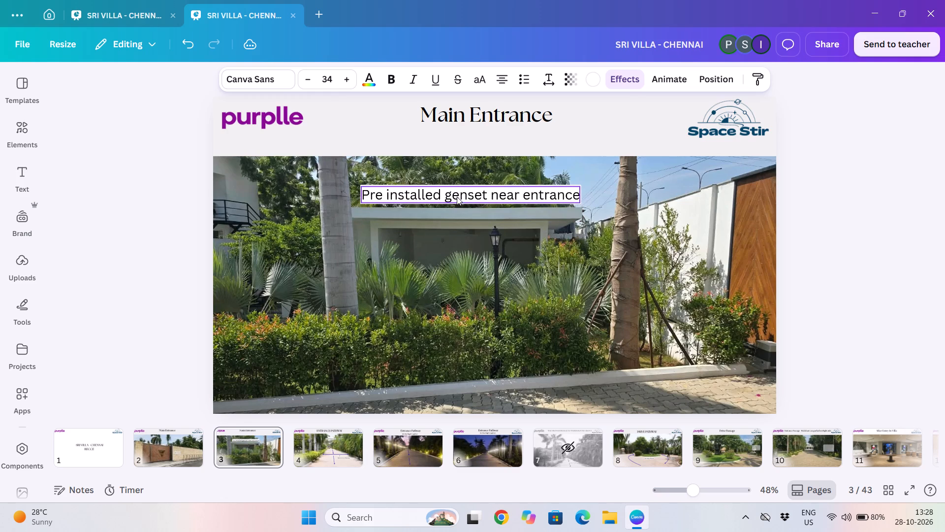
left_click(85, 272)
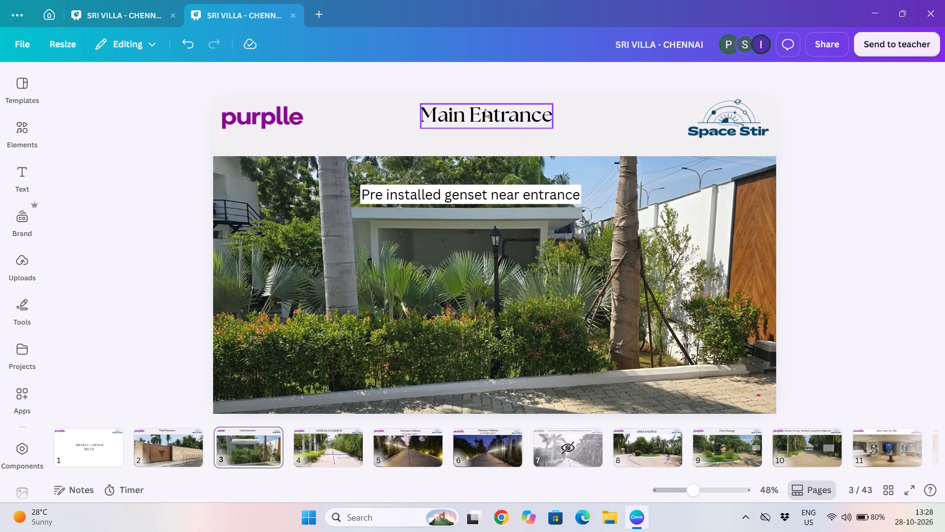
Shift page 3's Main Entrance heading slightly left and down so it is vertically centred with the purplle logo.
left_click_drag(485, 109, 488, 131)
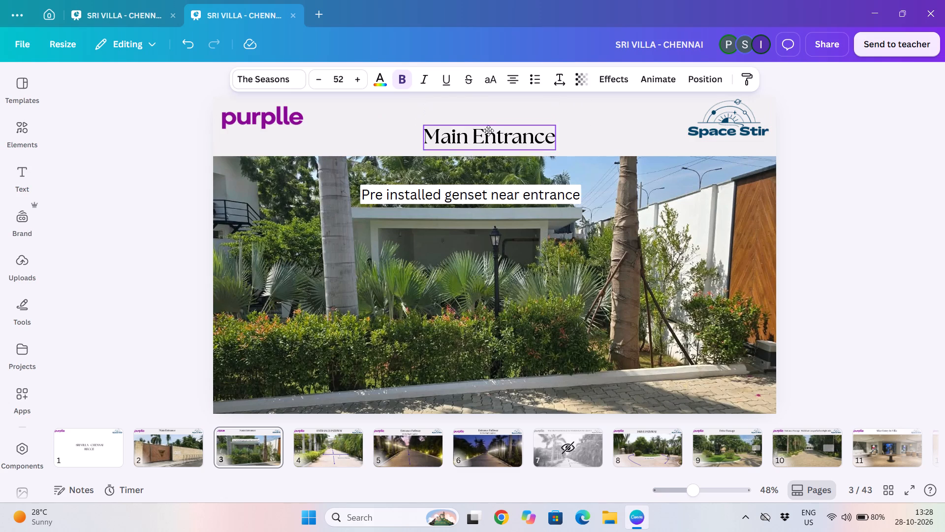
left_click_drag(488, 131, 481, 115)
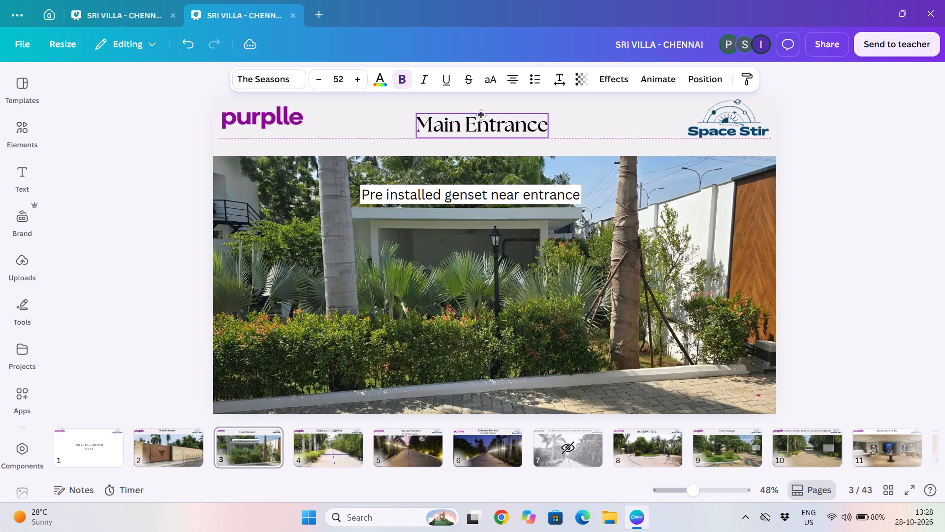
left_click_drag(481, 115, 480, 110)
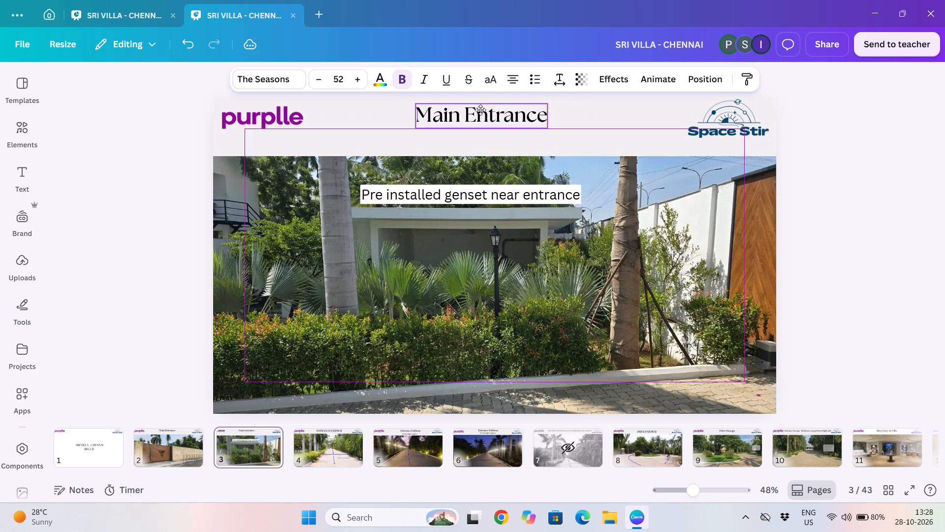
left_click_drag(480, 110, 480, 111)
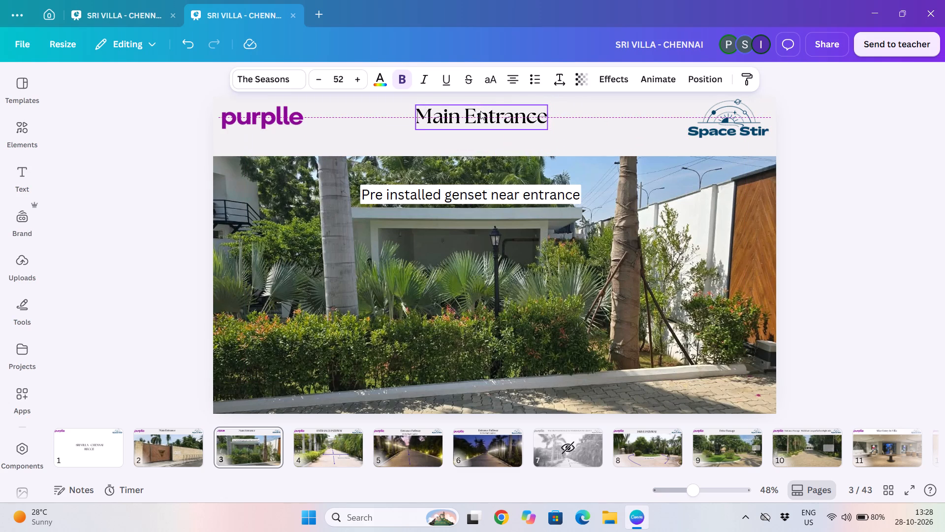
left_click(885, 208)
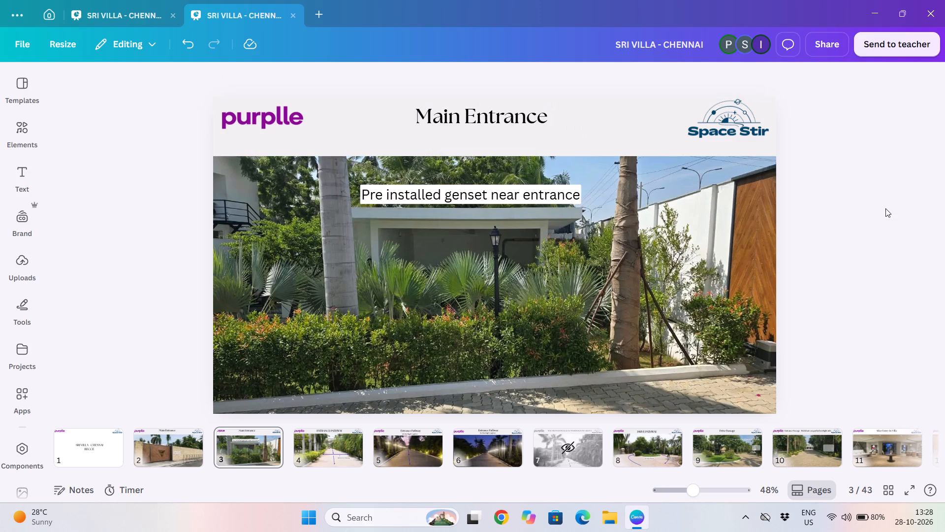
Trim the gate photo on page 2 to the page's right and bottom edges, about 1,920 wide by 906 high.
left_click(170, 449)
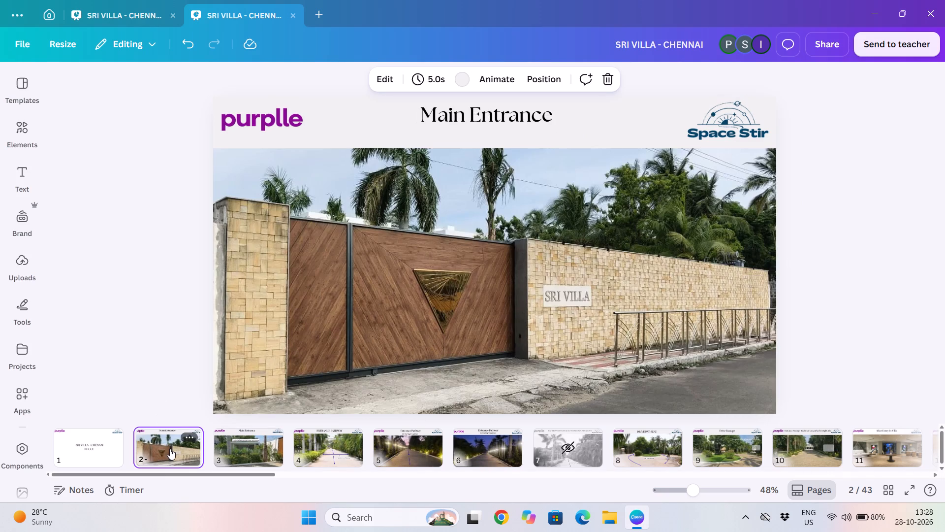
key("Right")
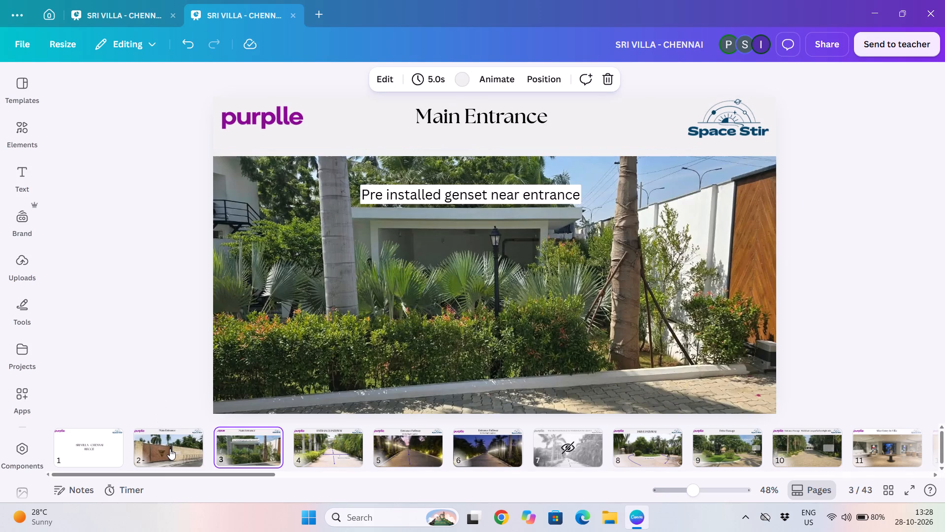
key("Left")
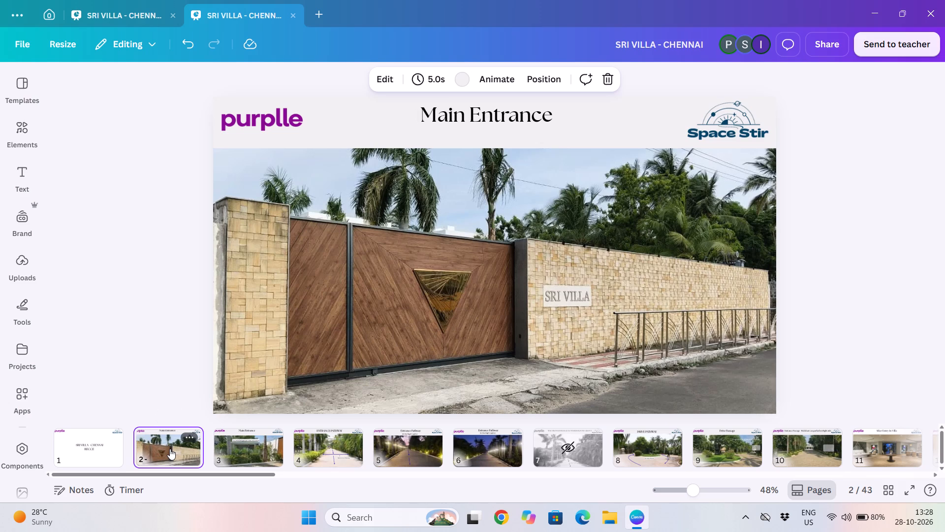
left_click(424, 269)
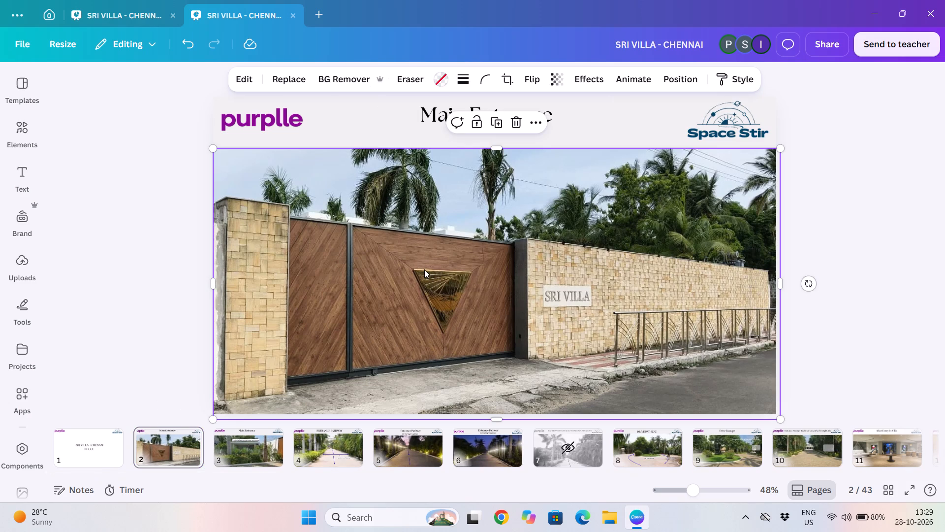
left_click(497, 147)
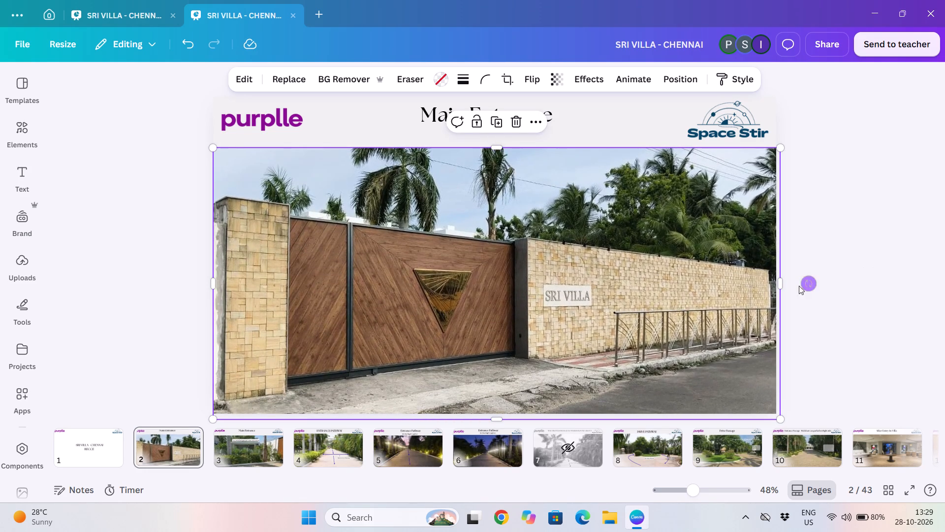
left_click_drag(778, 284, 772, 279)
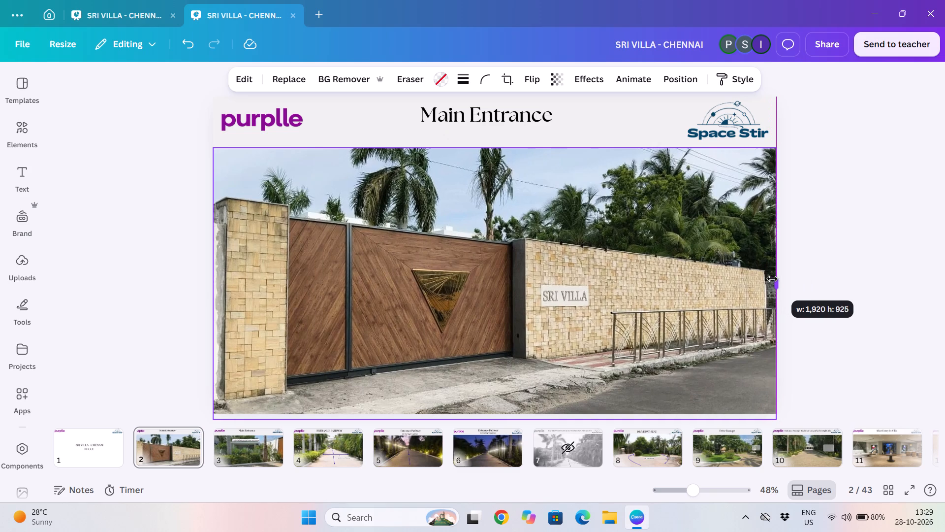
left_click_drag(772, 279, 773, 279)
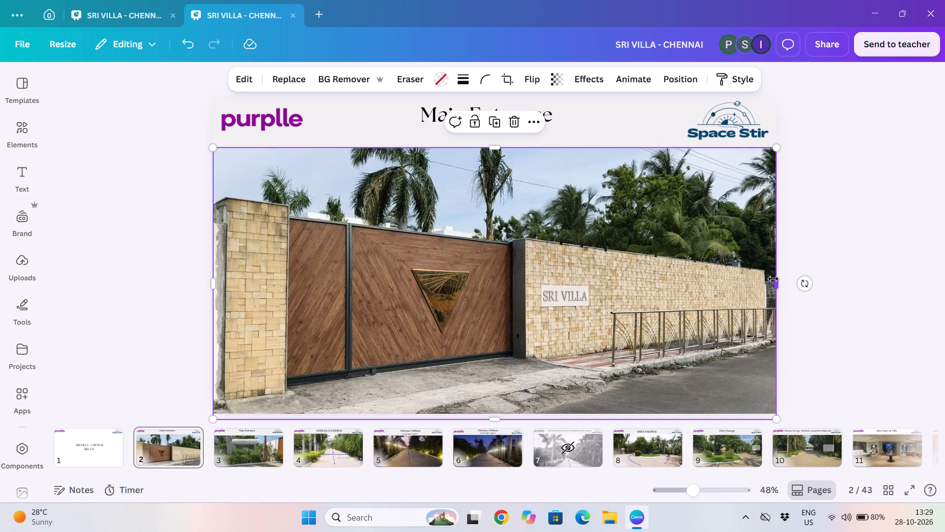
left_click_drag(494, 417, 485, 408)
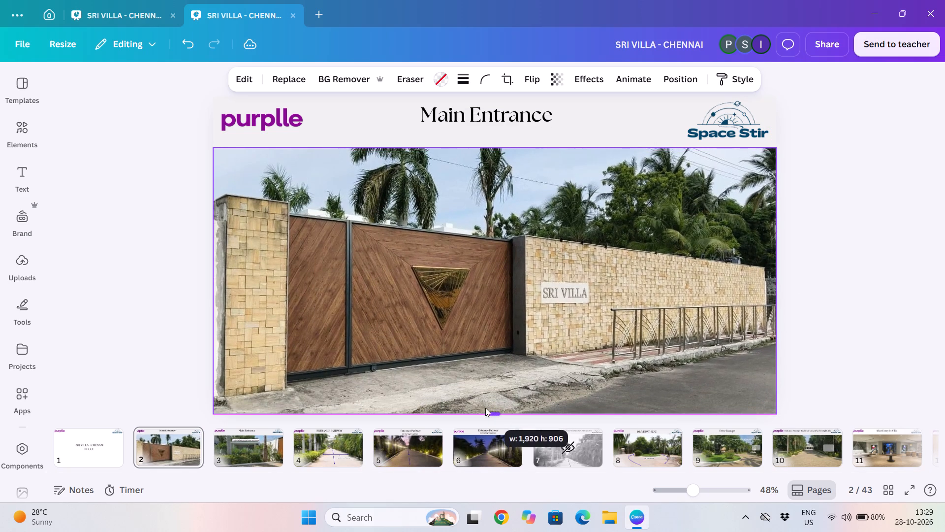
left_click_drag(213, 279, 212, 279)
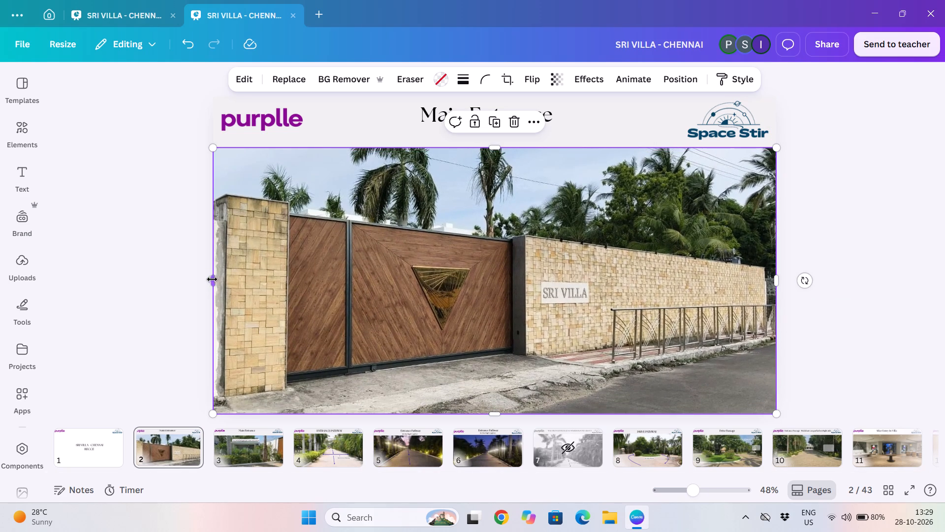
left_click_drag(212, 279, 216, 274)
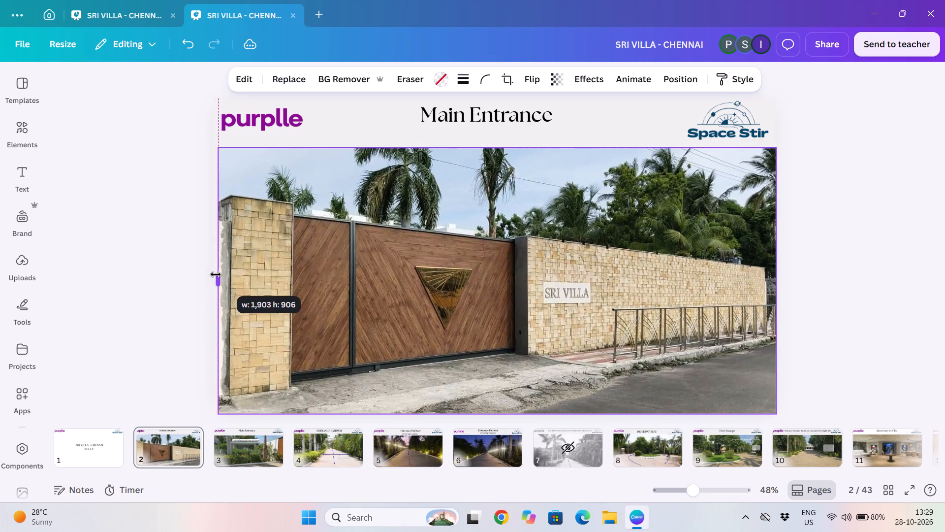
left_click_drag(216, 274, 216, 275)
left_click(168, 268)
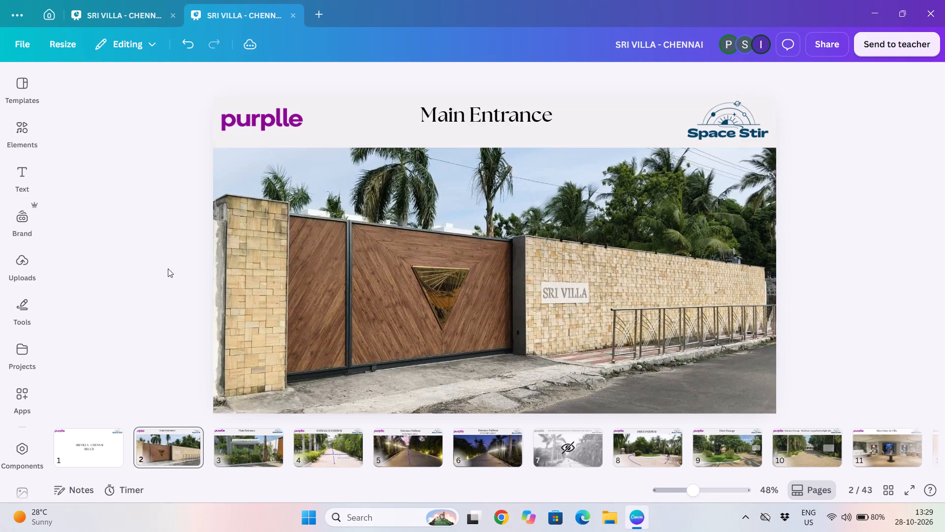
left_click(368, 243)
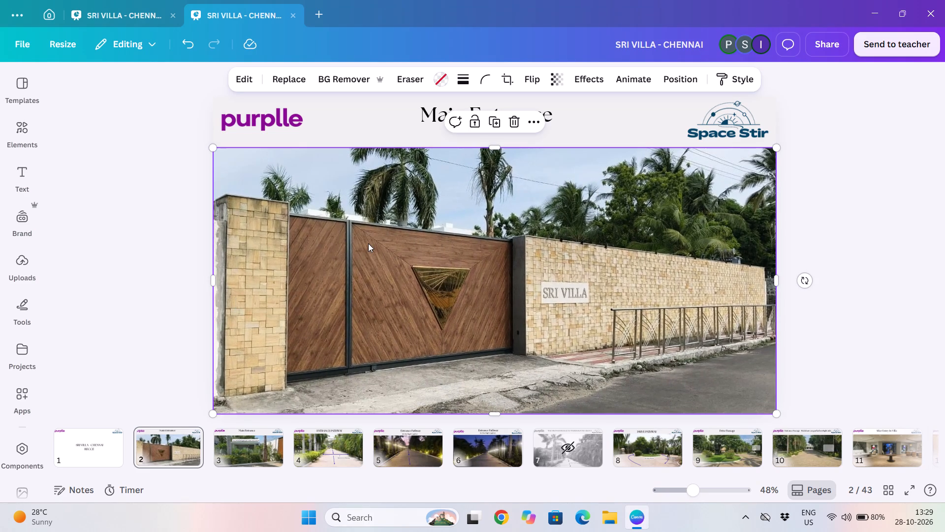
Extend the top edge of page 3's genset photo up towards the logos, making it about 930 high at 1,920 wide.
left_click(260, 455)
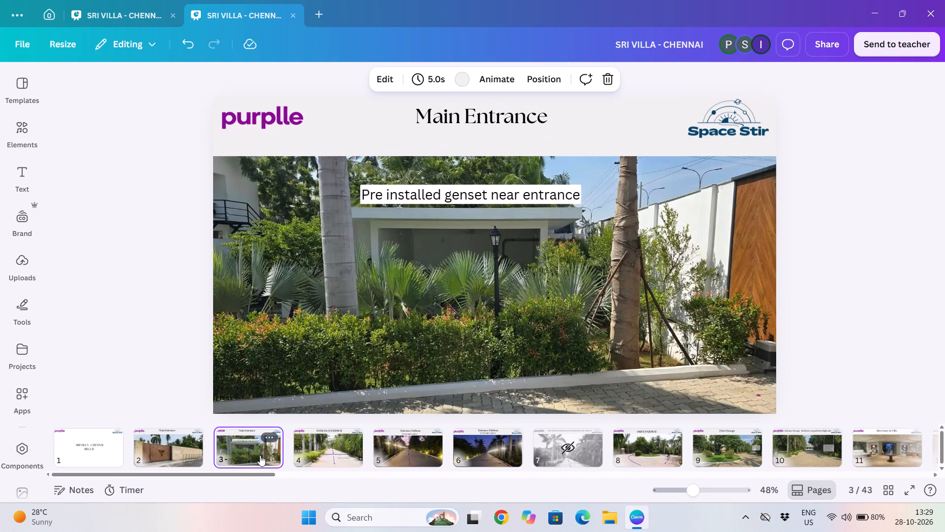
left_click(452, 350)
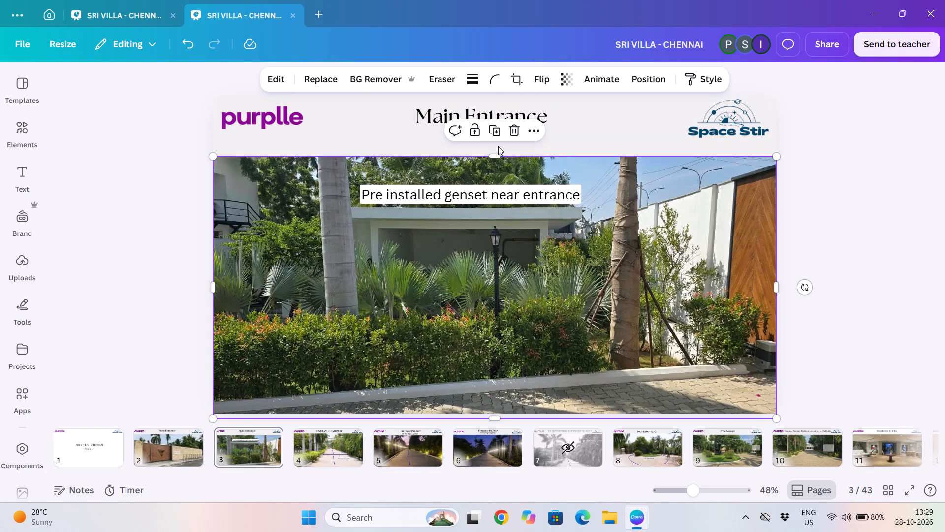
left_click_drag(495, 156, 495, 146)
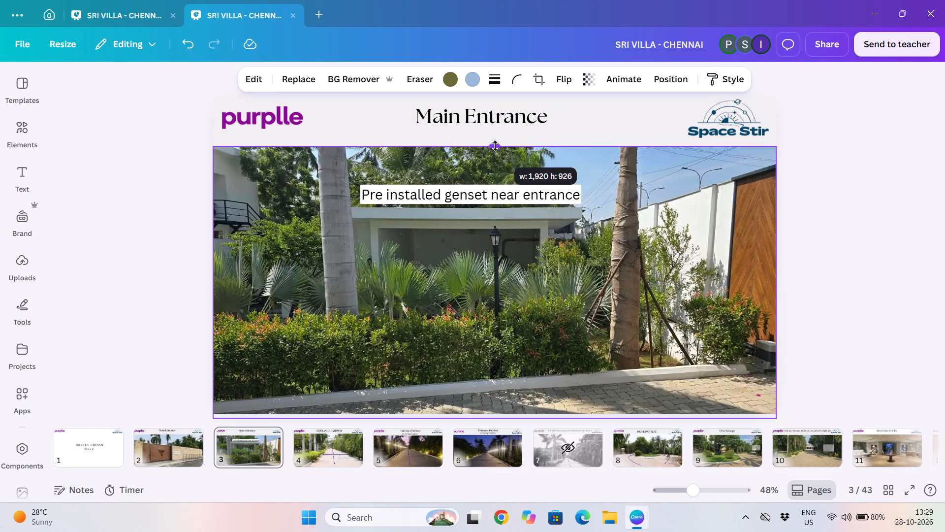
left_click_drag(495, 146, 497, 145)
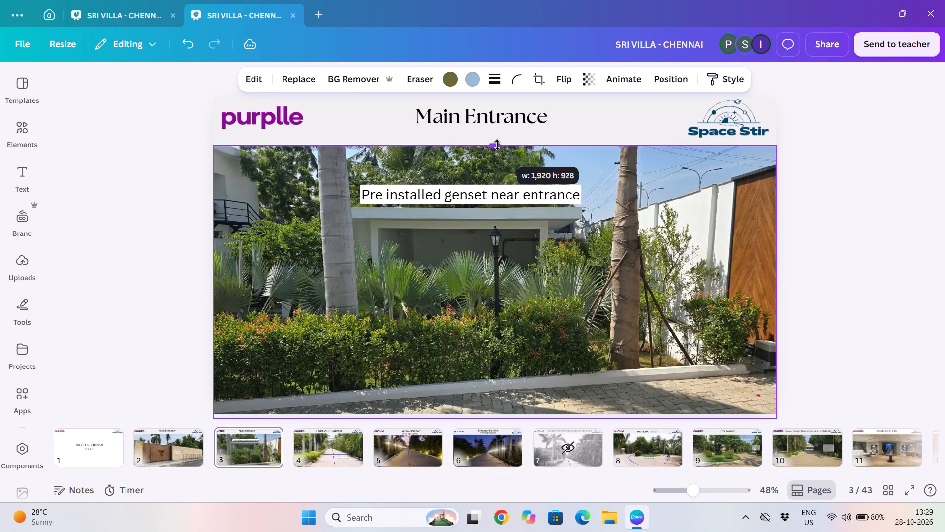
left_click_drag(497, 145, 497, 144)
left_click_drag(497, 144, 498, 144)
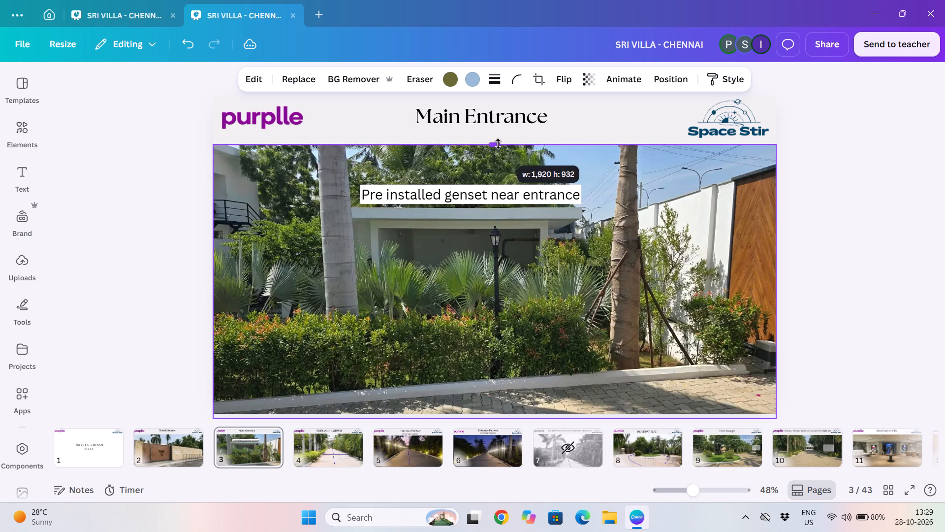
left_click_drag(498, 144, 498, 144)
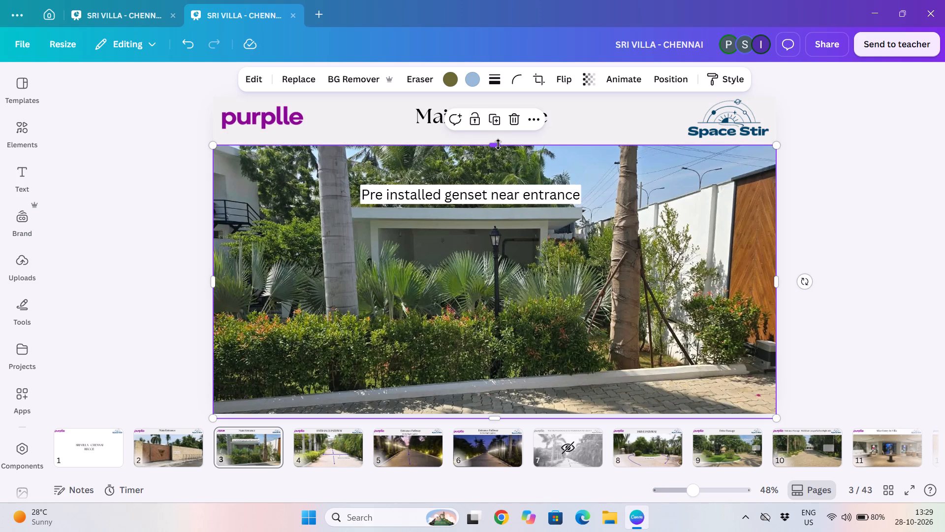
left_click(186, 192)
Extend the top edge of page 2's gate photo up to the Space Stir logo, making it about 1,920 wide by 933 high.
left_click(168, 449)
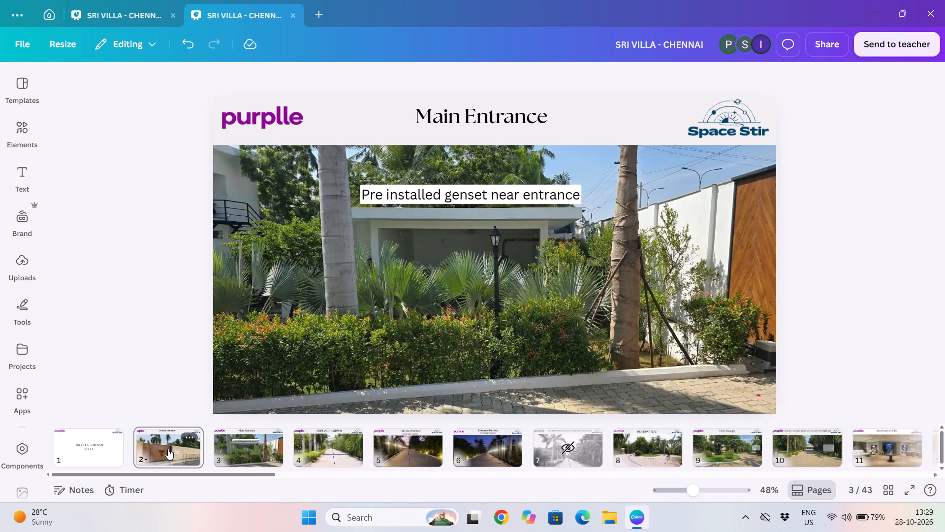
left_click(570, 171)
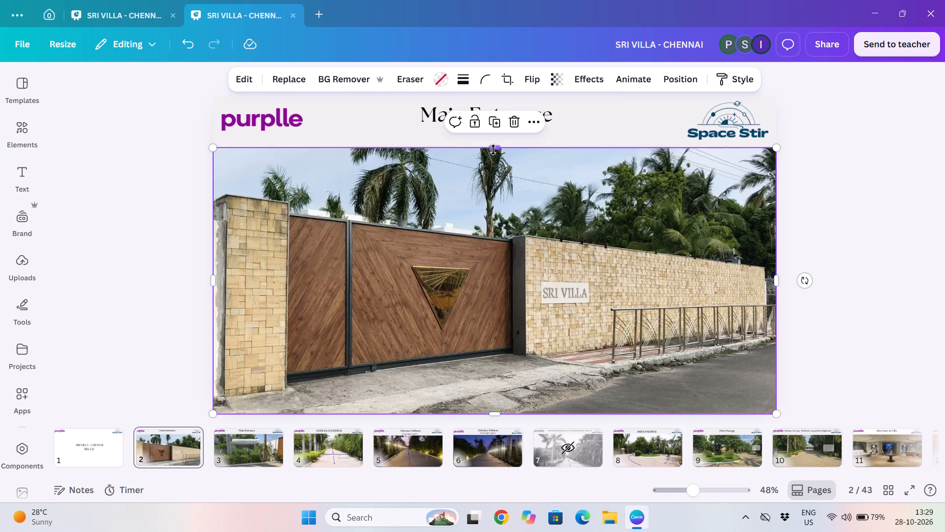
left_click_drag(493, 148, 499, 140)
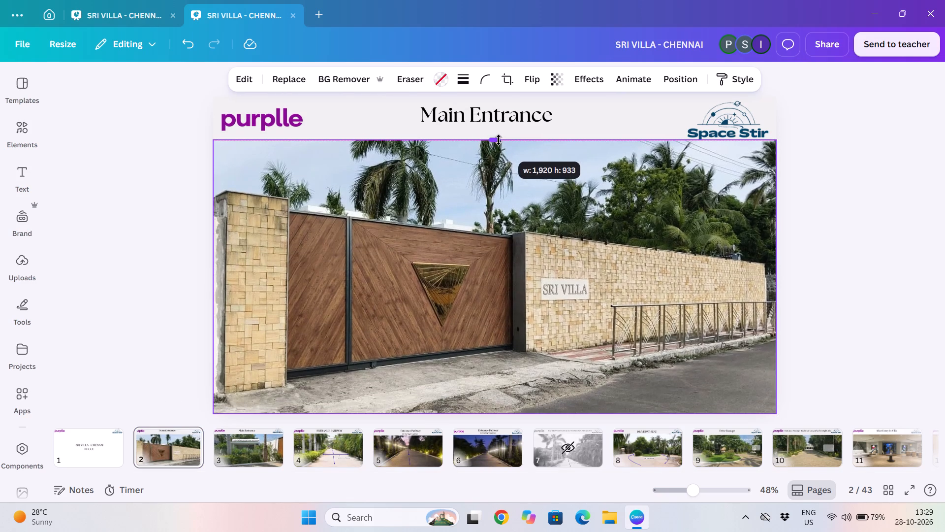
left_click_drag(499, 140, 498, 141)
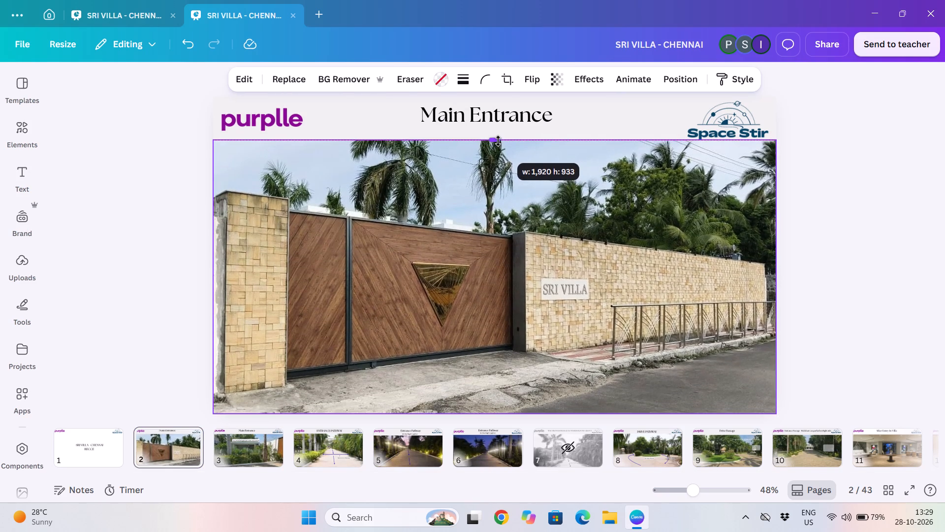
left_click_drag(498, 141, 499, 146)
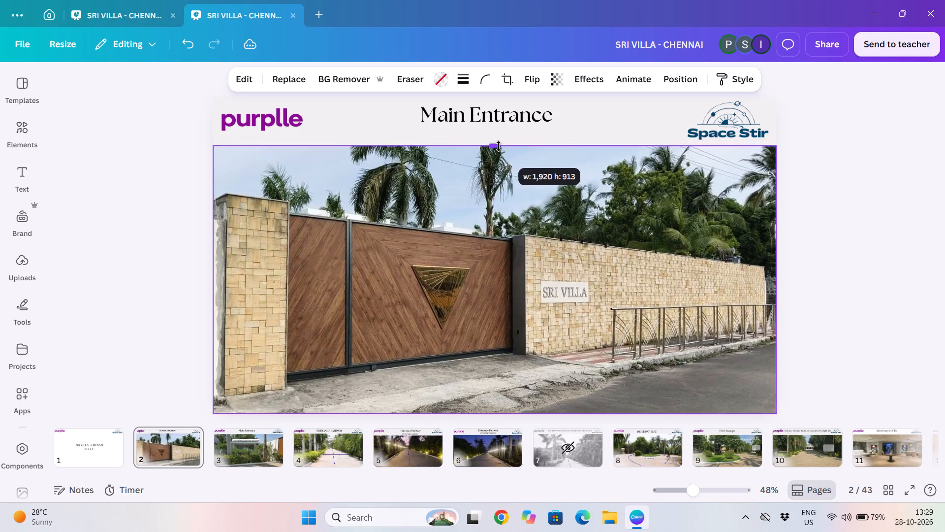
left_click_drag(499, 146, 499, 144)
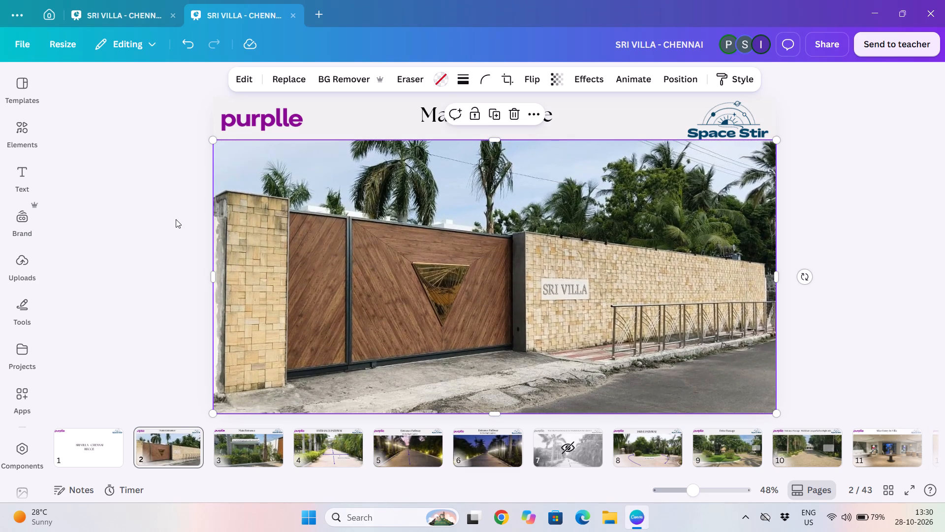
left_click(287, 237)
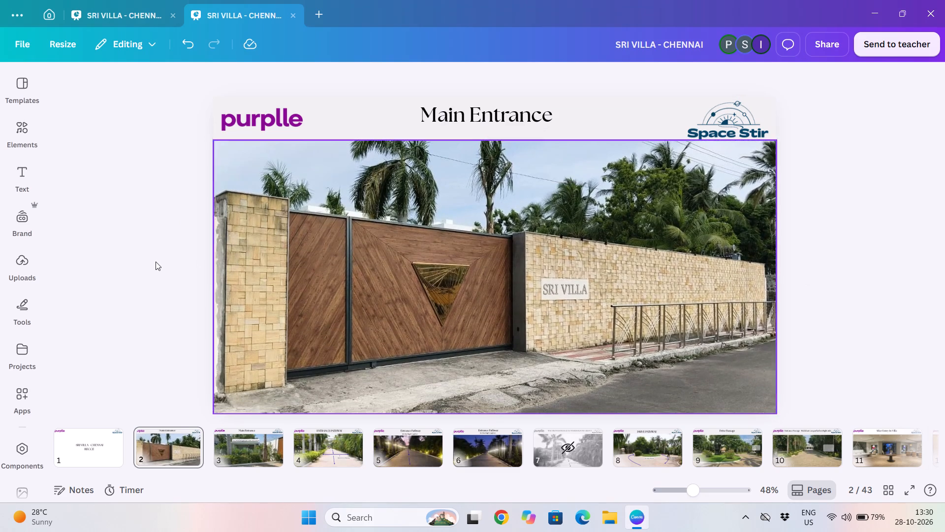
left_click(156, 262)
Raise the top edge of page 3's genset photo slightly towards the logos.
left_click(261, 436)
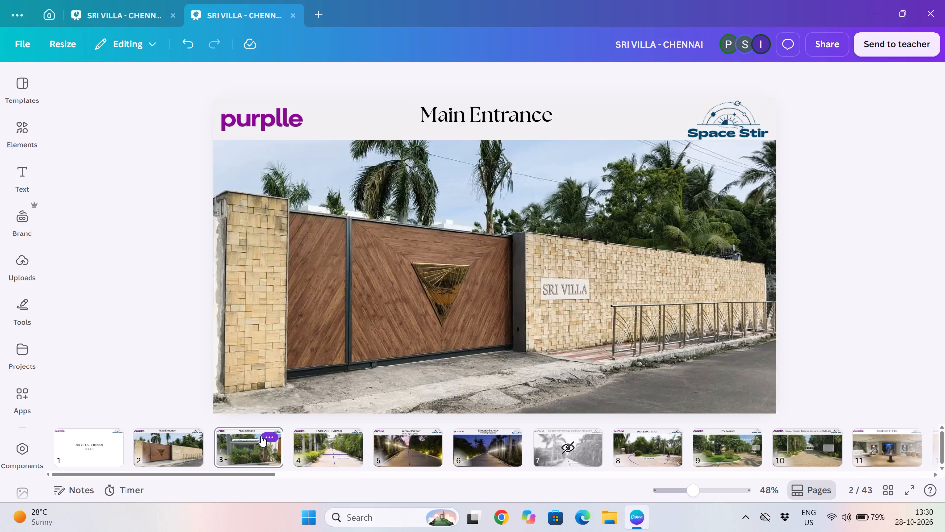
left_click(409, 327)
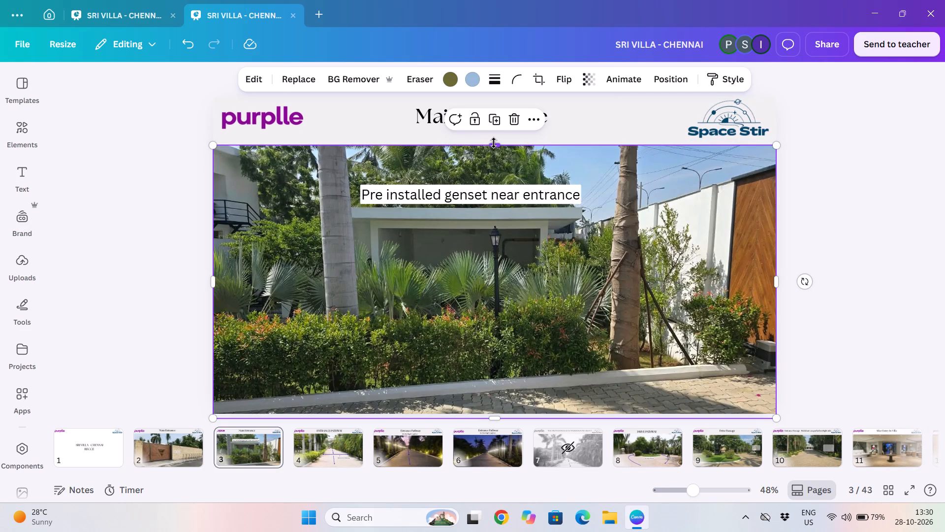
left_click(494, 143)
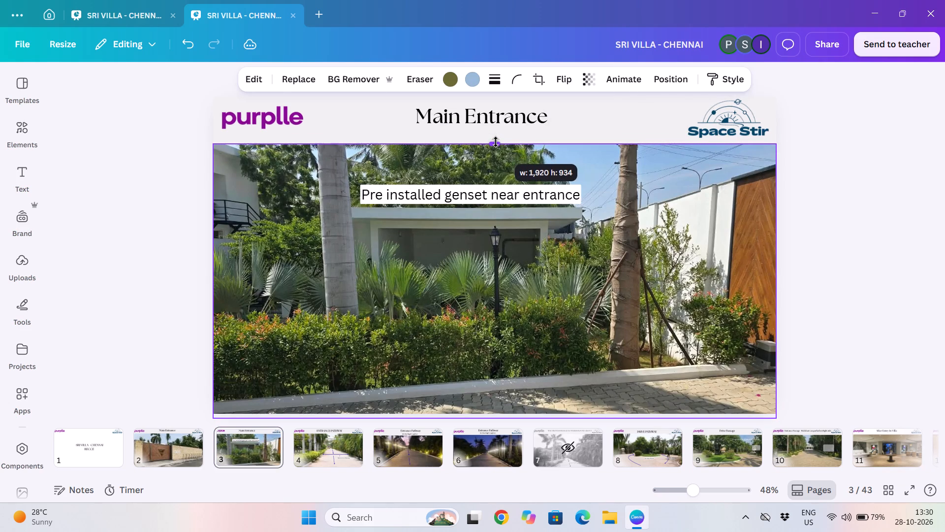
left_click(866, 205)
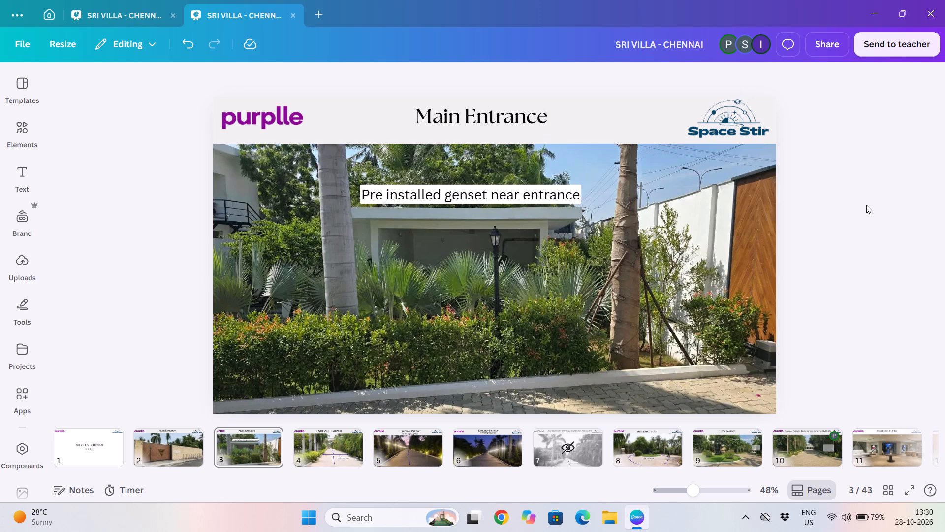
Move page 3's 'Pre installed genset near entrance' label slightly up and right, clear of the genset shelter's roof.
left_click(158, 456)
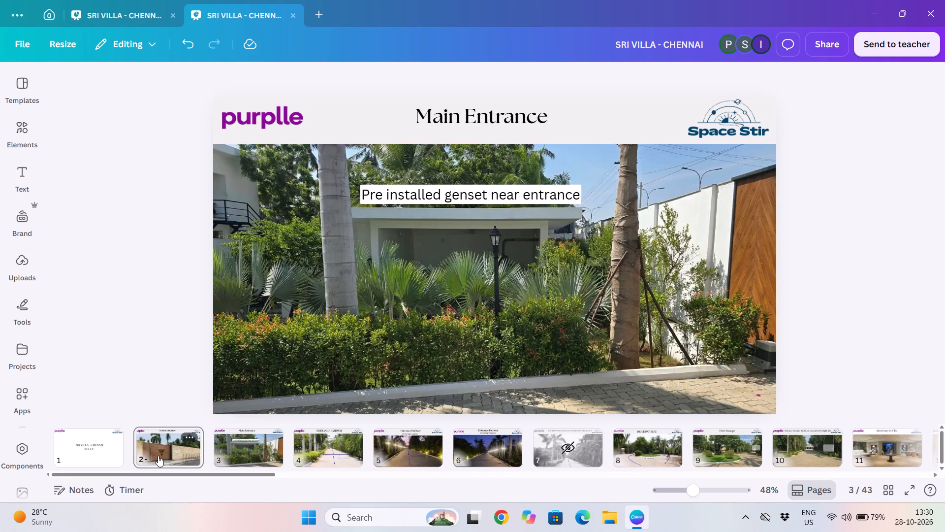
key("Right")
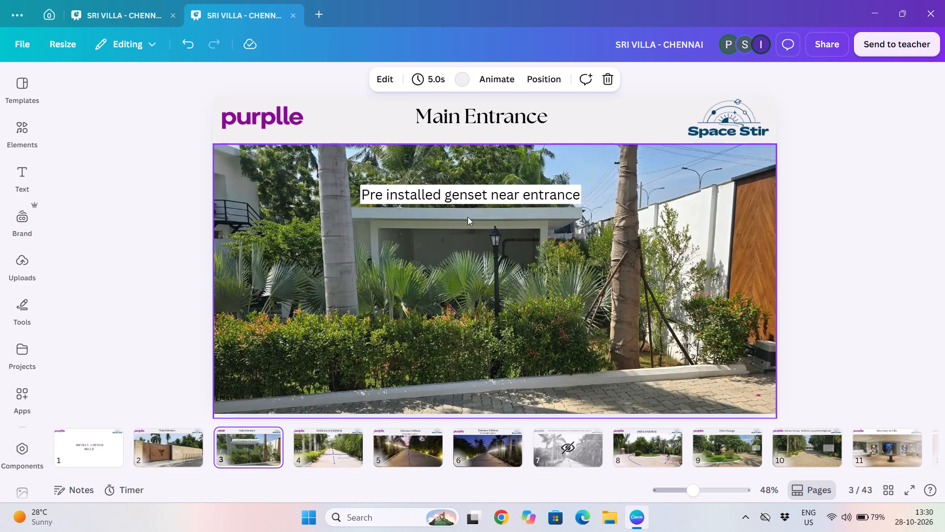
left_click_drag(485, 191, 491, 186)
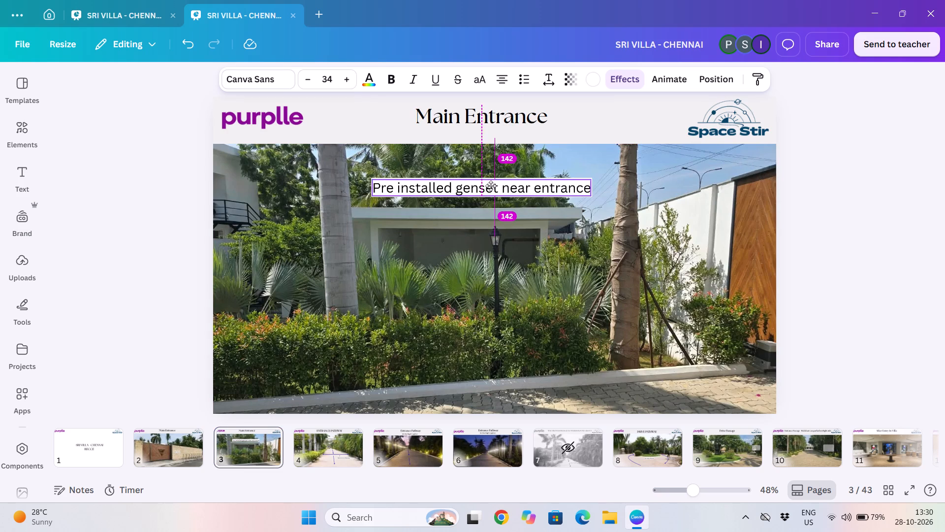
left_click_drag(491, 186, 490, 187)
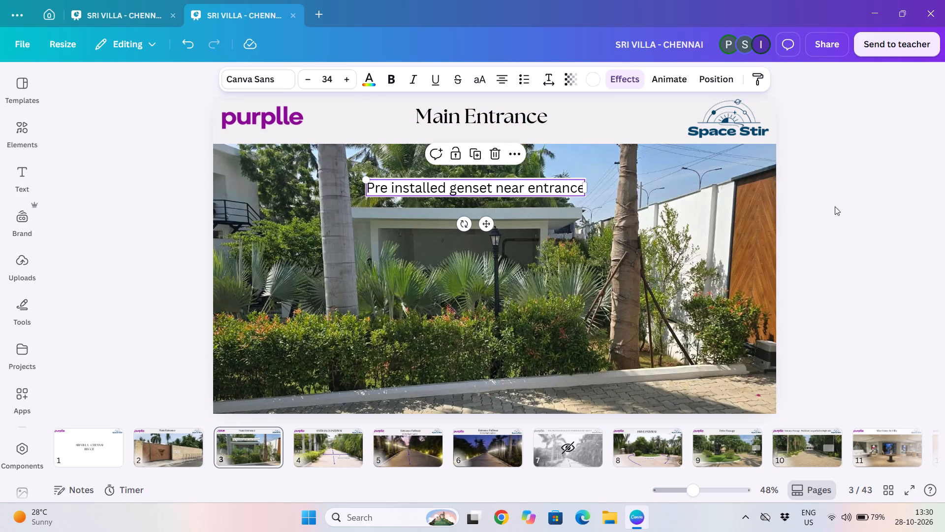
left_click(835, 206)
Review pages 4 to 7, comparing the two night-lights Entrance Pathway pages and the hidden round-about page for headings, photos and arrows.
key("Right")
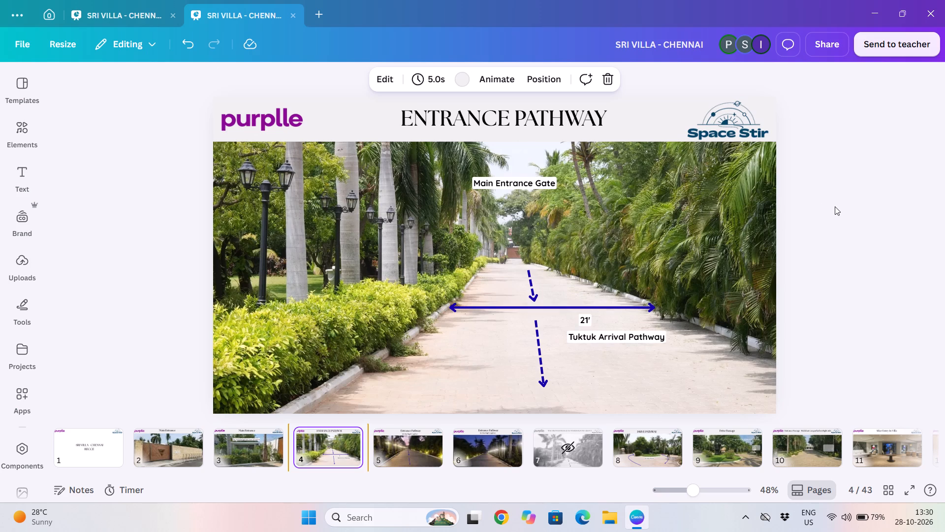
key("Right")
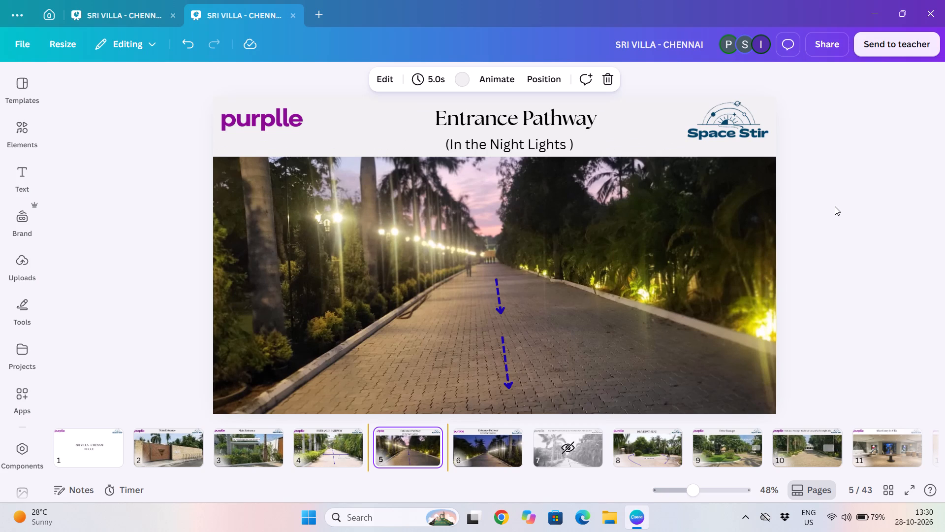
key("Right")
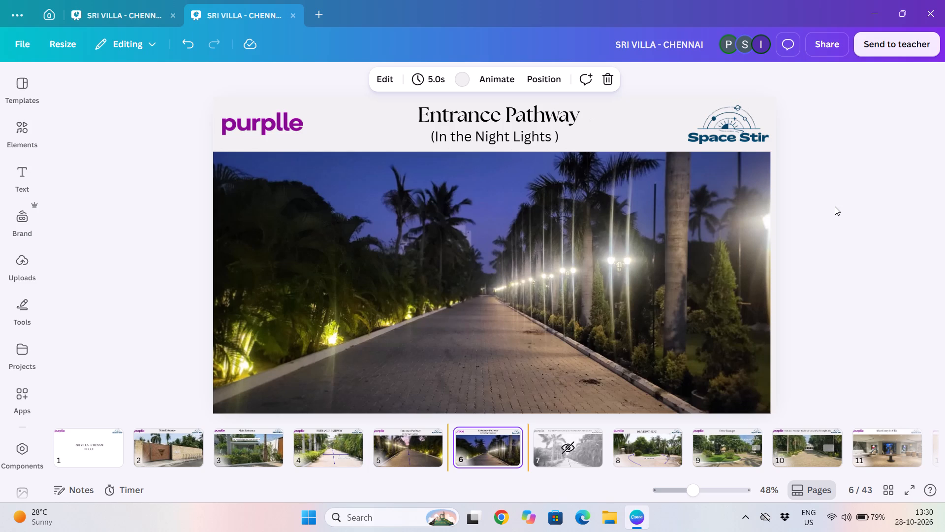
key("Right")
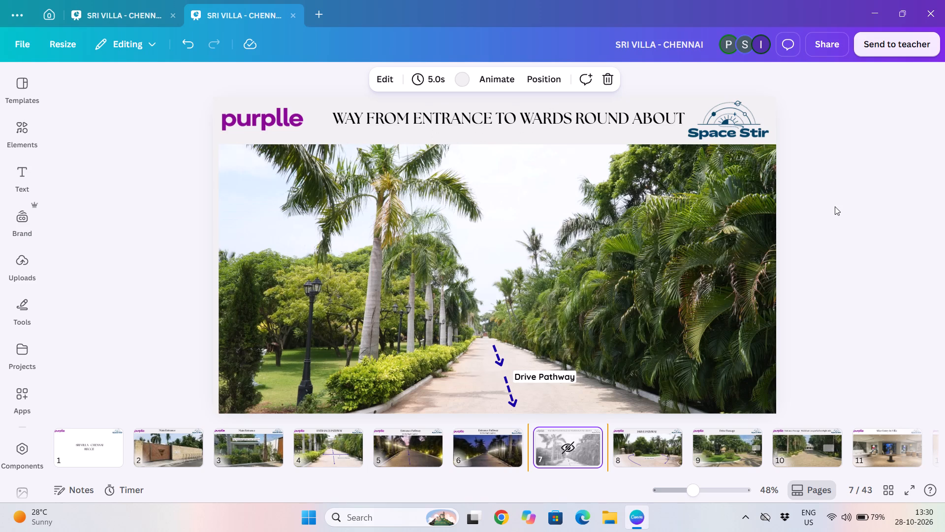
key("Left")
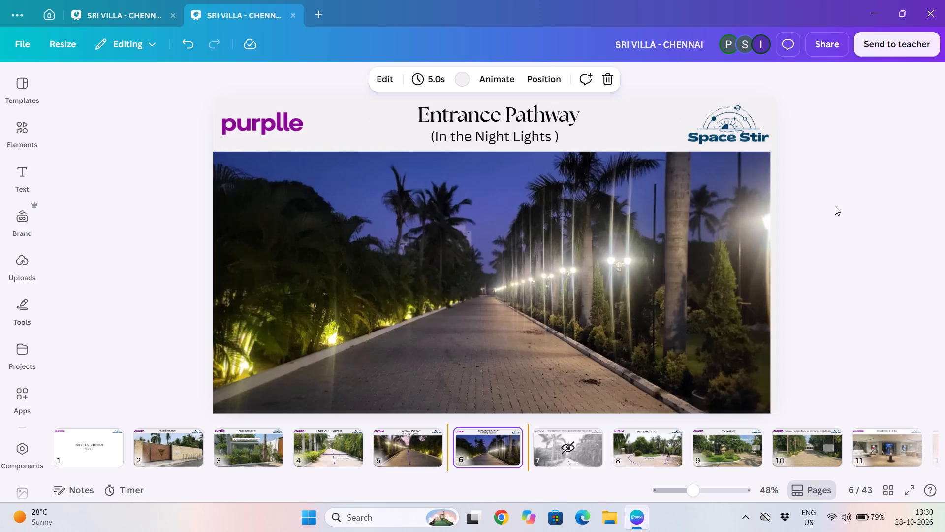
key("Right")
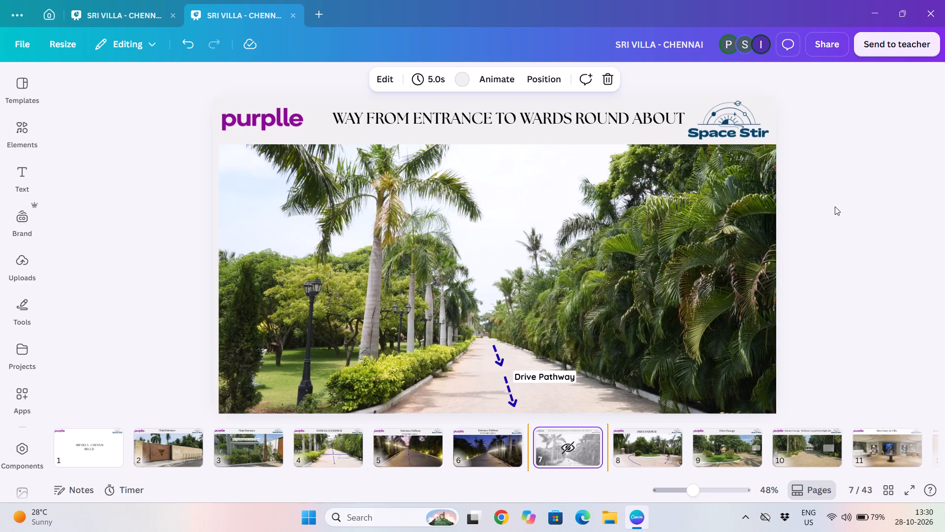
key("Left")
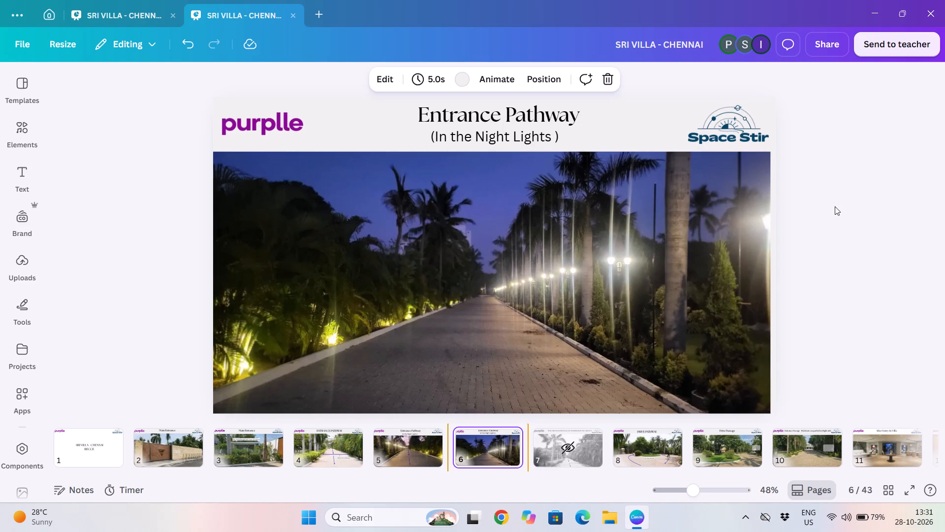
key("Left")
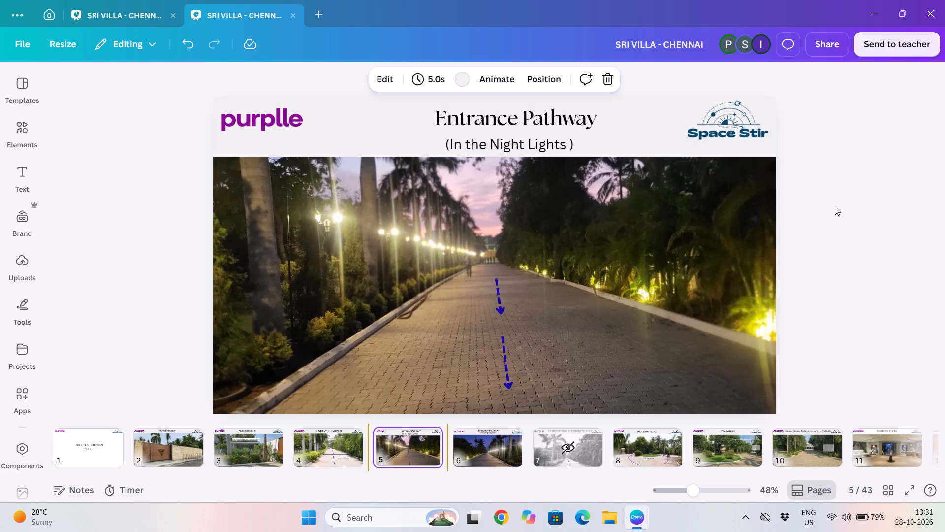
key("Right")
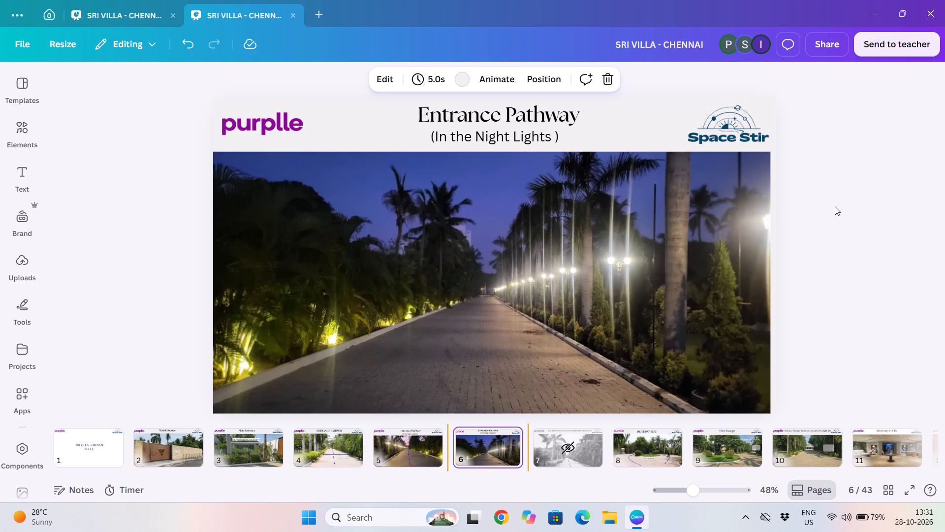
key("Left")
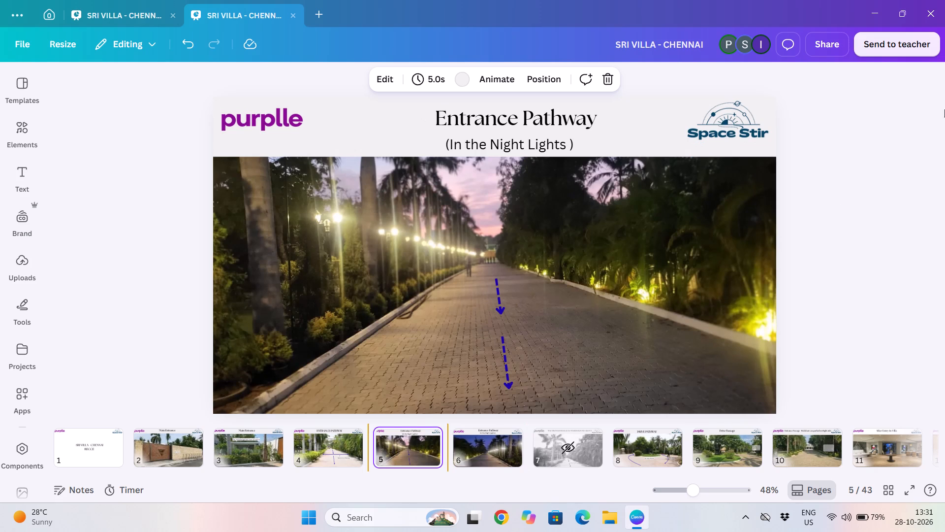
Copy page 5's lower dashed blue arrow onto page 6's night-lights Entrance Pathway photo.
left_click(507, 362)
key("ctrl+c")
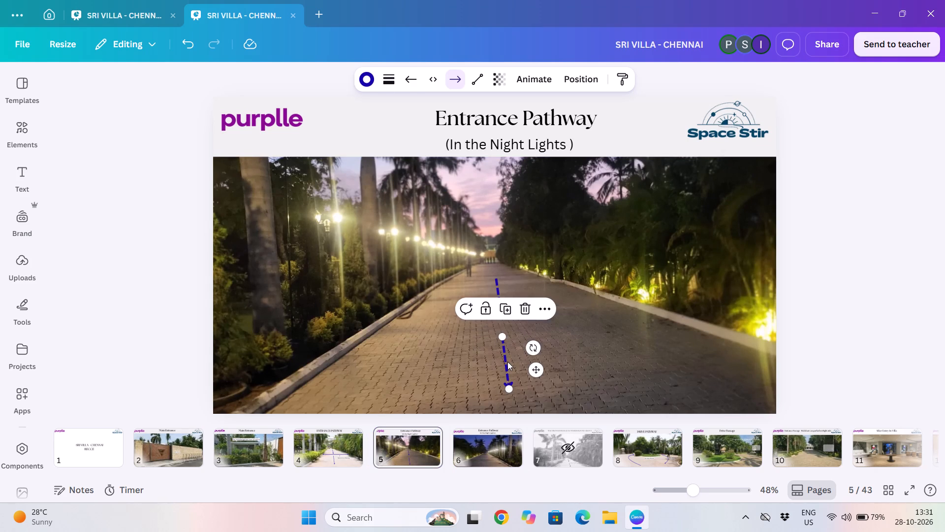
left_click(483, 458)
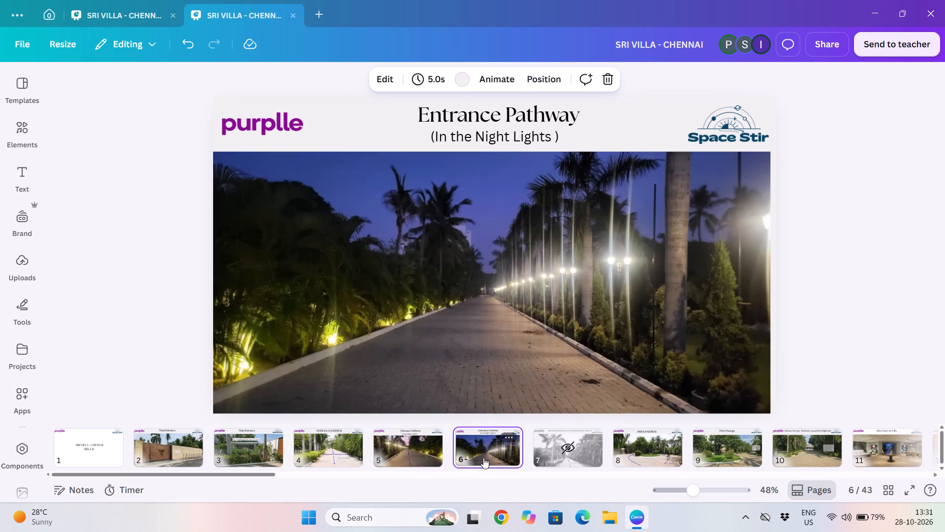
left_click(464, 367)
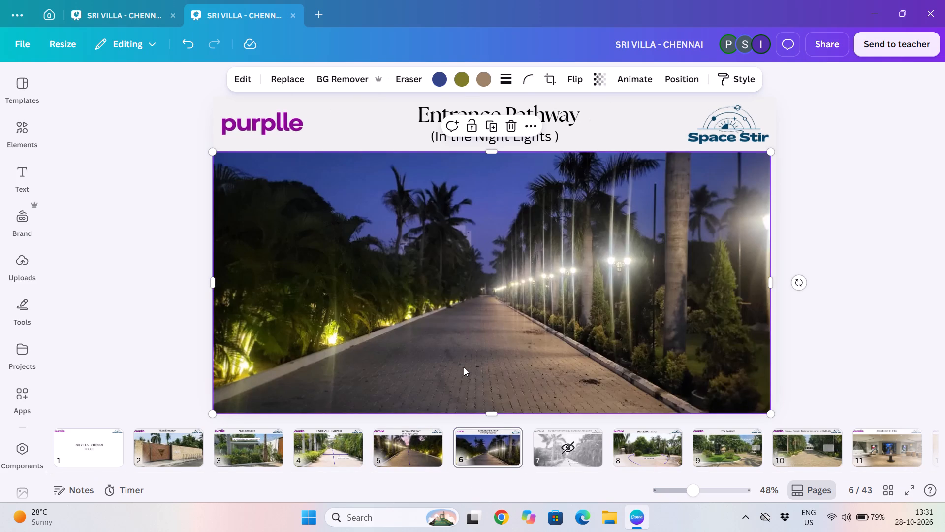
key("ctrl+v")
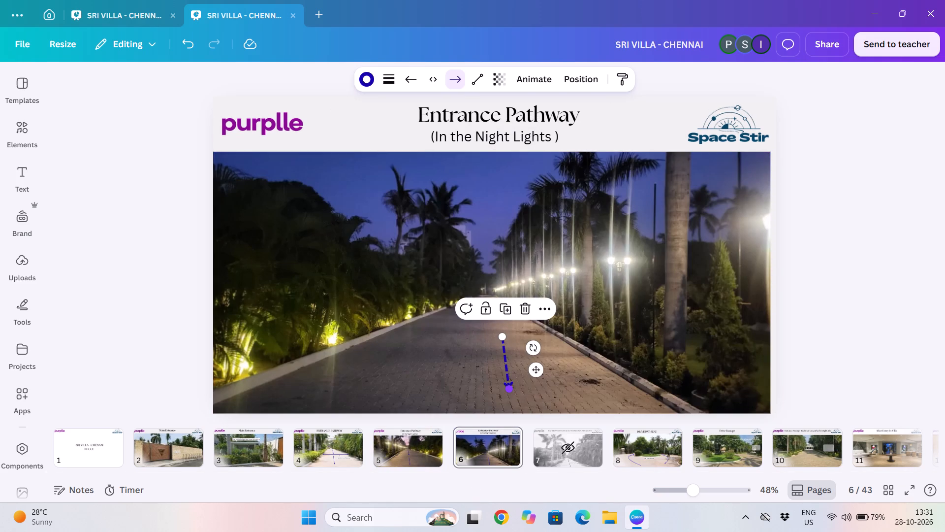
Reshape page 6's dashed arrow to run up the middle of the pathway, pointing away from the viewer, about 320 long at -86°.
left_click_drag(507, 388, 474, 312)
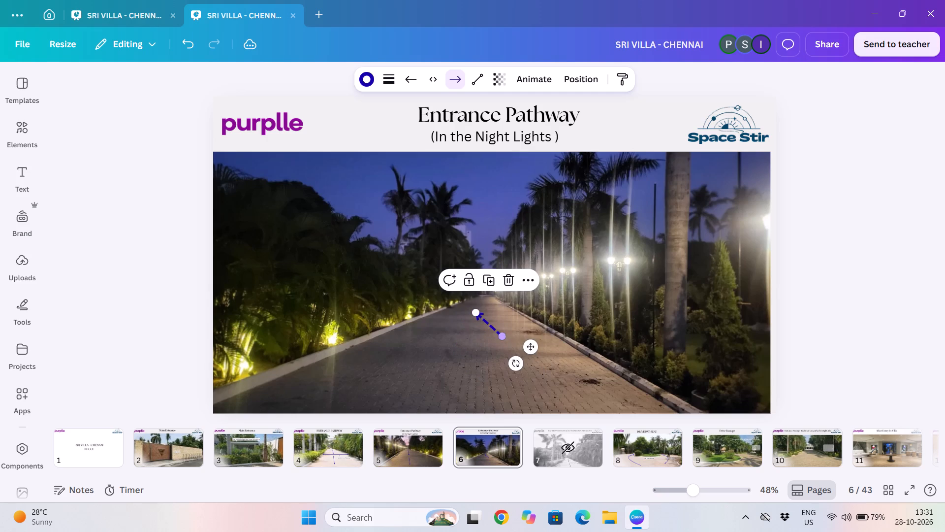
left_click_drag(503, 334, 468, 387)
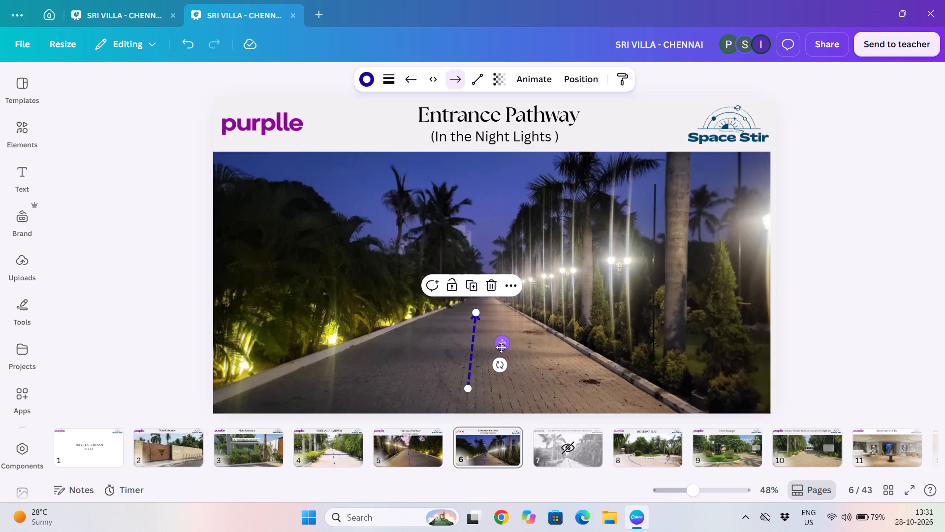
left_click_drag(500, 342, 508, 347)
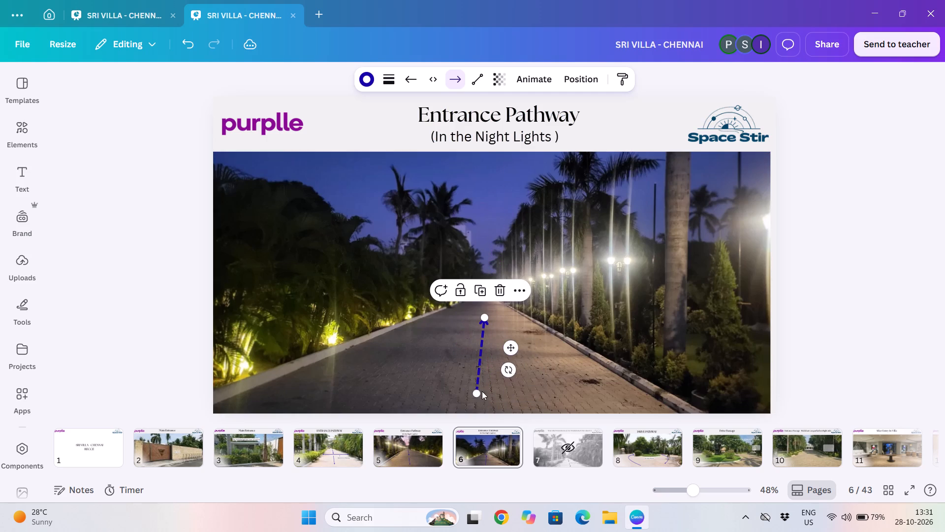
left_click_drag(478, 393, 480, 399)
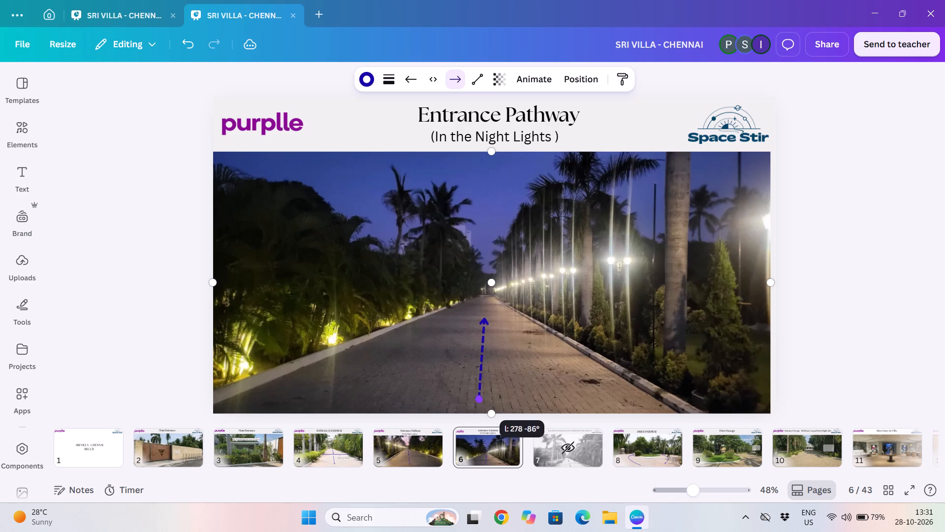
left_click_drag(480, 399, 478, 400)
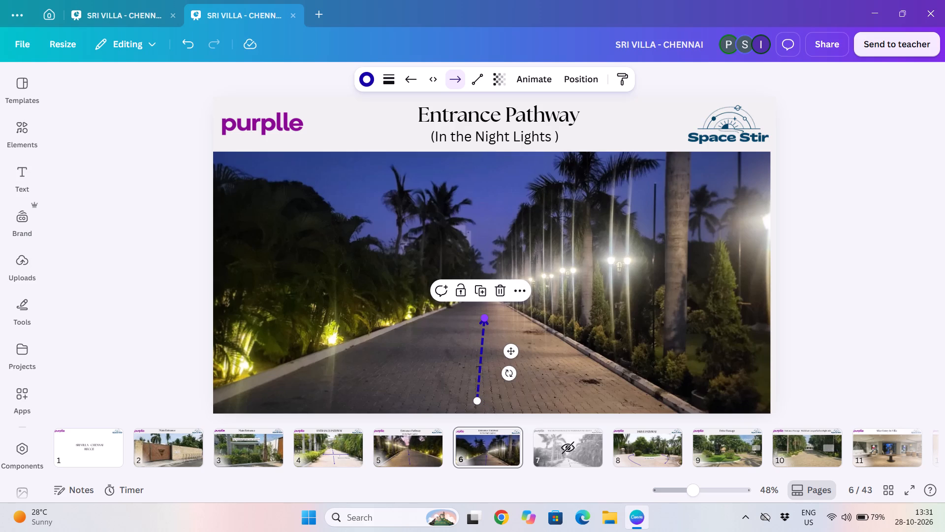
left_click_drag(485, 317, 481, 313)
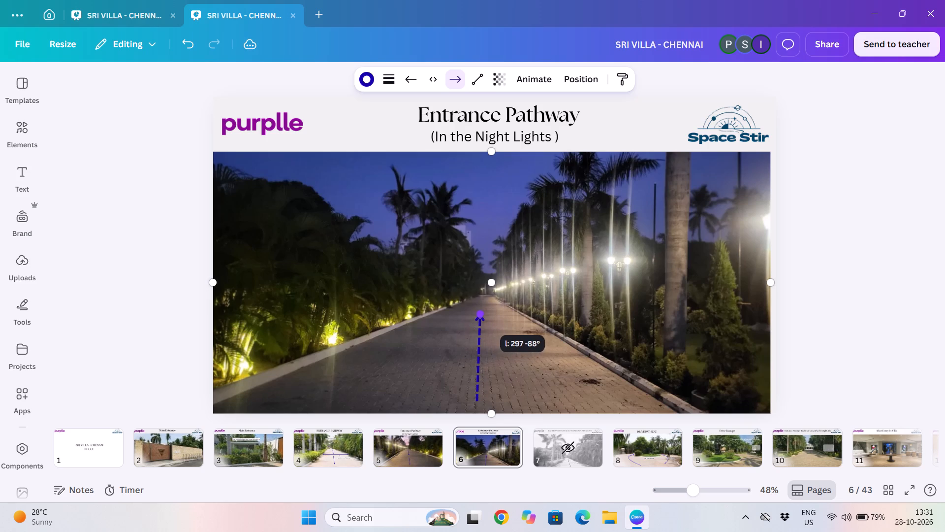
left_click_drag(481, 313, 484, 306)
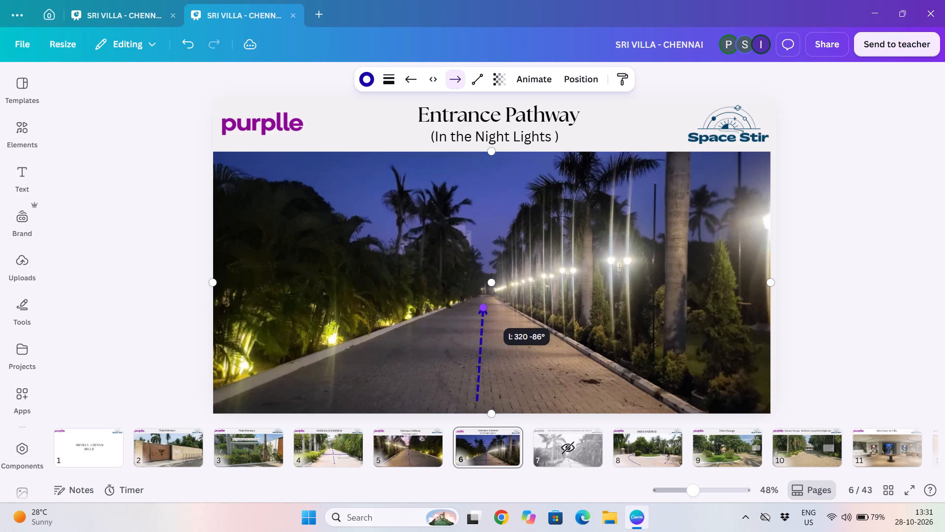
left_click_drag(484, 306, 484, 306)
left_click(808, 238)
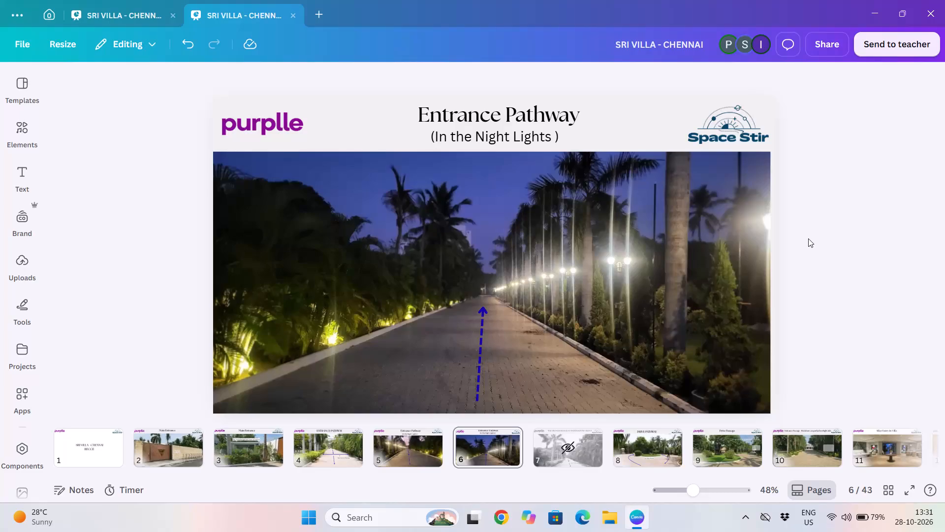
Review pages 4 to 8, comparing the daytime, night-lights, hidden round-about and Drive Pathway pages for sequence and arrow directions.
left_click(411, 456)
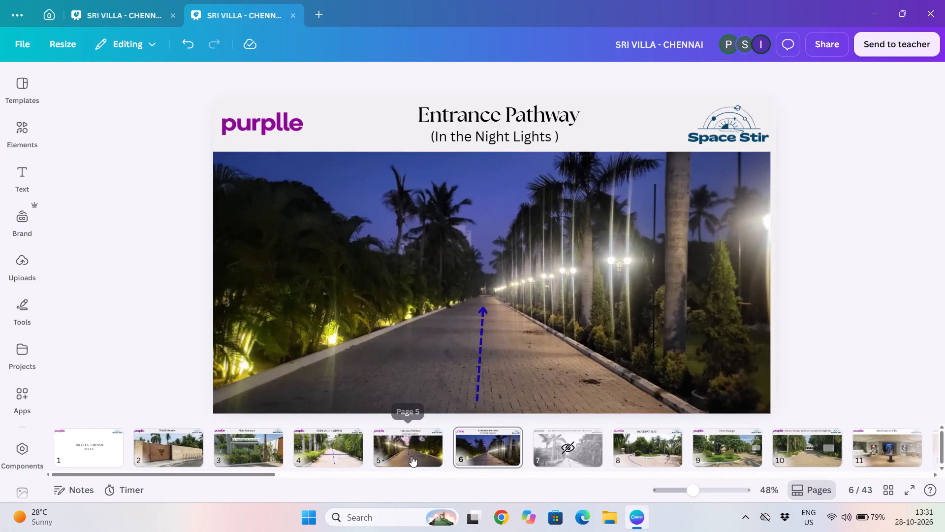
key("Right")
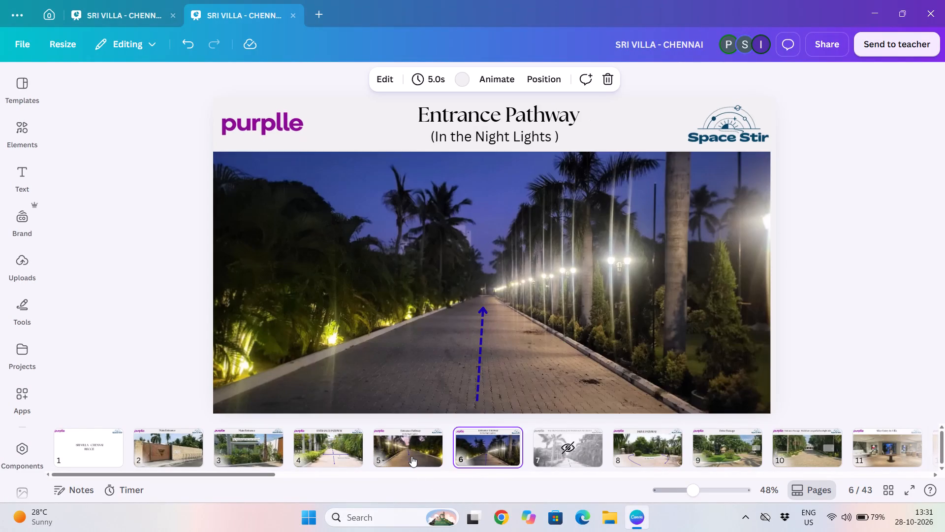
key("Right")
key("Right")
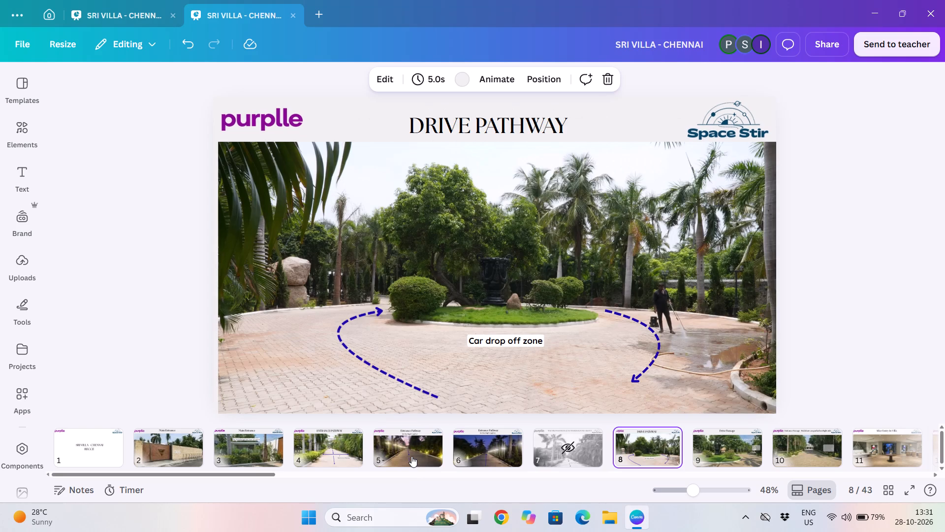
key("Left")
key("Left")
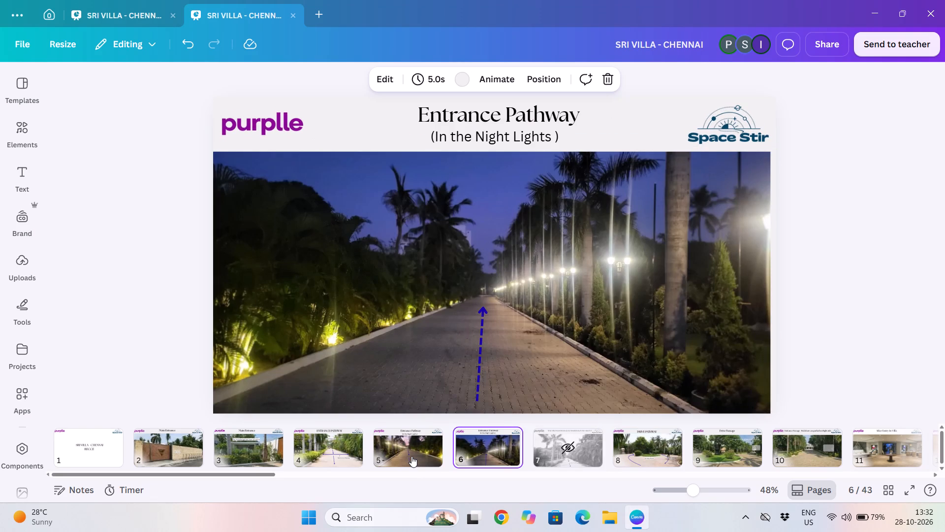
key("Right")
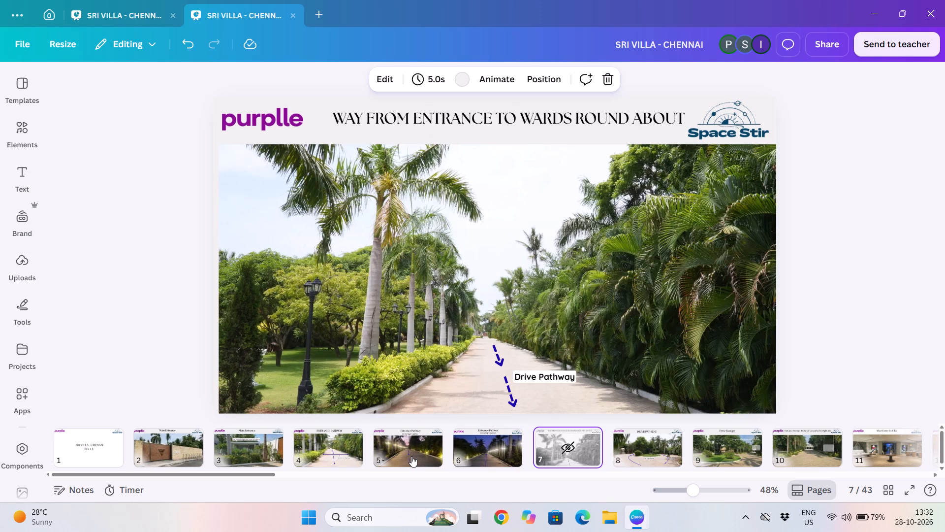
key("Left")
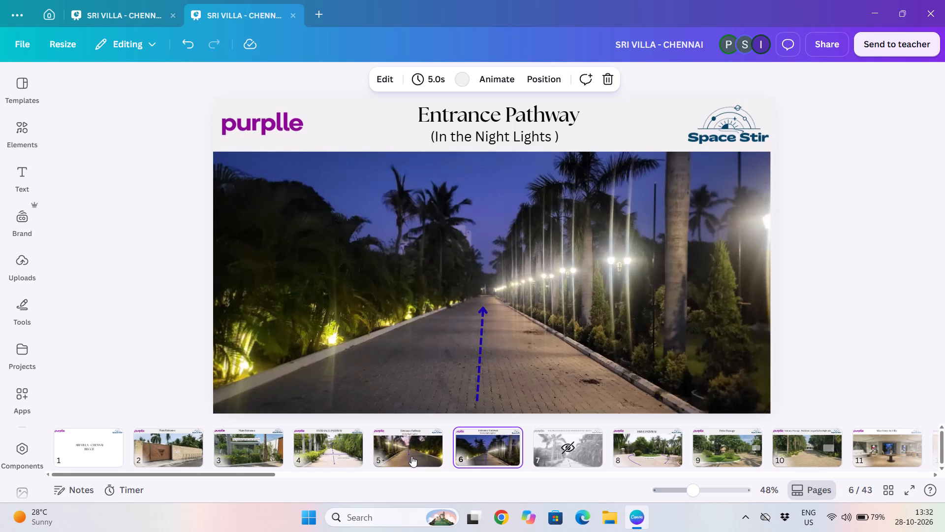
key("Right")
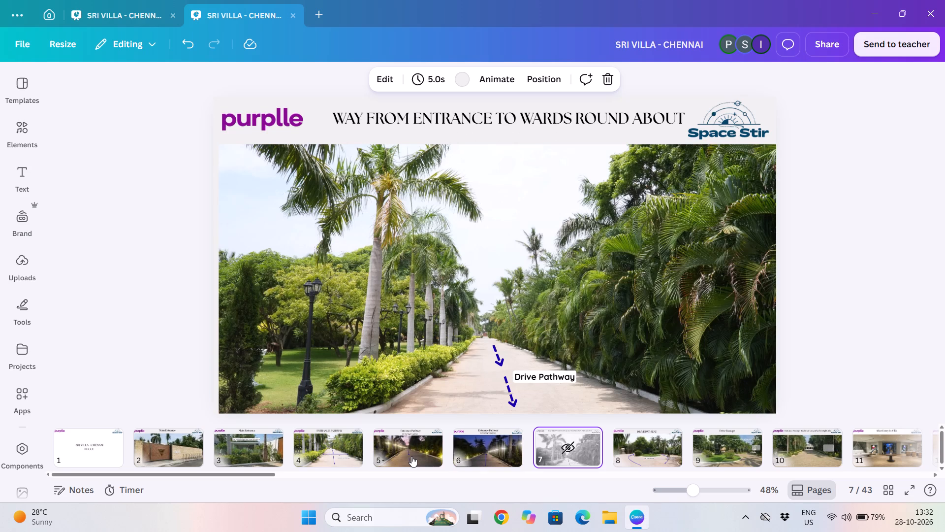
key("Left")
key("Left")
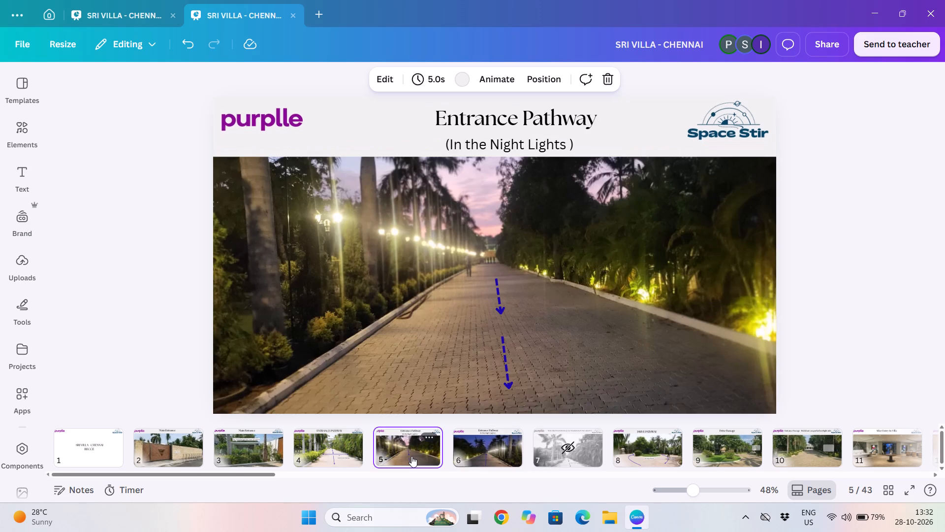
key("Left")
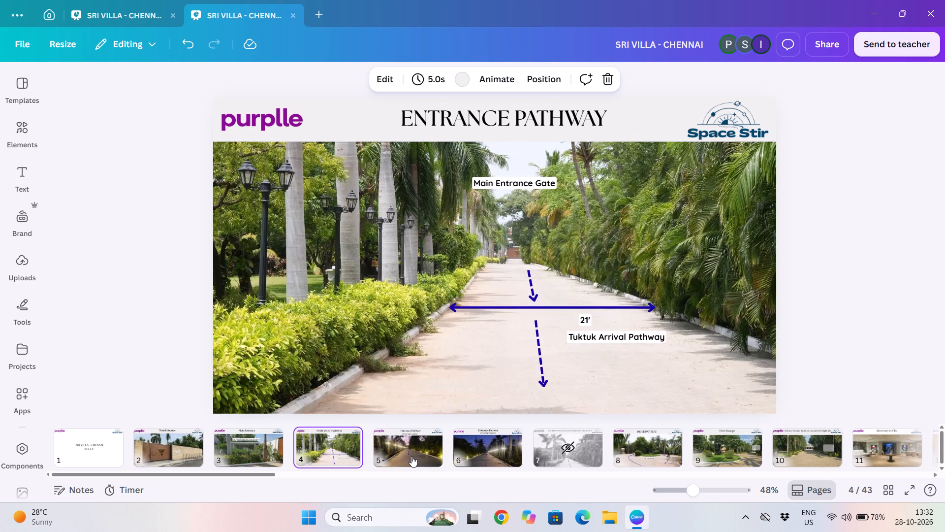
key("Right")
key("Right")
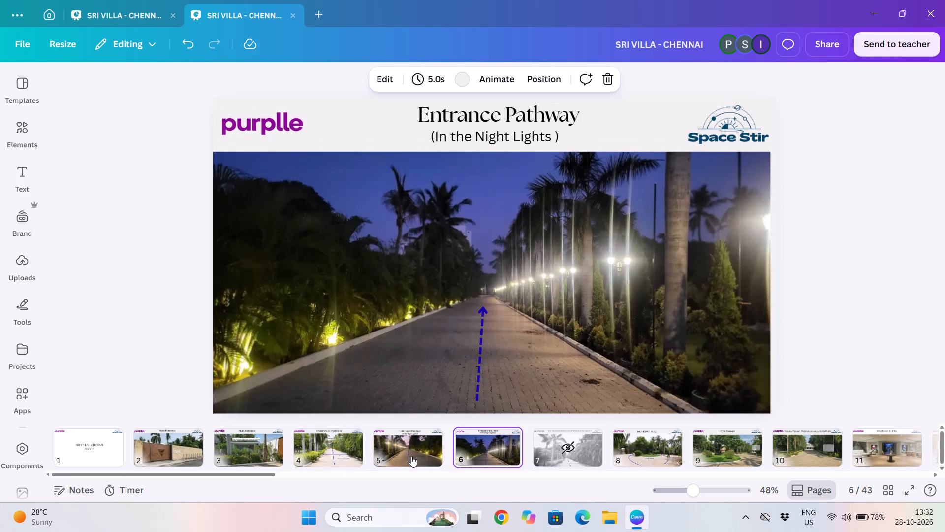
key("Right")
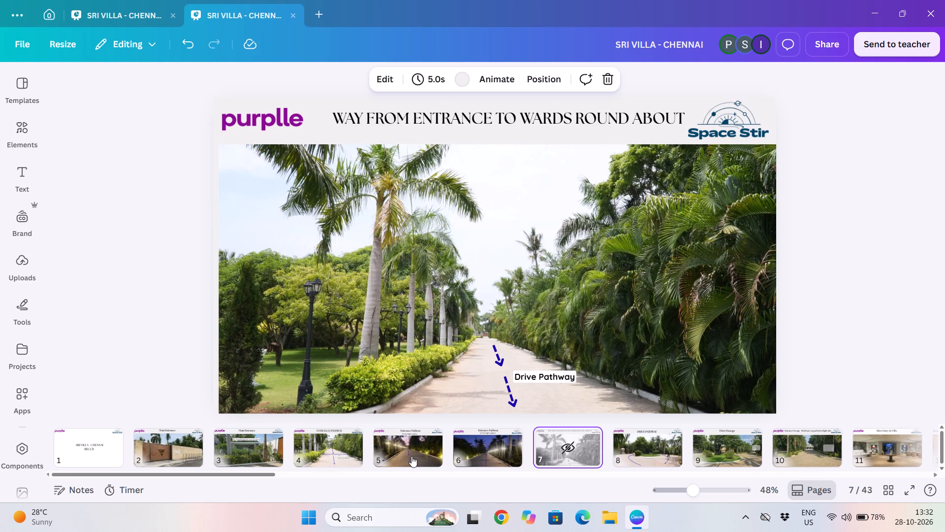
left_click(411, 456)
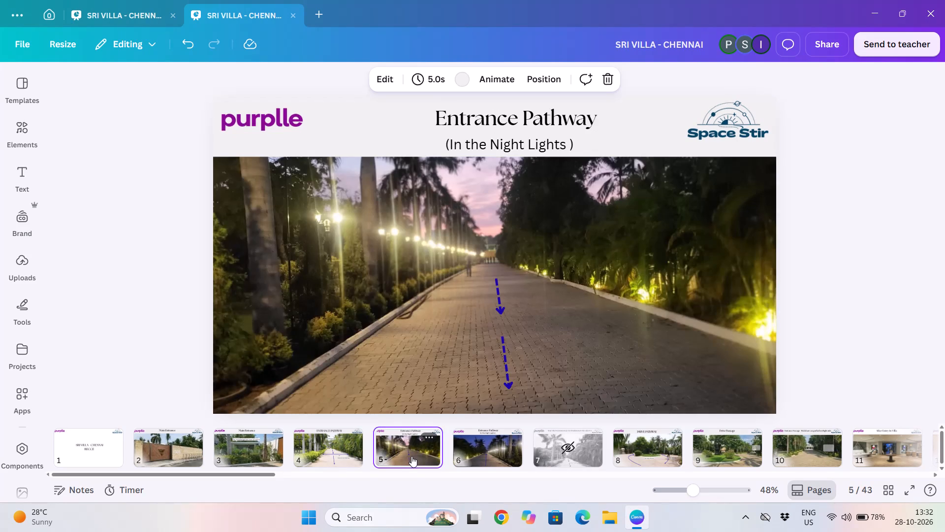
key("Right")
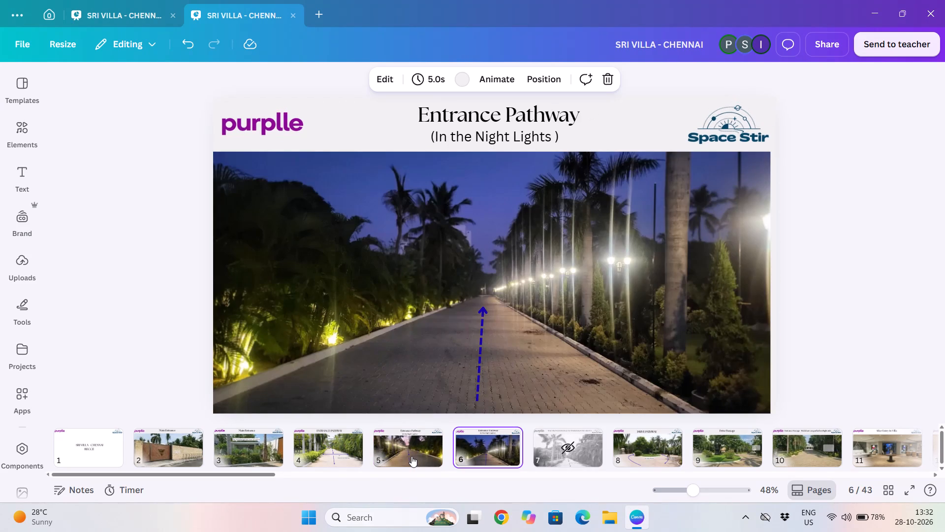
Move page 8's 'Car drop off zone' label slightly down and right, onto the open paving between the curved arrows.
key("Right")
key("Right")
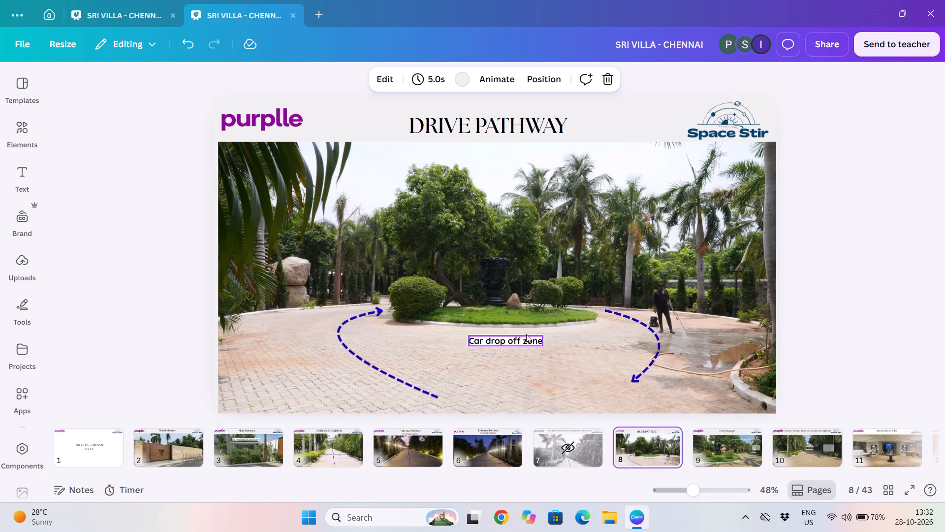
left_click_drag(520, 339, 527, 358)
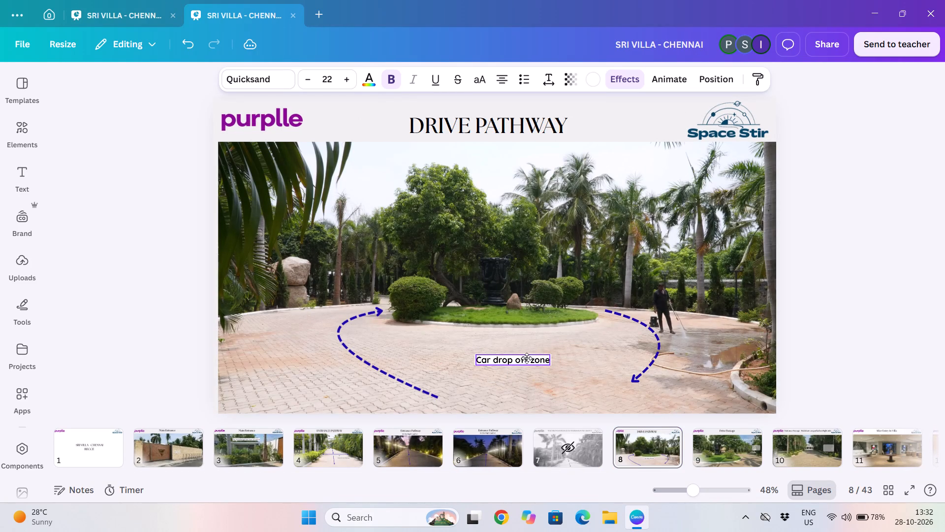
left_click_drag(527, 358, 527, 358)
left_click(108, 238)
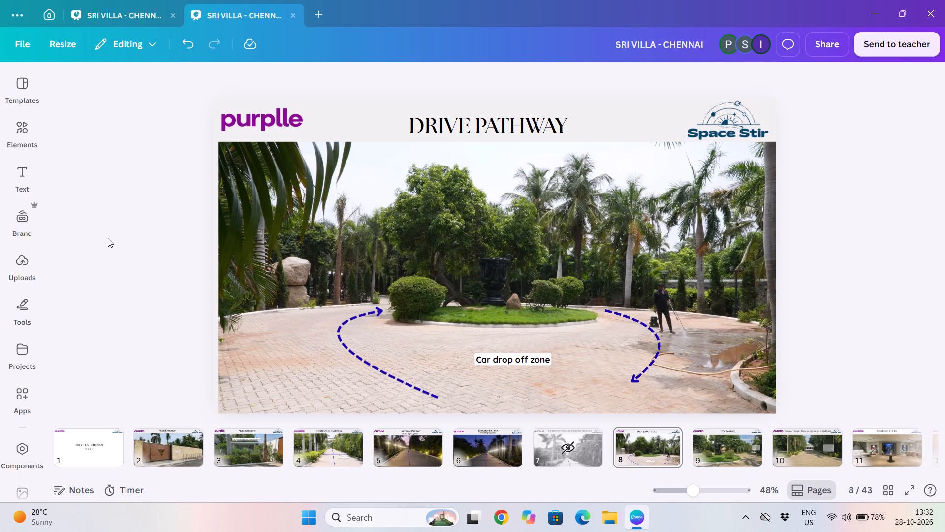
Examine the layer order of the elements on page 9, Drive Passage, including its garden photo.
key("Right")
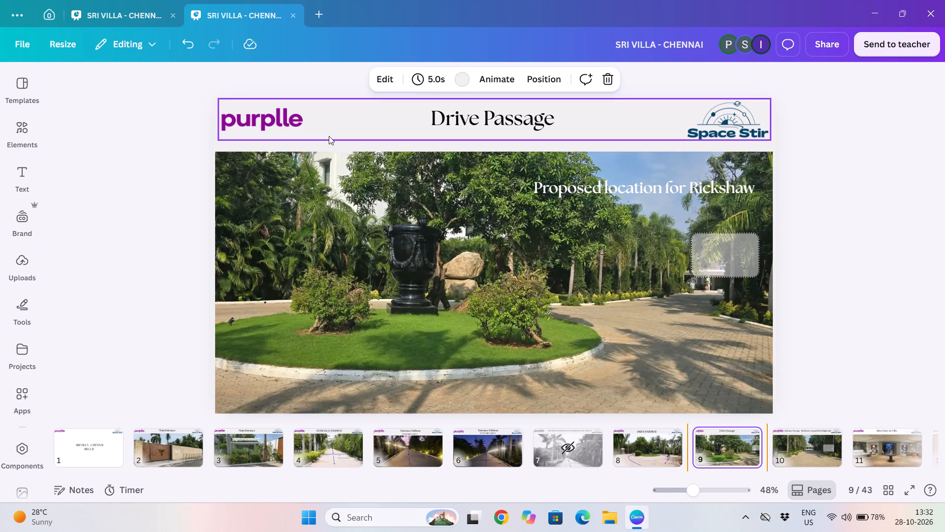
right_click(305, 209)
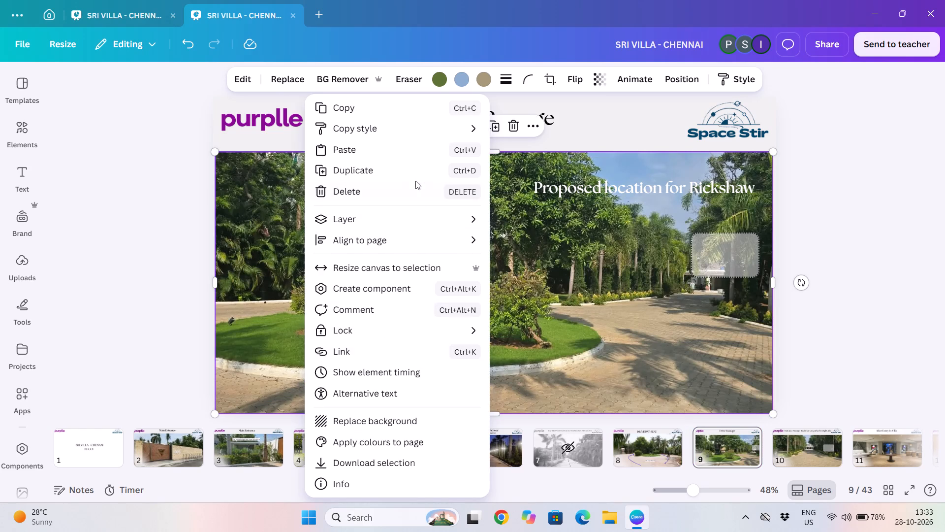
left_click(423, 216)
left_click(548, 314)
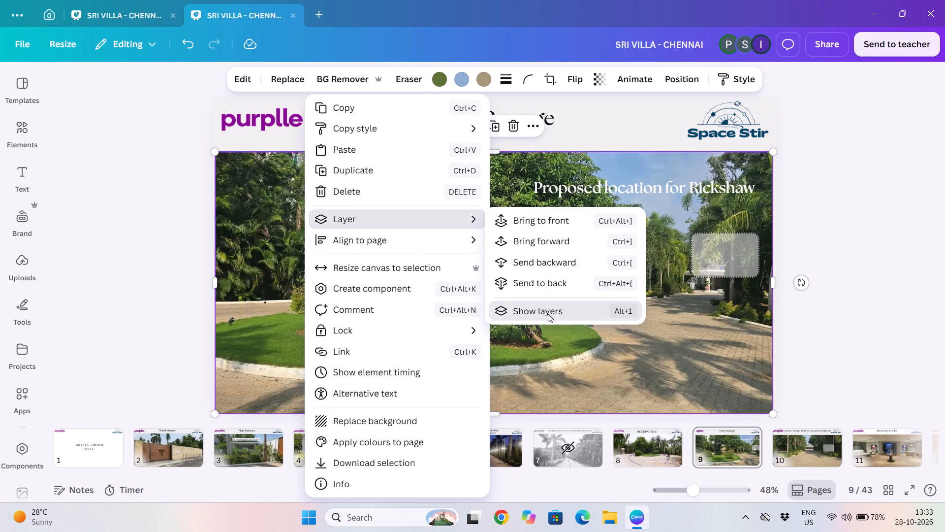
scroll(227, 377, "down", 1)
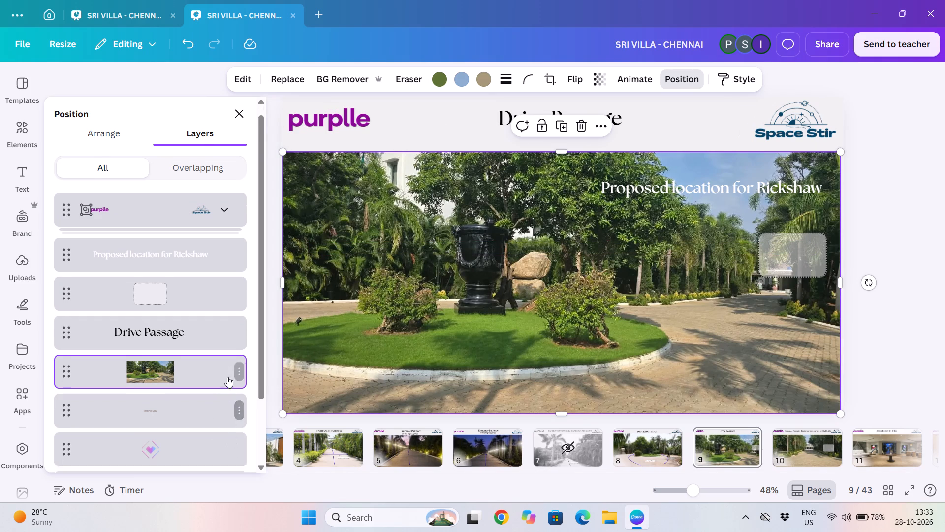
scroll(227, 377, "down", 5)
scroll(227, 377, "up", 3)
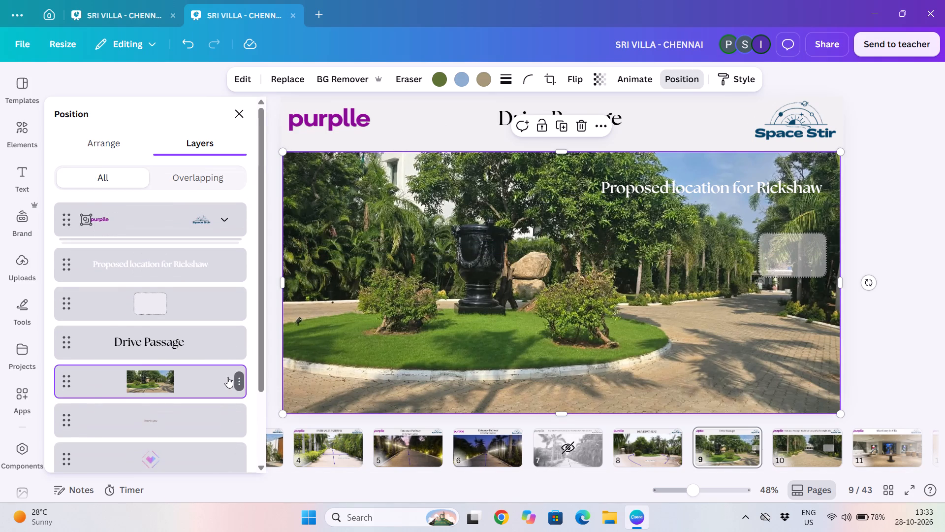
left_click(241, 118)
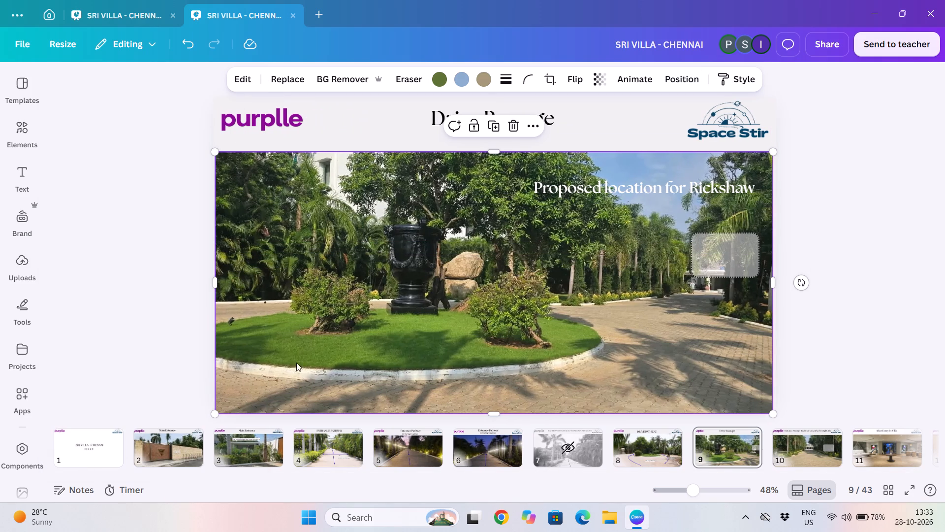
Examine the layer order of the elements on page 2, Main Entrance, including its gate photo.
scroll(278, 427, "right", 2)
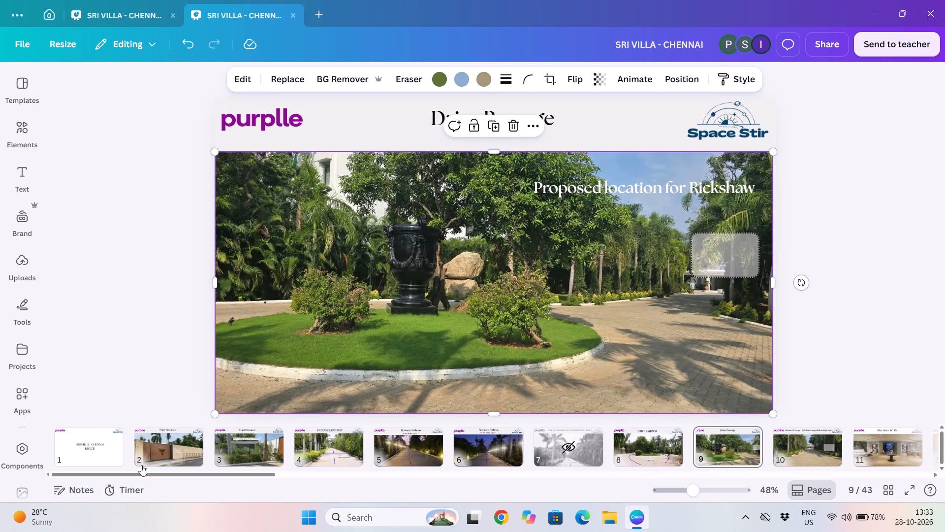
left_click(163, 456)
right_click(396, 306)
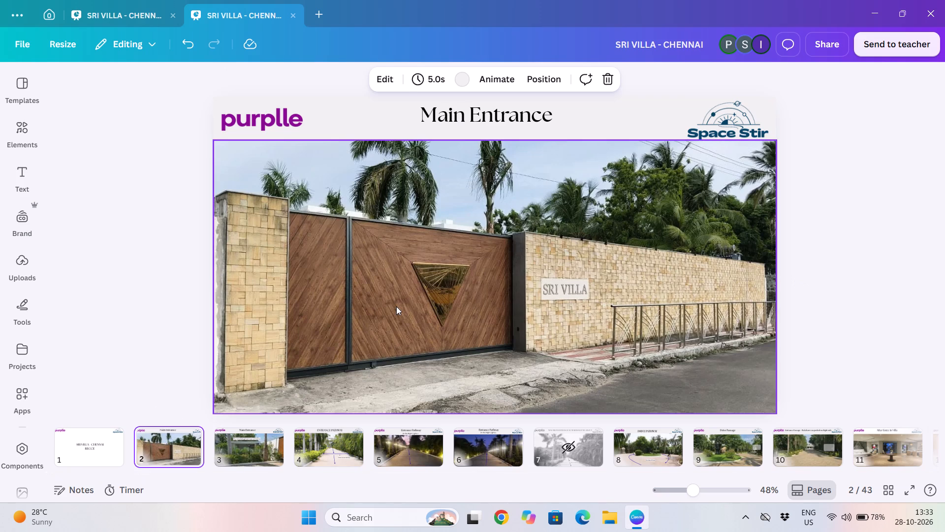
left_click(481, 241)
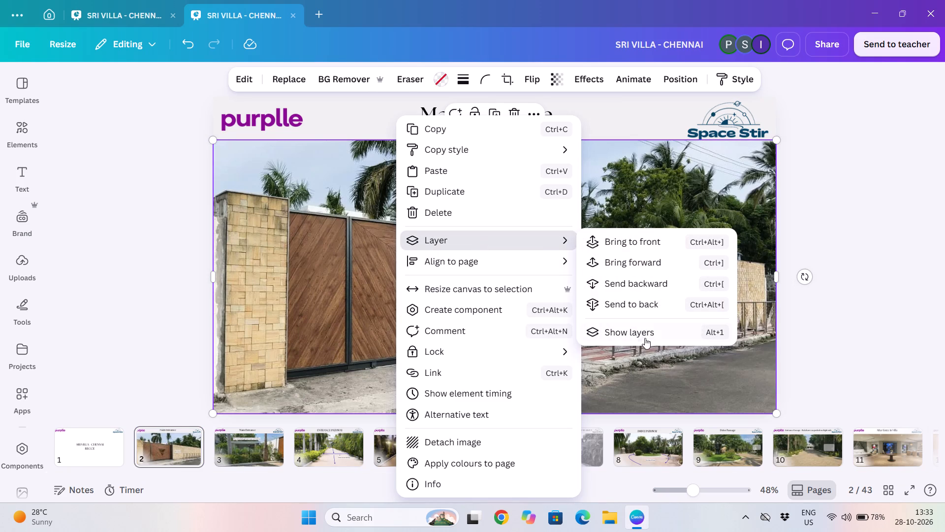
left_click(645, 338)
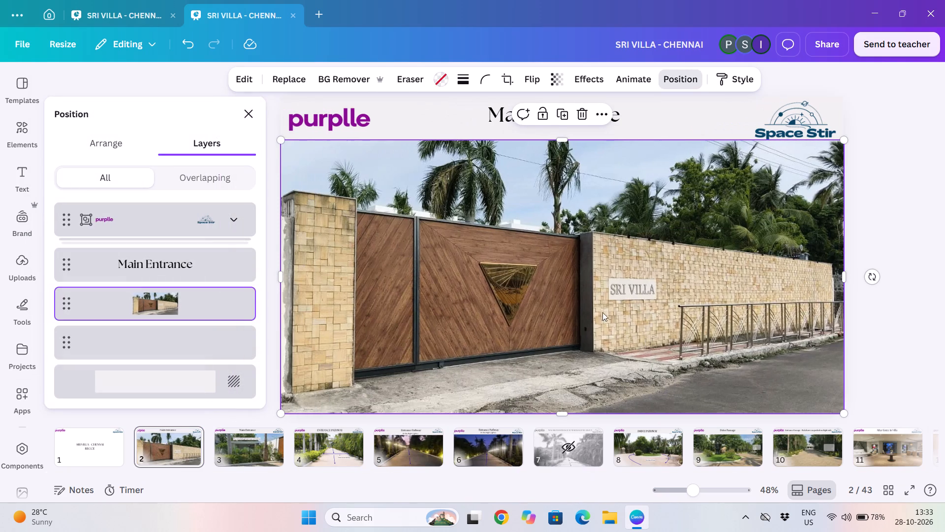
left_click(243, 114)
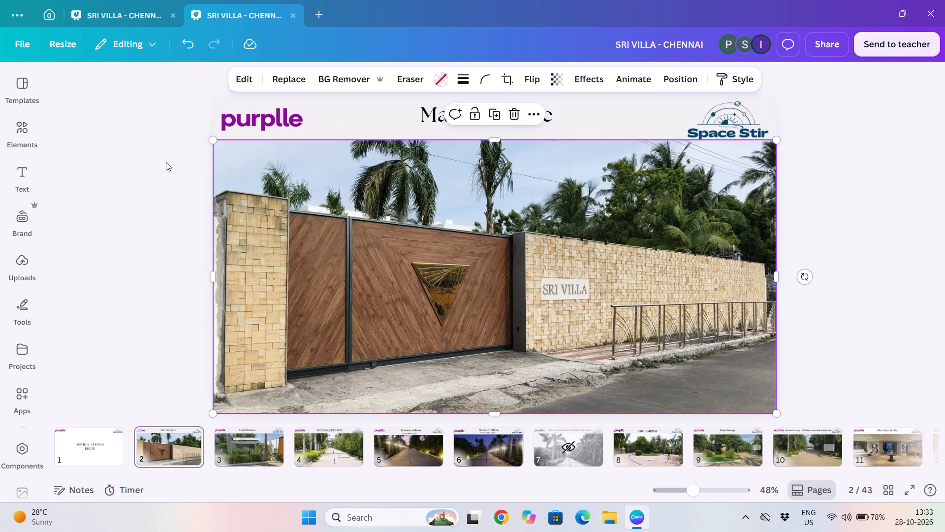
Review page 3, Main Entrance, and page 4, Entrance Pathway, checking their headings, photos, labels and arrows.
key("Right")
left_click(236, 443)
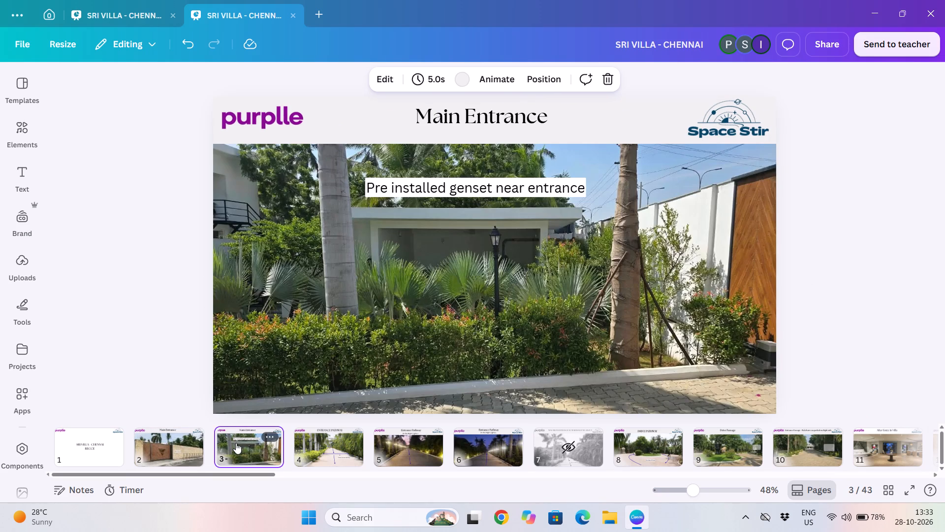
key("Right")
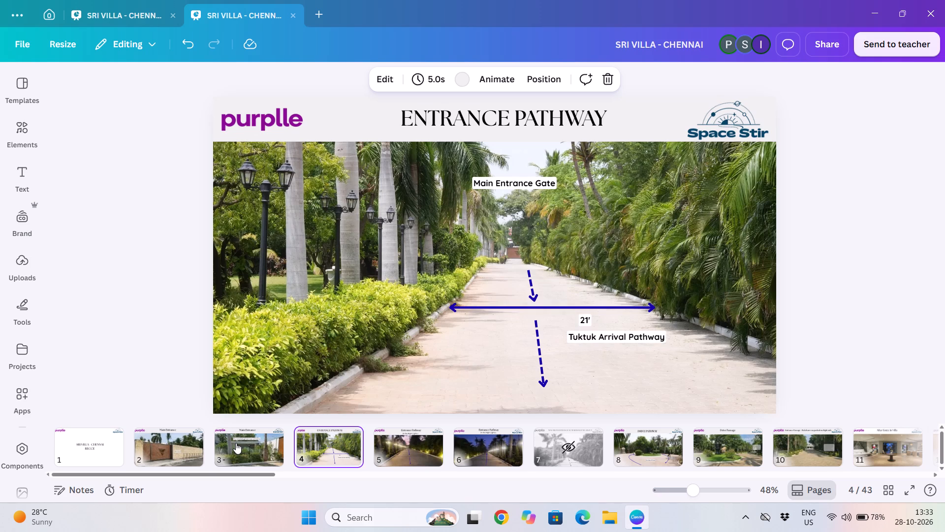
Review page 5, Entrance Pathway (In the Night Lights), checking its heading, night photo and dashed arrows.
key("Right")
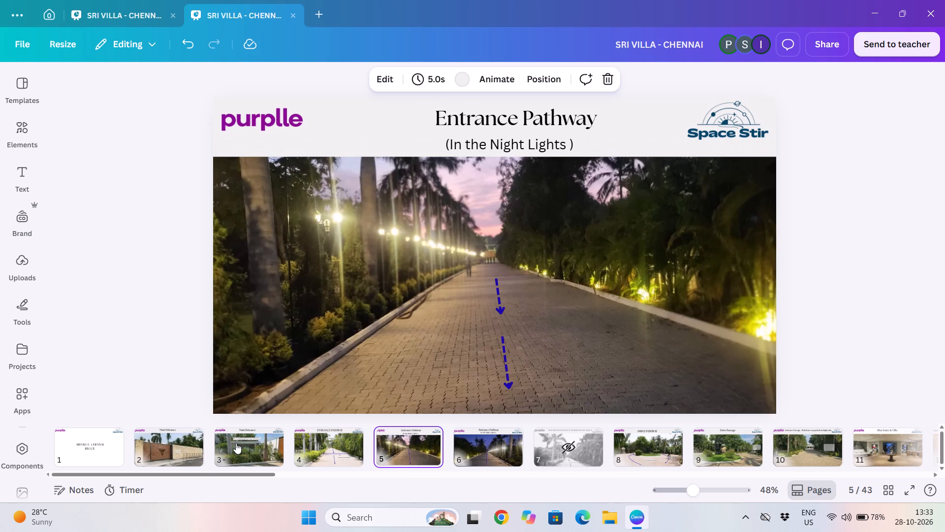
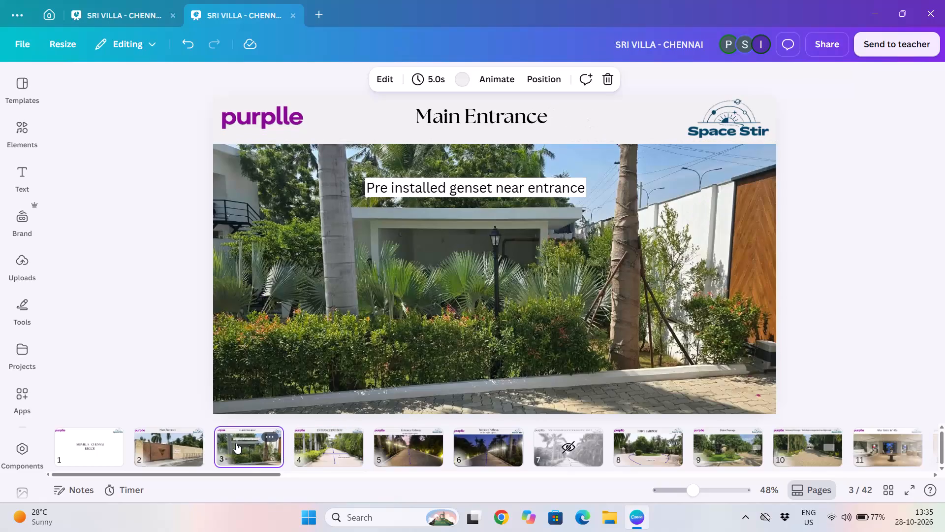
Review the Entrance Pathway pages 4 and 5, comparing the daytime view with the night lights view and their arrows.
key("Right")
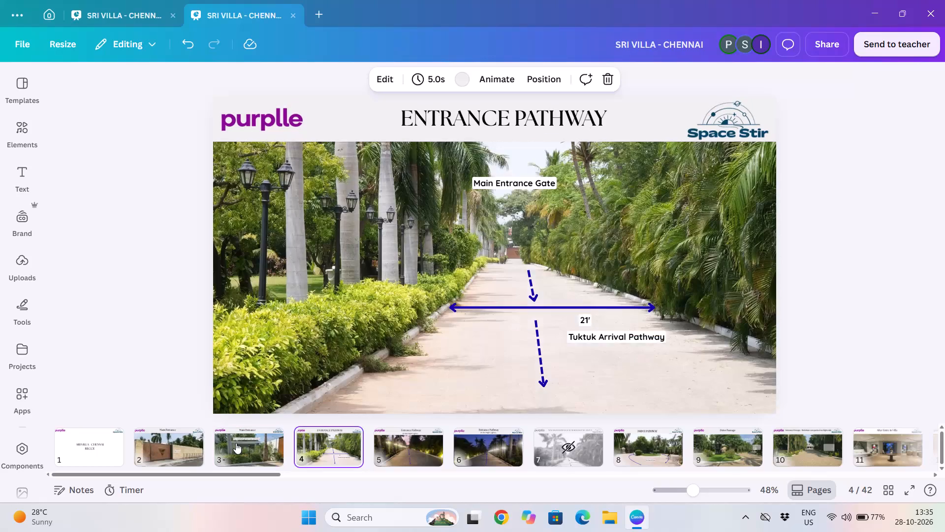
key("Right")
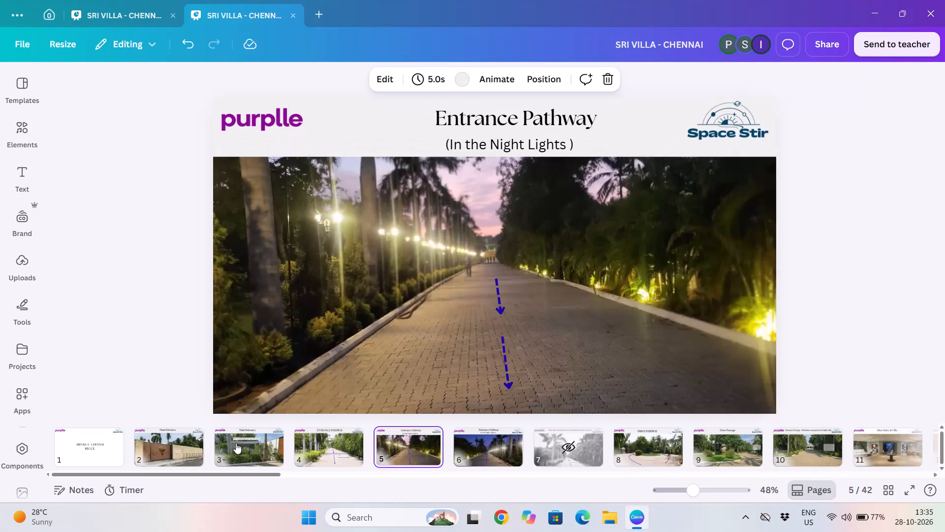
On the Drive Pathway slide, shift the left curved dashed arrow's head slightly left, away from the round bush on the island.
key("Right")
key("Right")
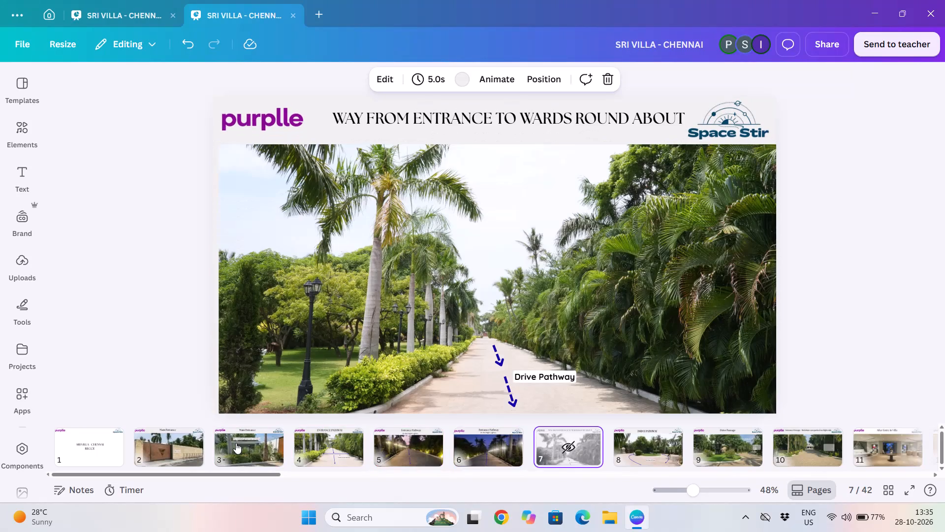
key("Right")
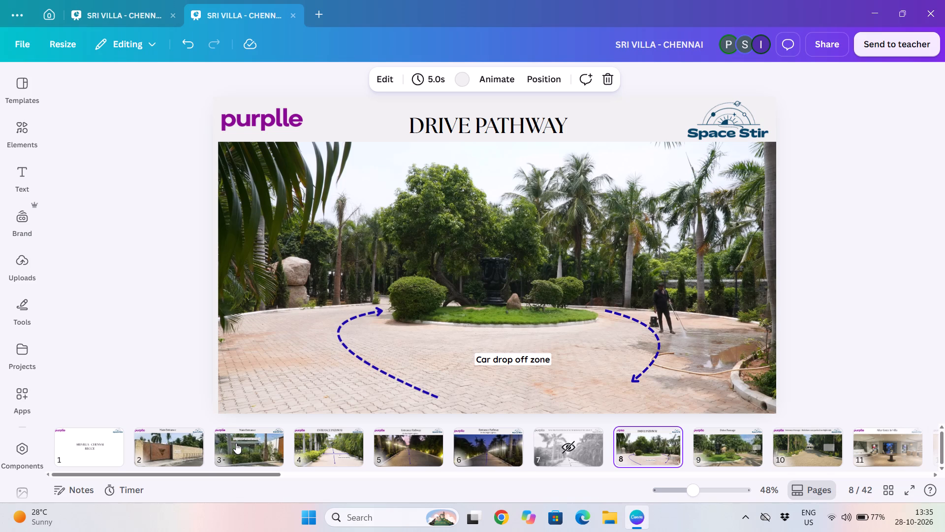
left_click(360, 348)
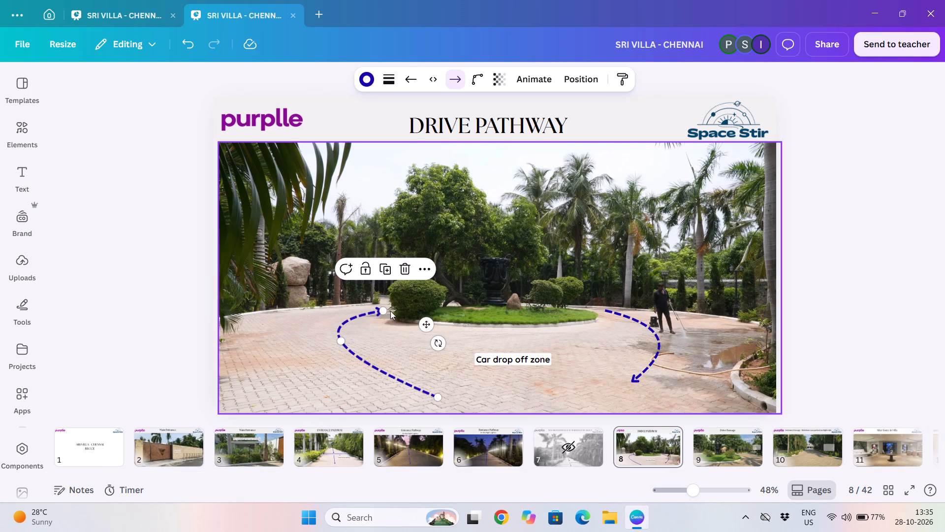
left_click_drag(384, 308, 371, 309)
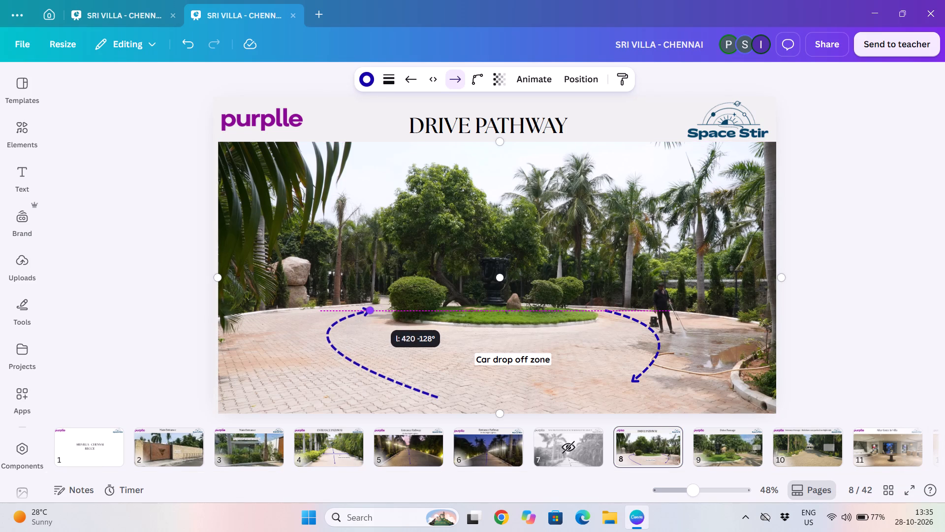
left_click_drag(371, 309, 373, 312)
left_click(207, 290)
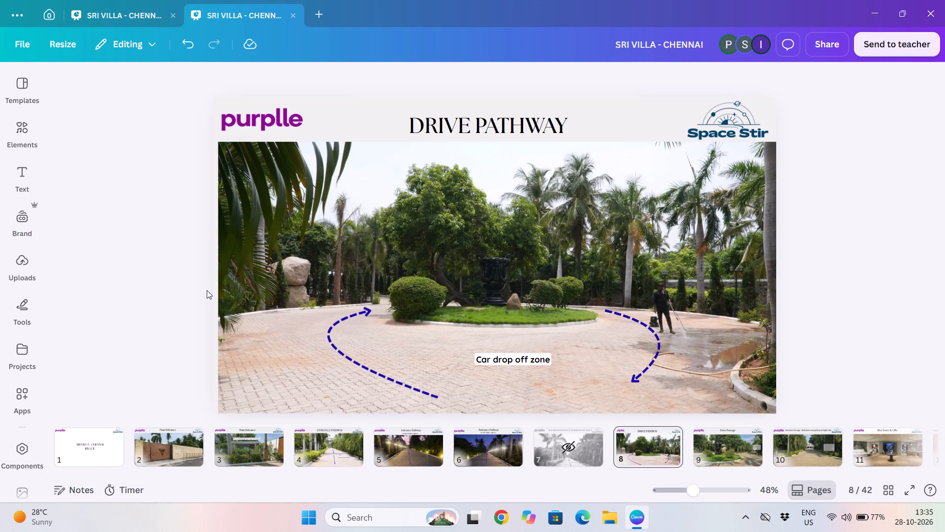
Review the slides from the round-about entrance way and Drive Pathway through Drive Passage and After Entry In Villa to Smoothie Bowl Counter.
key("Right")
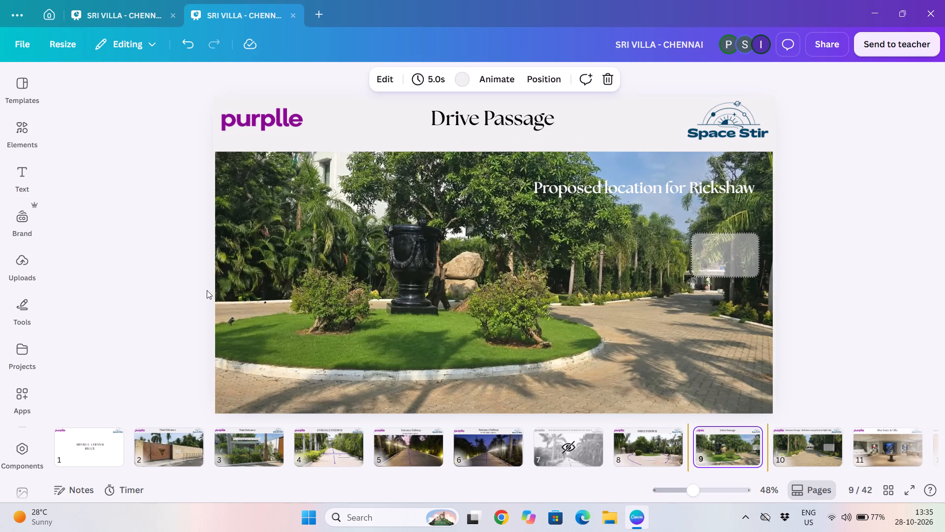
key("Left")
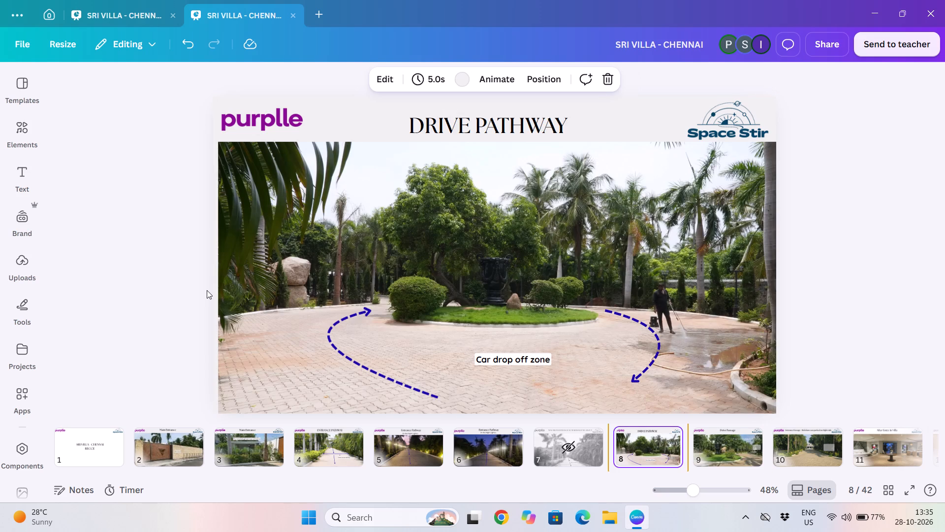
key("Right")
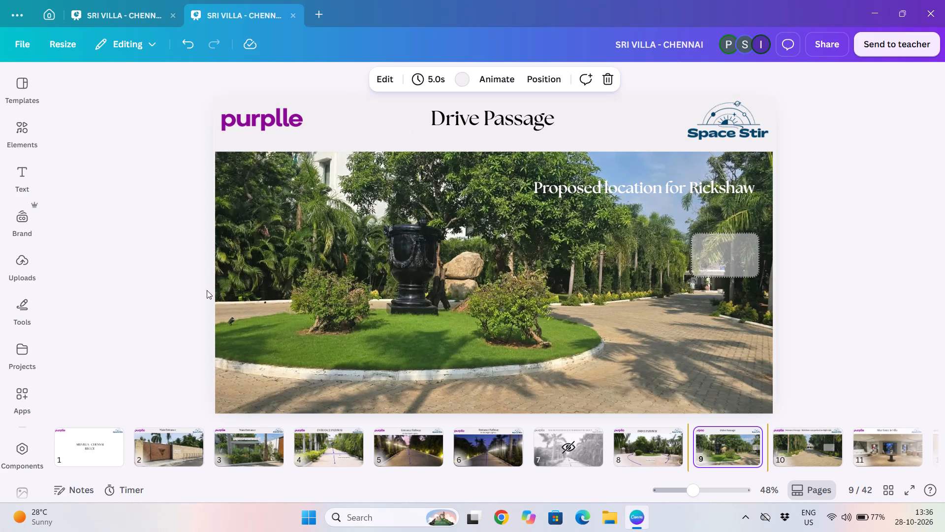
left_click(544, 439)
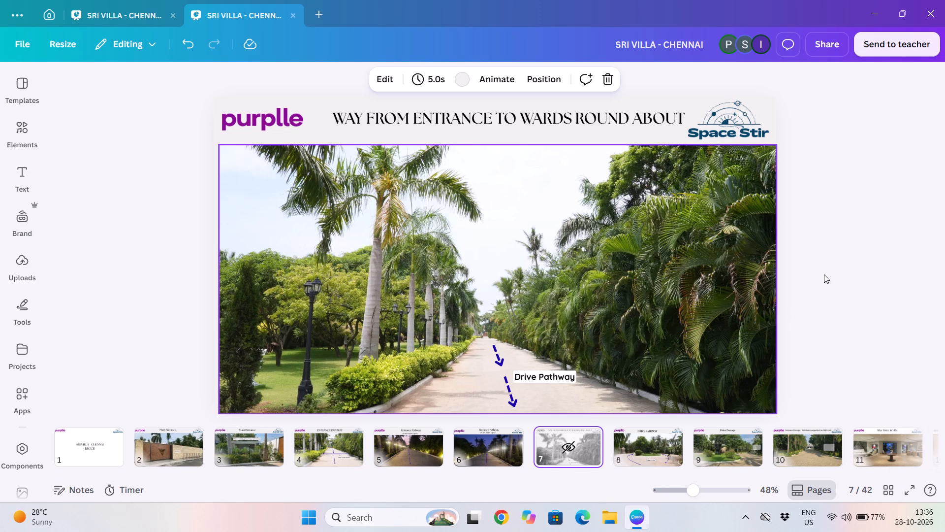
key("Right")
key("Right")
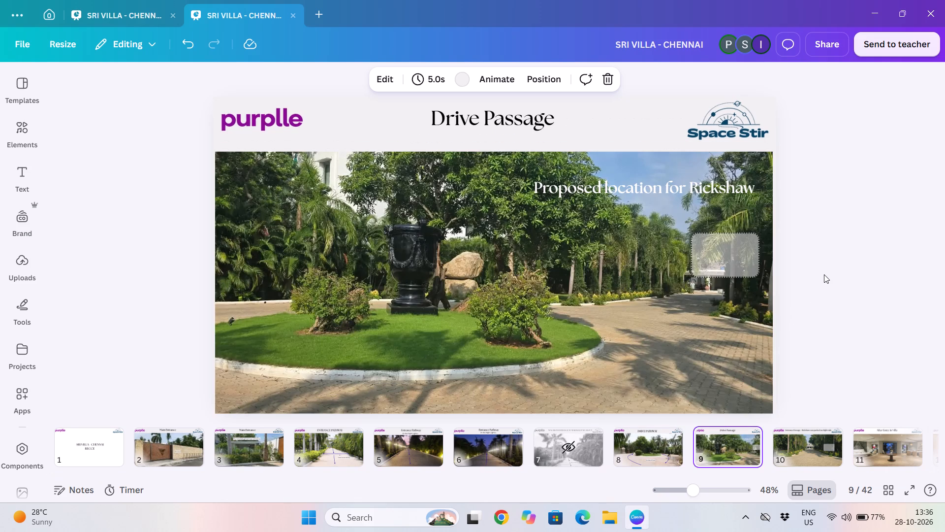
key("Right")
key("Right")
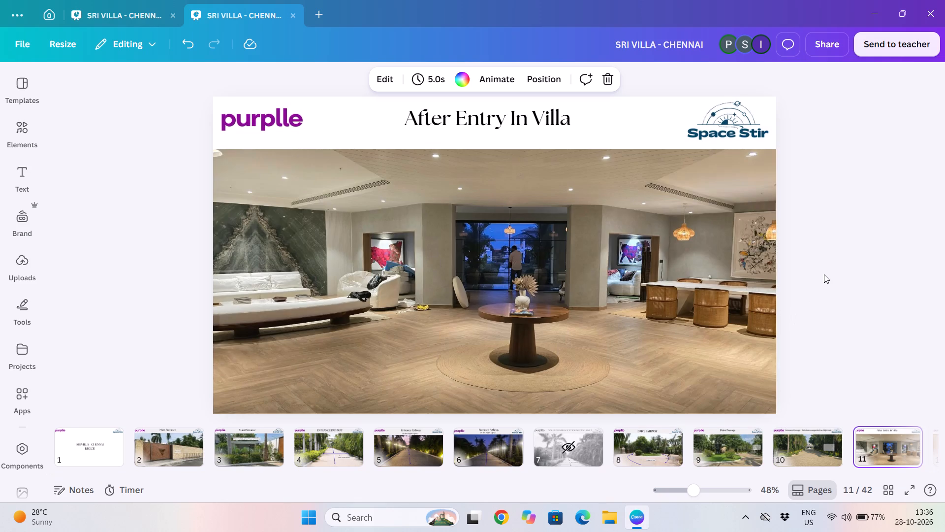
key("Right")
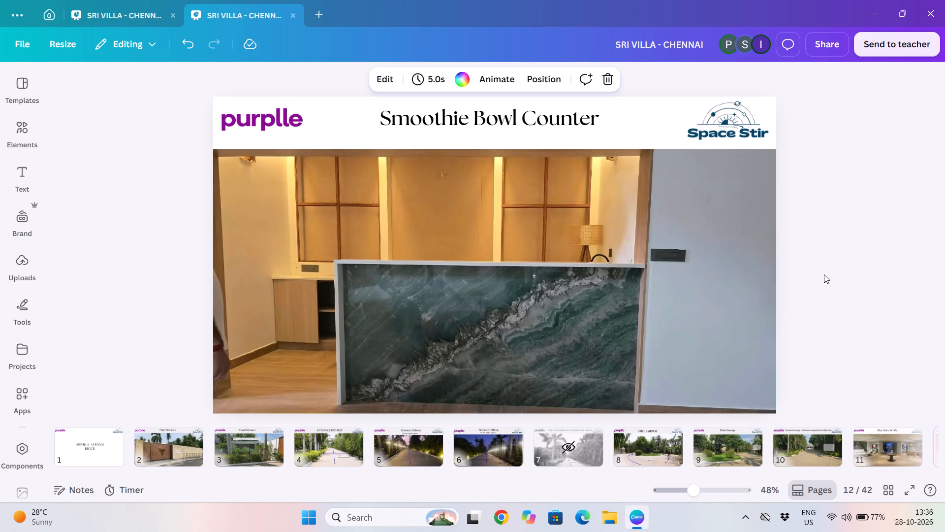
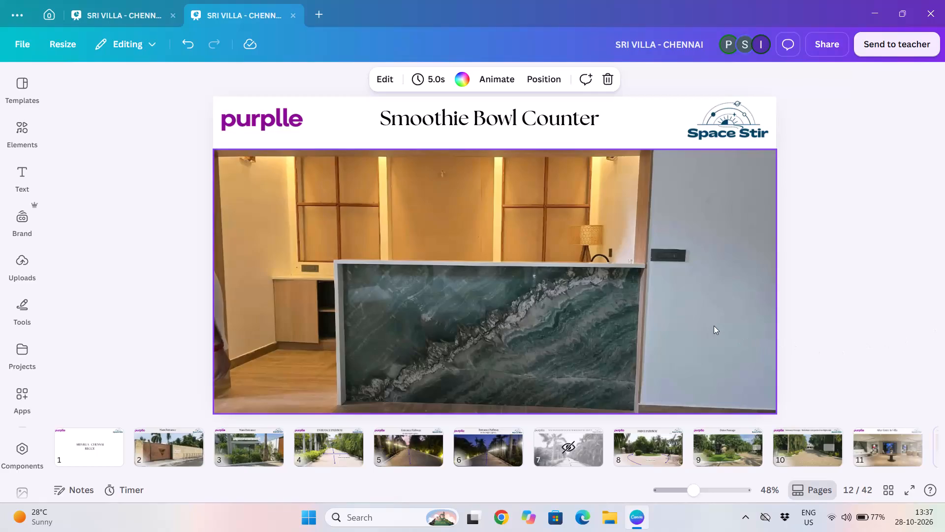
On page 5, Entrance Pathway (In the Night Lights), crop the overhanging photo flush with the slide edges, to 1,920 by 875.
left_click(403, 448)
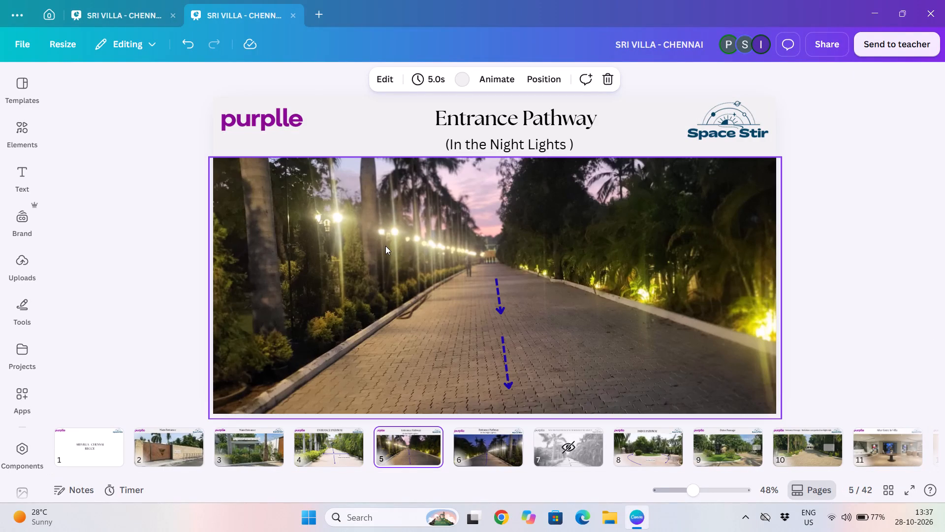
right_click(269, 148)
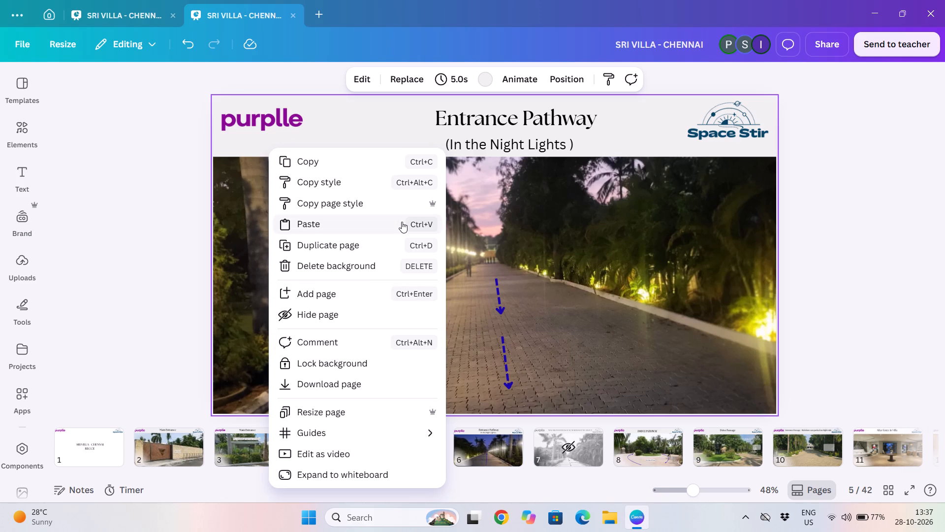
left_click(603, 281)
left_click(193, 250)
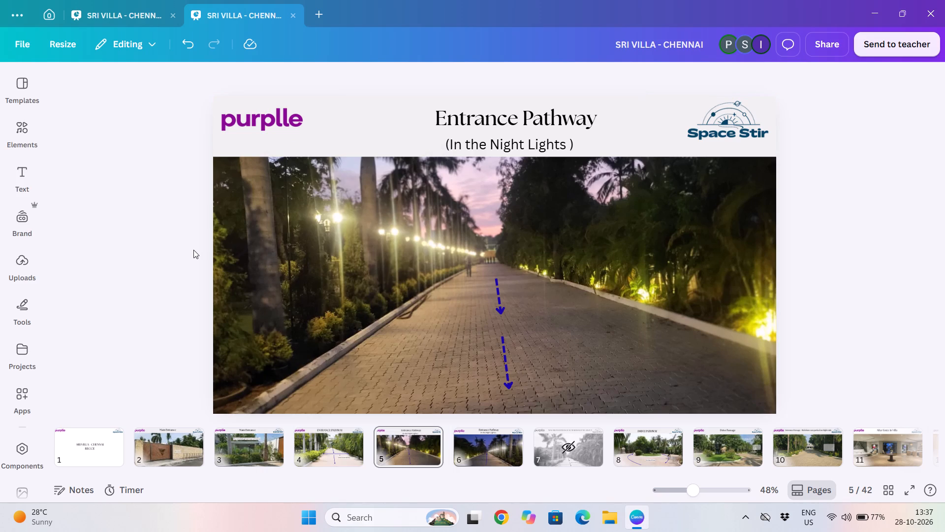
left_click(288, 256)
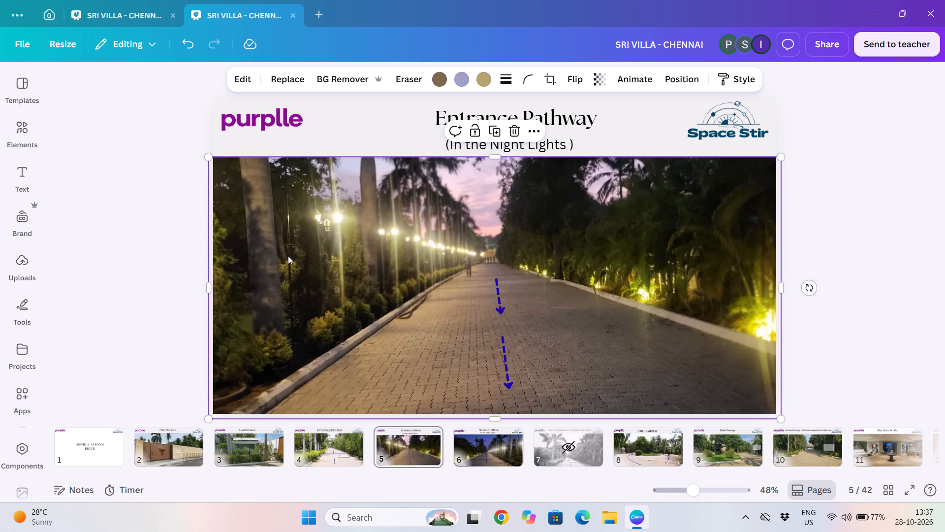
left_click(210, 287)
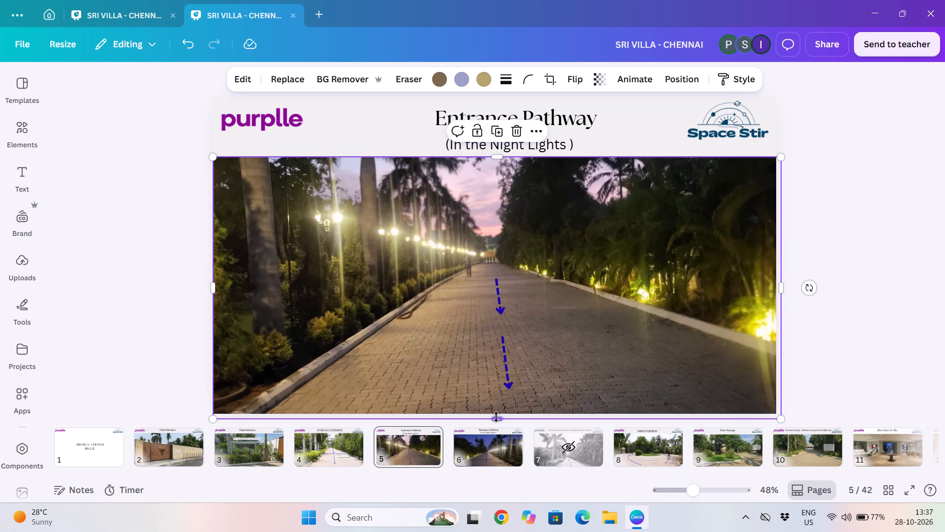
left_click_drag(498, 418, 499, 409)
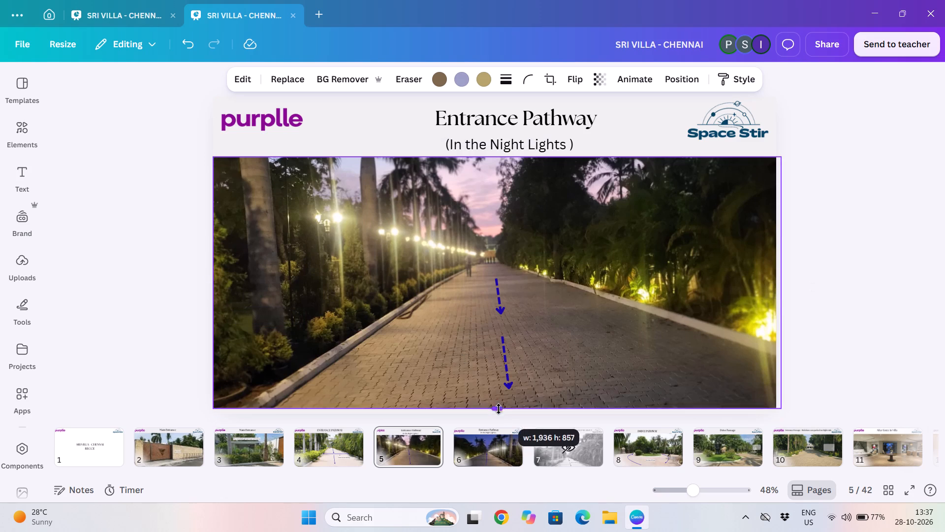
left_click_drag(499, 409, 502, 416)
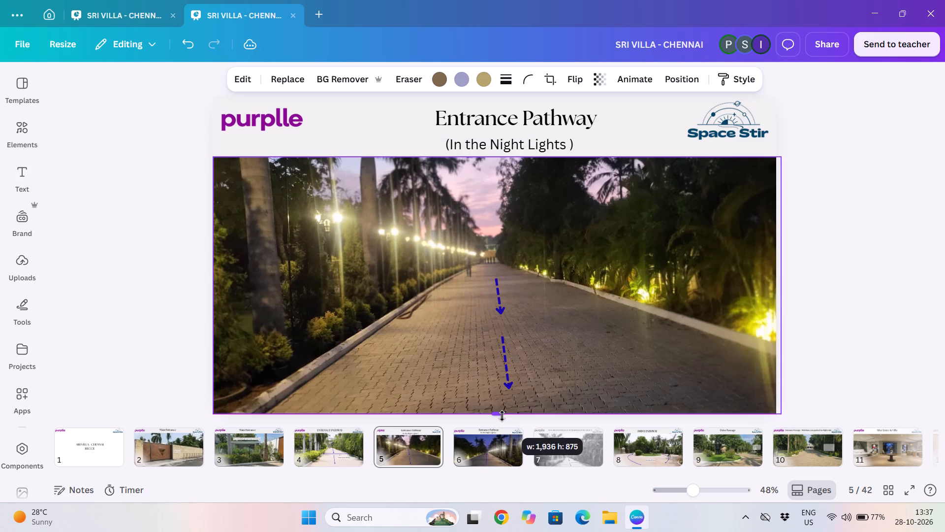
left_click_drag(502, 416, 502, 415)
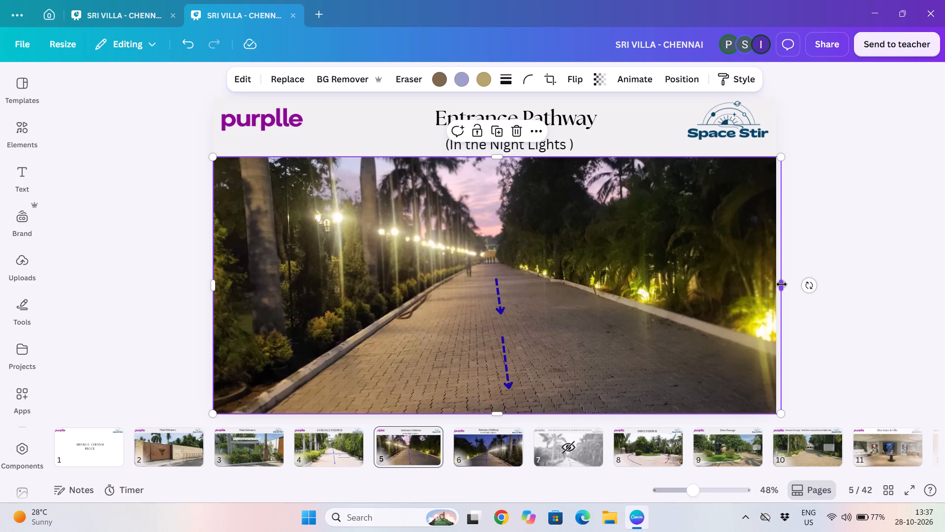
left_click_drag(779, 283, 775, 281)
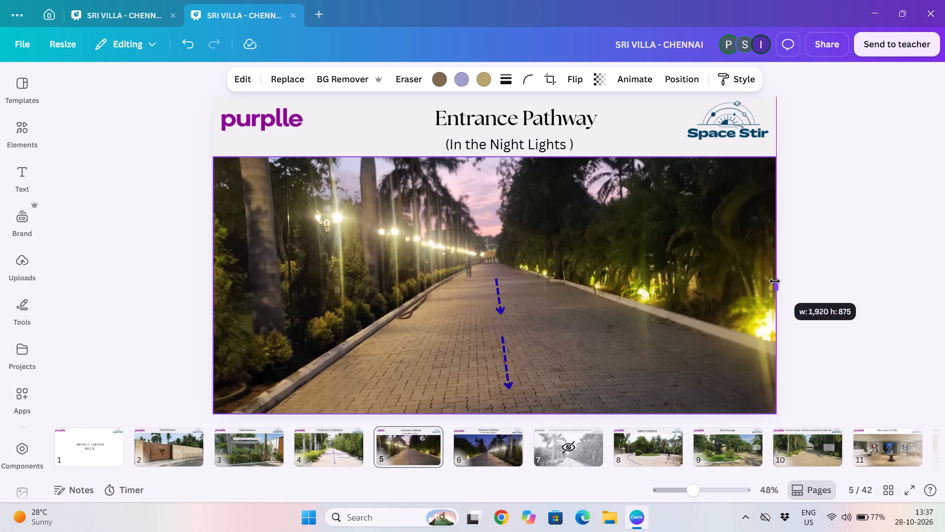
left_click_drag(775, 281, 774, 282)
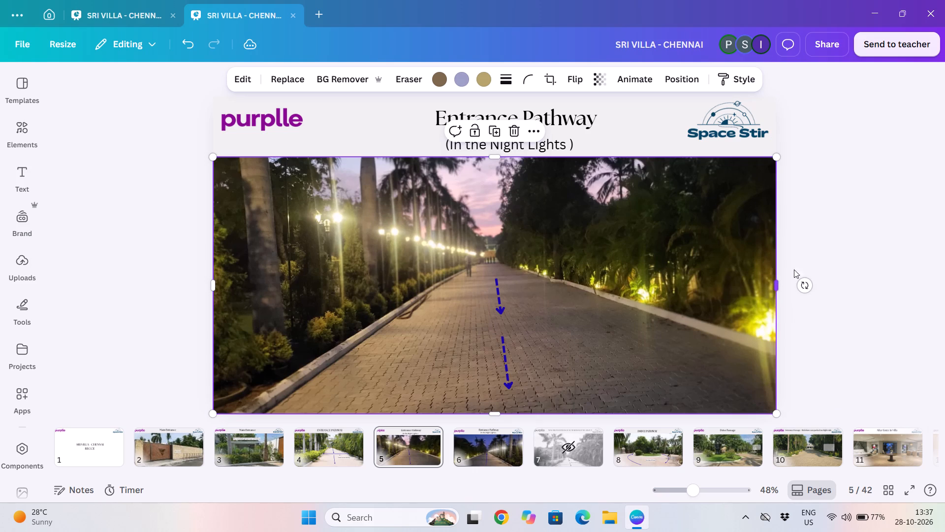
left_click(841, 233)
Check how the photos fit the slide edges on the Entrance Pathway slides, pages 4 to 6.
left_click(314, 451)
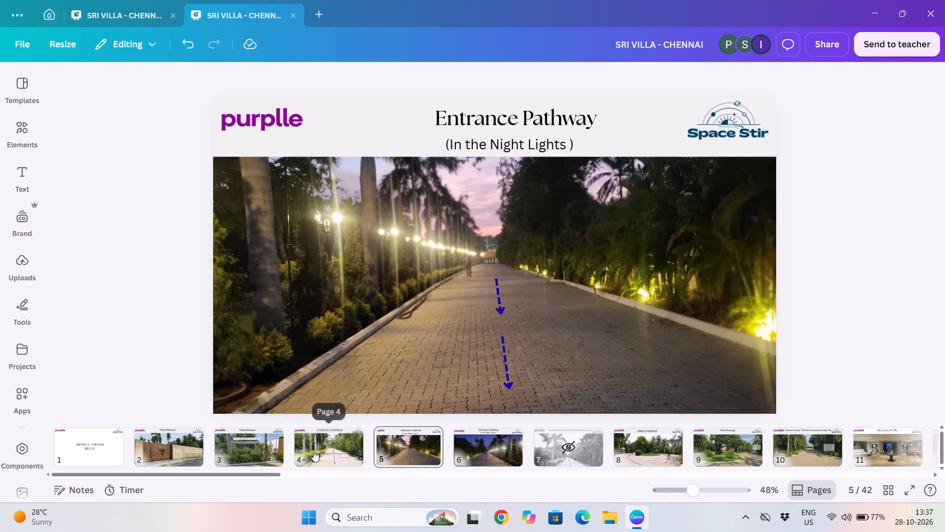
left_click(353, 364)
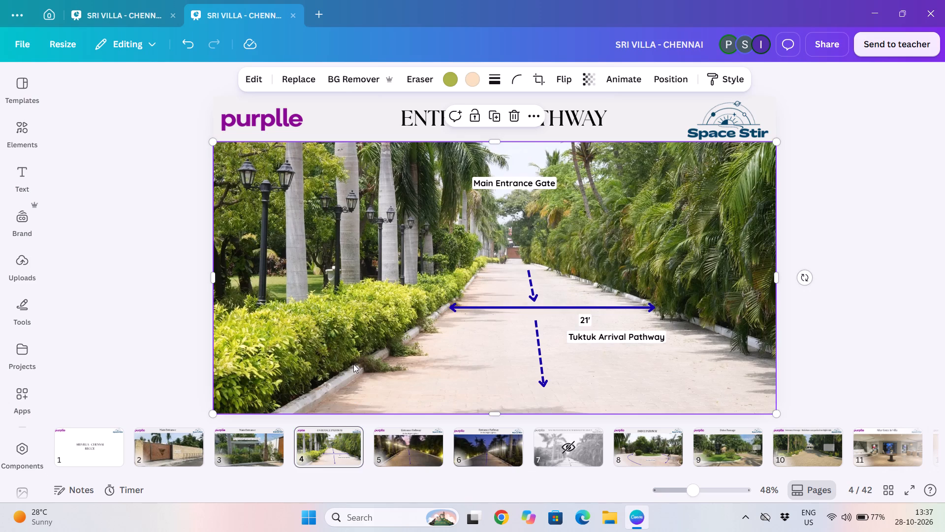
left_click(402, 441)
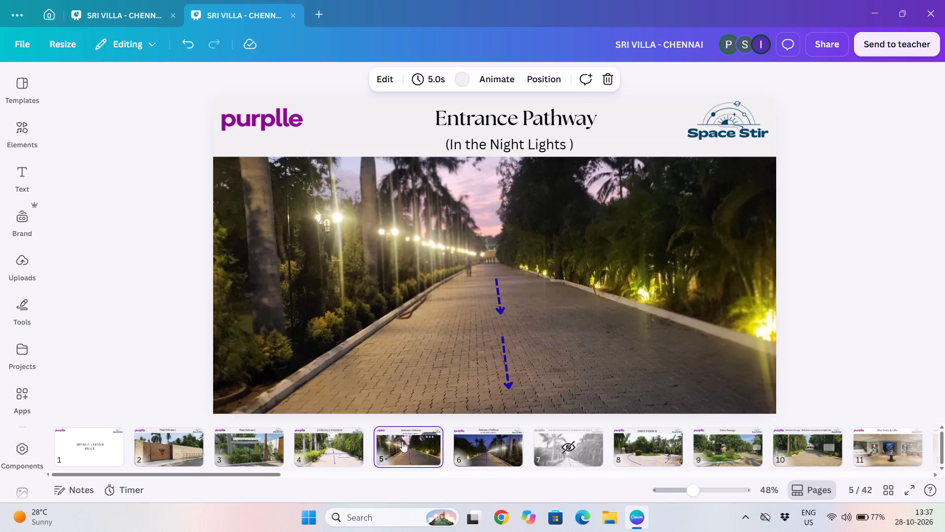
left_click(371, 363)
left_click(469, 444)
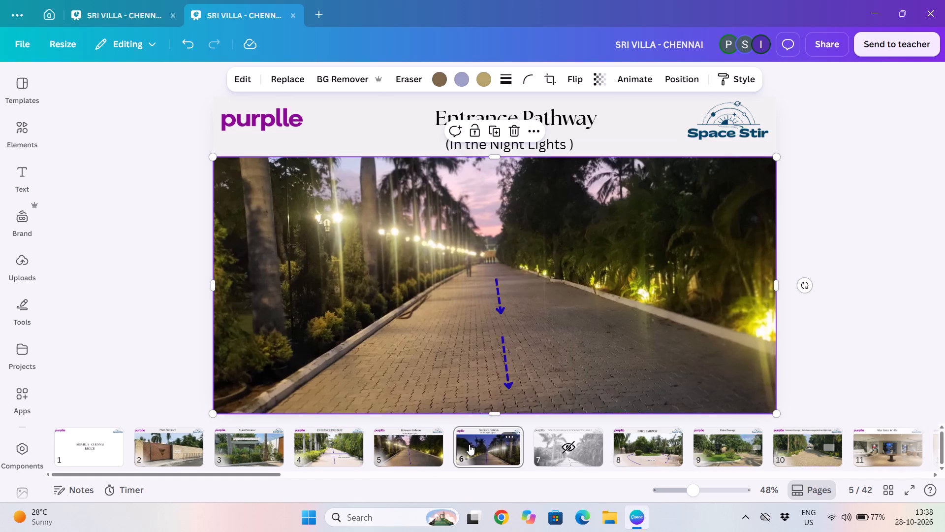
left_click(358, 261)
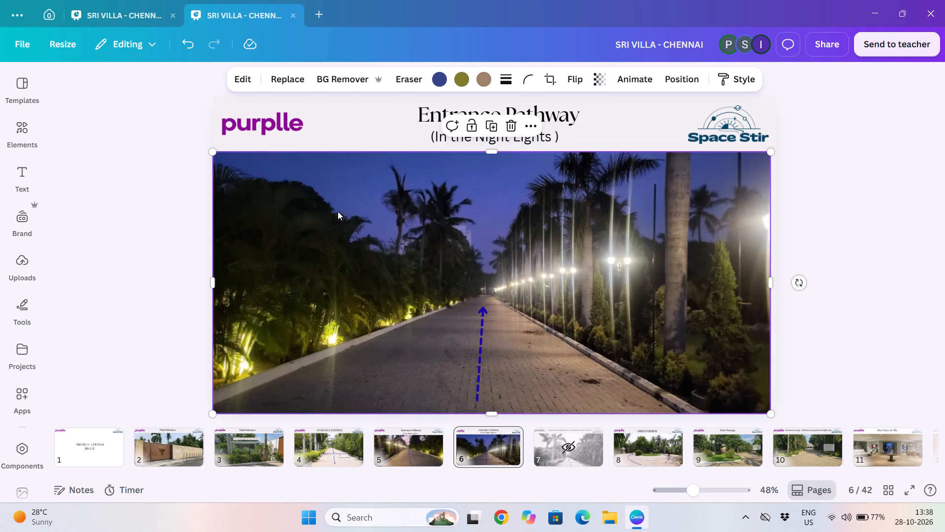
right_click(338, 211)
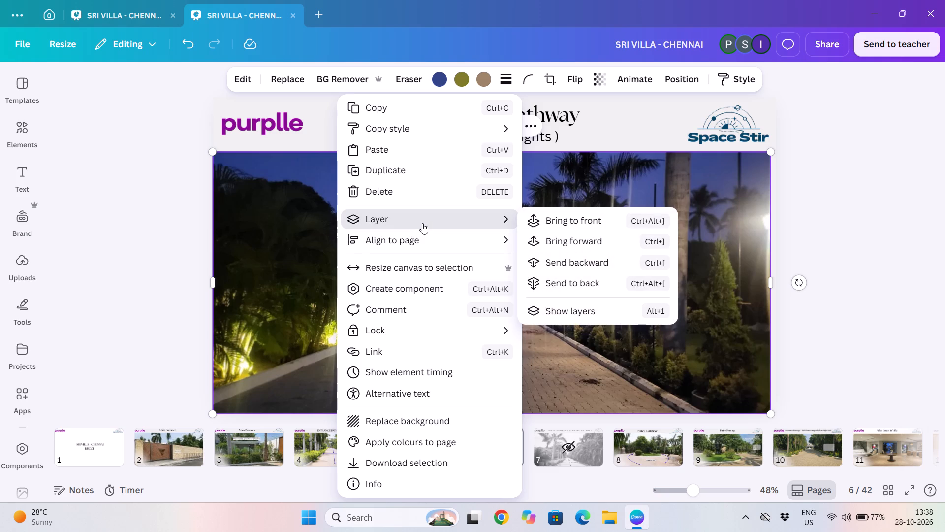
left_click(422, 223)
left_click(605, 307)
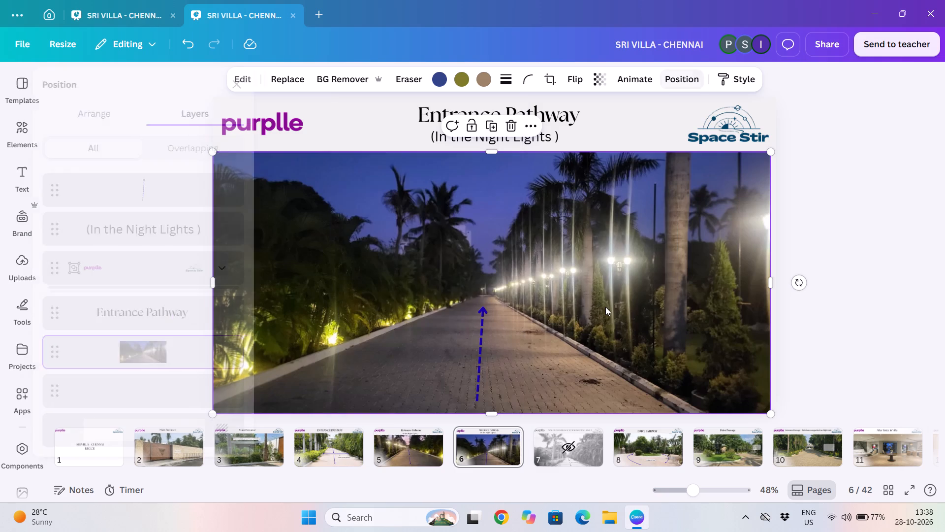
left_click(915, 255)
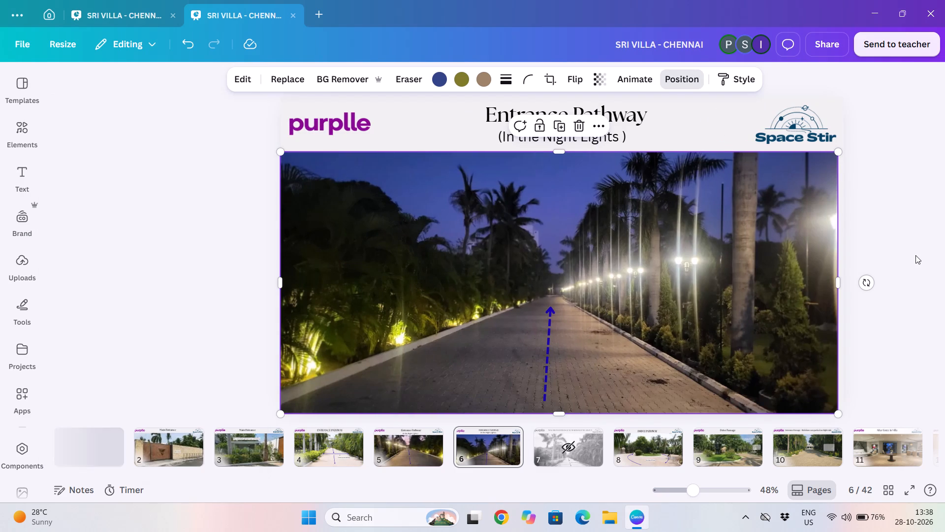
On page 6, Entrance Pathway (In the Night Lights), widen the photo to the slide's right edge, about 1,921 by 892.
left_click(691, 261)
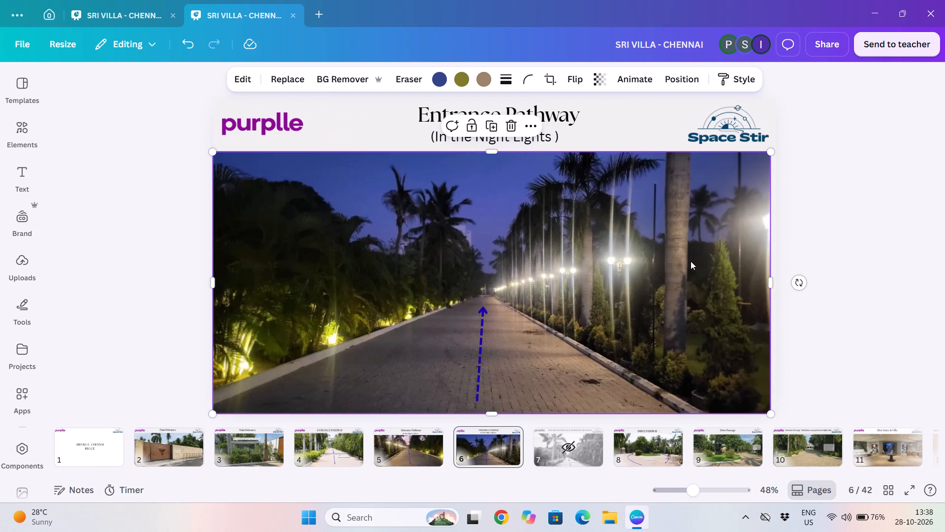
left_click(691, 261)
left_click_drag(770, 282, 767, 283)
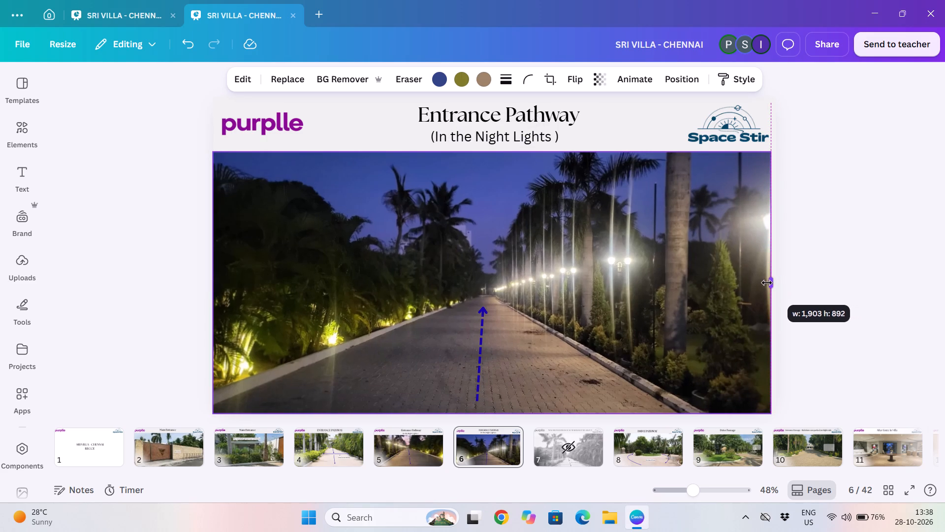
left_click_drag(767, 283, 774, 281)
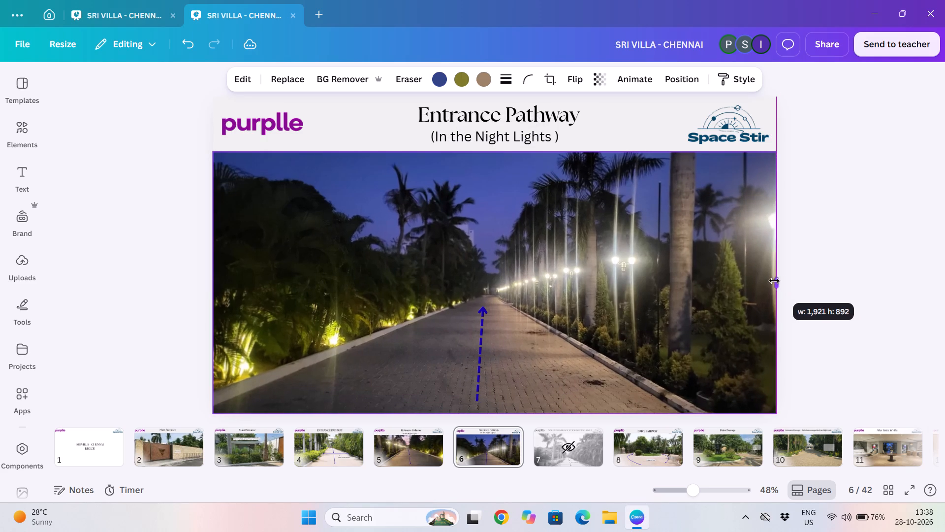
left_click_drag(774, 281, 774, 280)
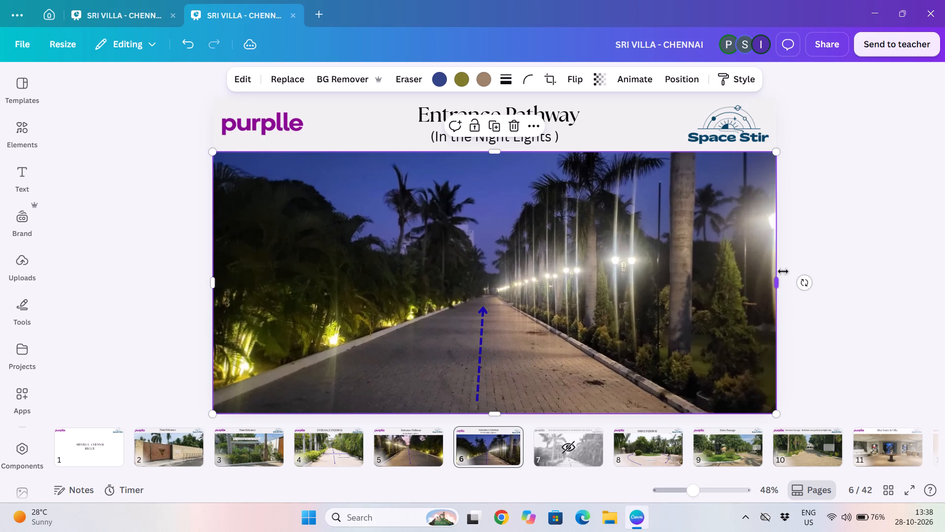
left_click(814, 232)
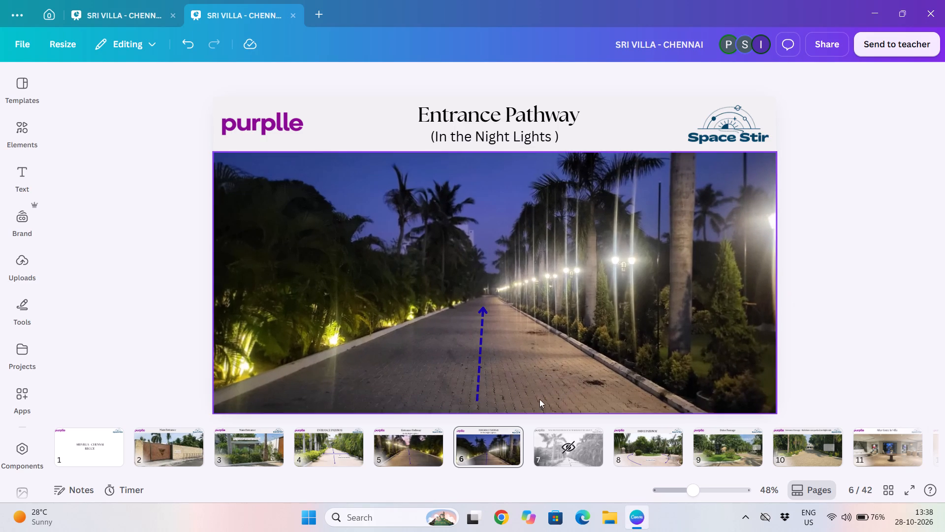
Review pages 6 to 9, from the night Entrance Pathway to Drive Passage, checking how each photo fits its slide.
left_click(564, 449)
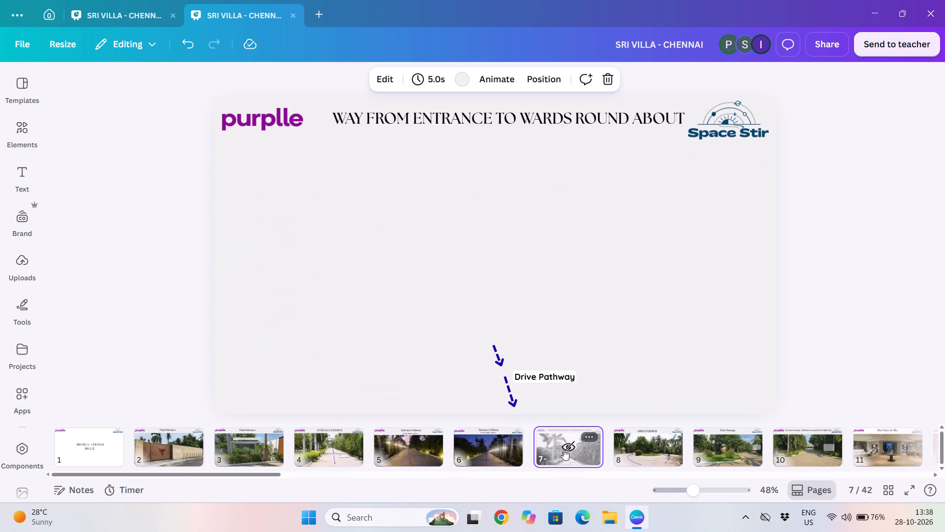
key("Right")
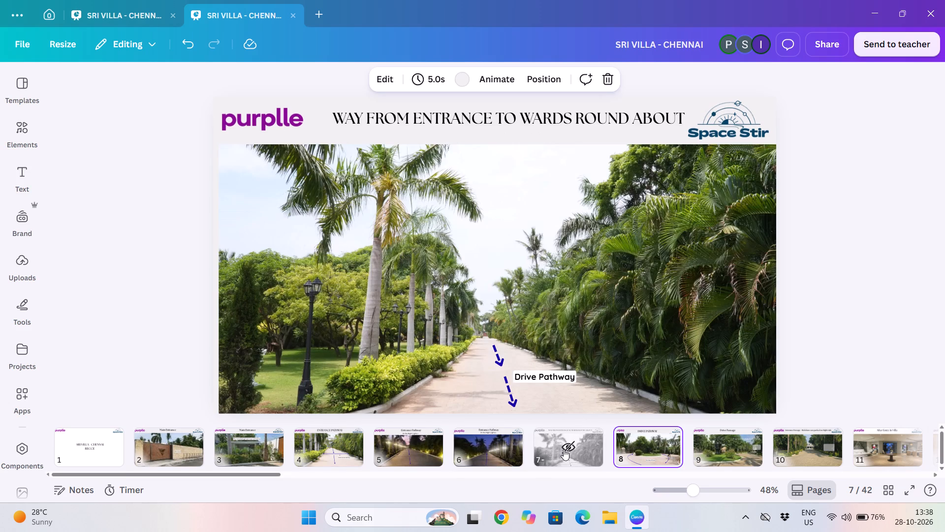
key("Right")
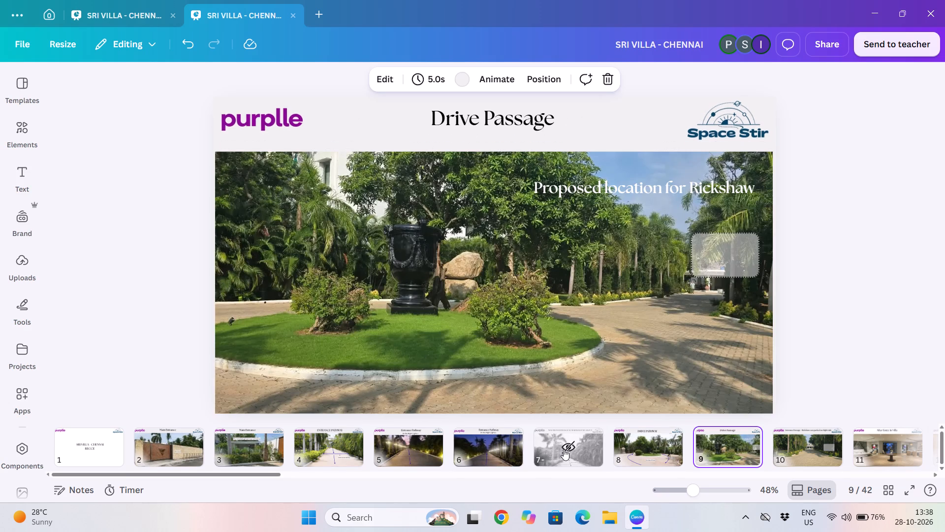
key("Left")
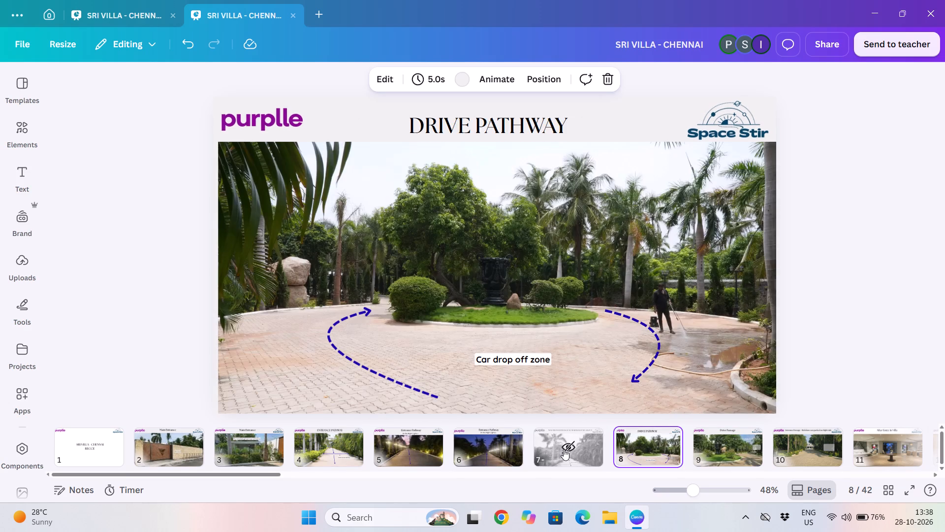
key("Left")
key("Left")
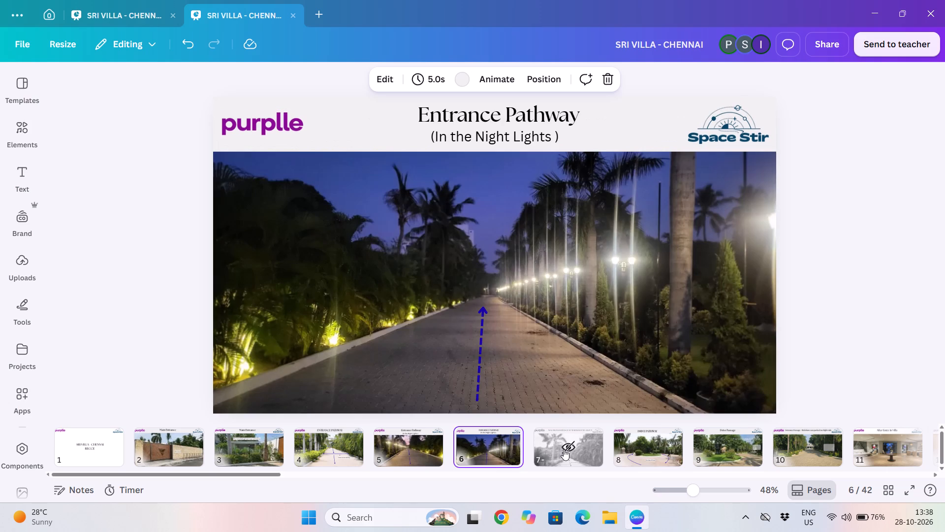
key("Right")
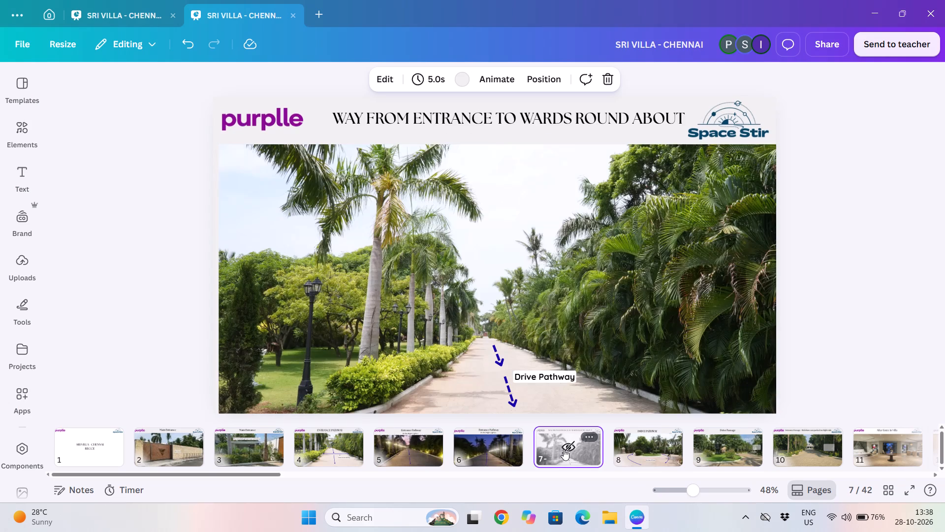
left_click(472, 301)
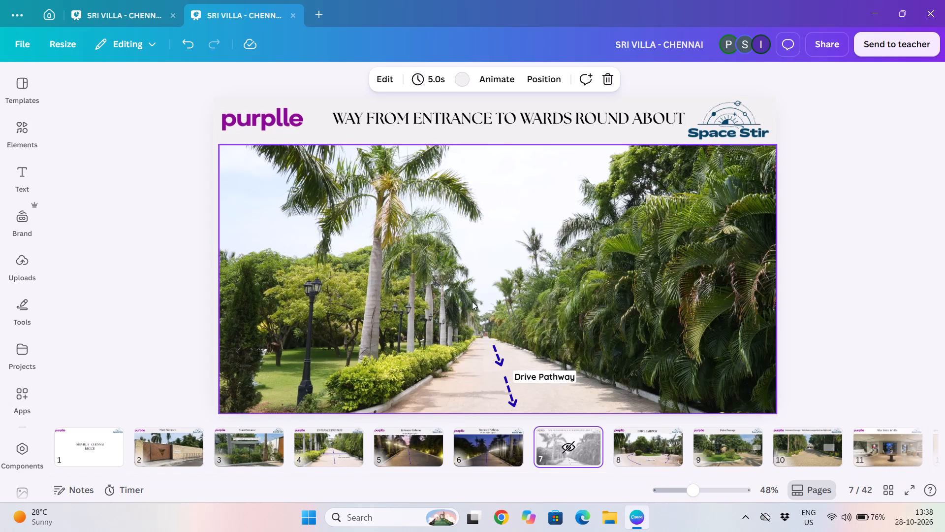
left_click(661, 446)
left_click(560, 342)
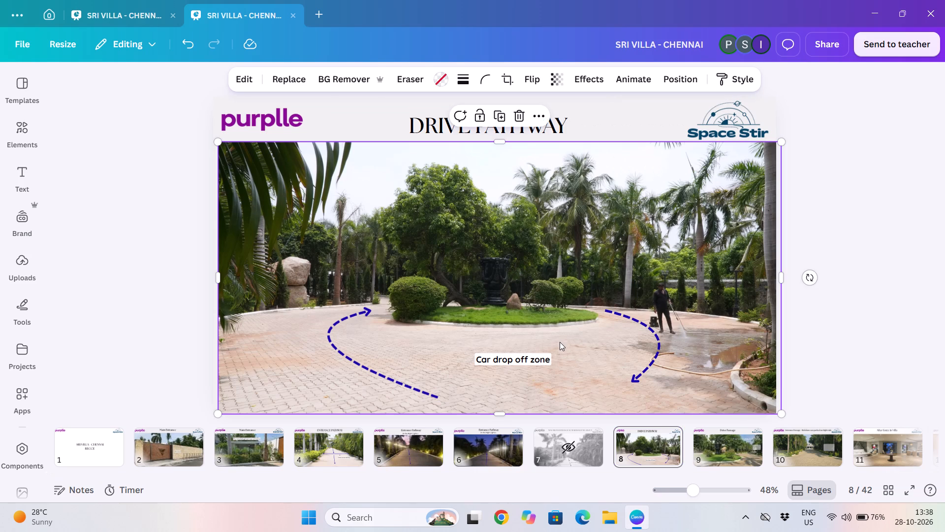
left_click(706, 450)
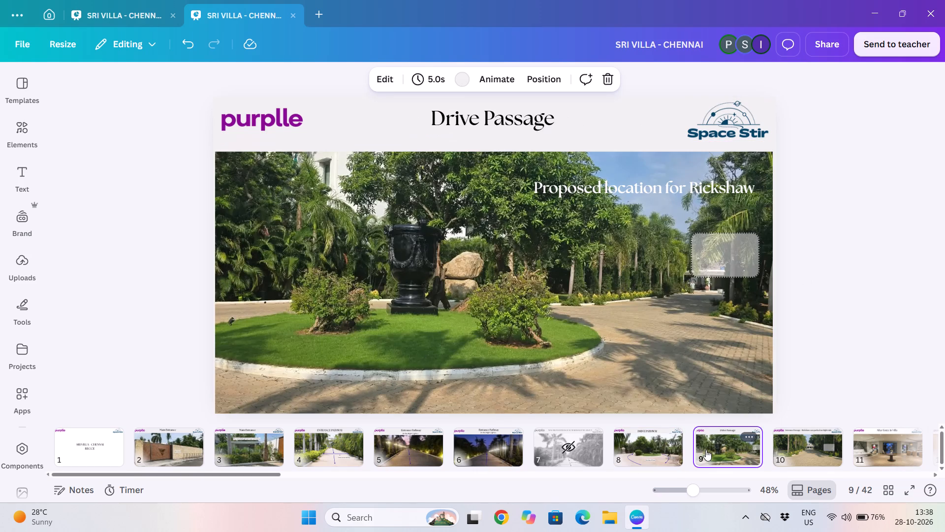
On page 8, Drive Pathway, narrow the overhanging photo to the slide's right edge, about 1,903 by 926.
left_click(650, 439)
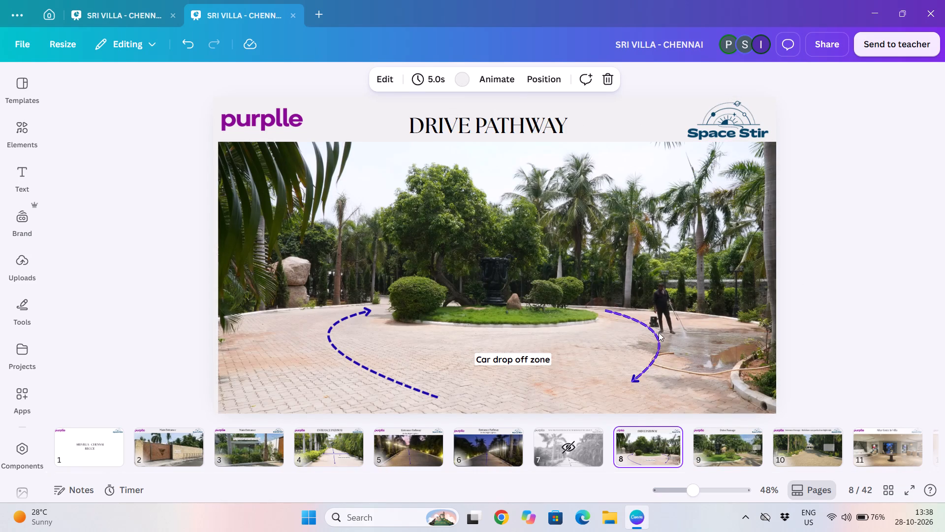
left_click(659, 332)
left_click(693, 312)
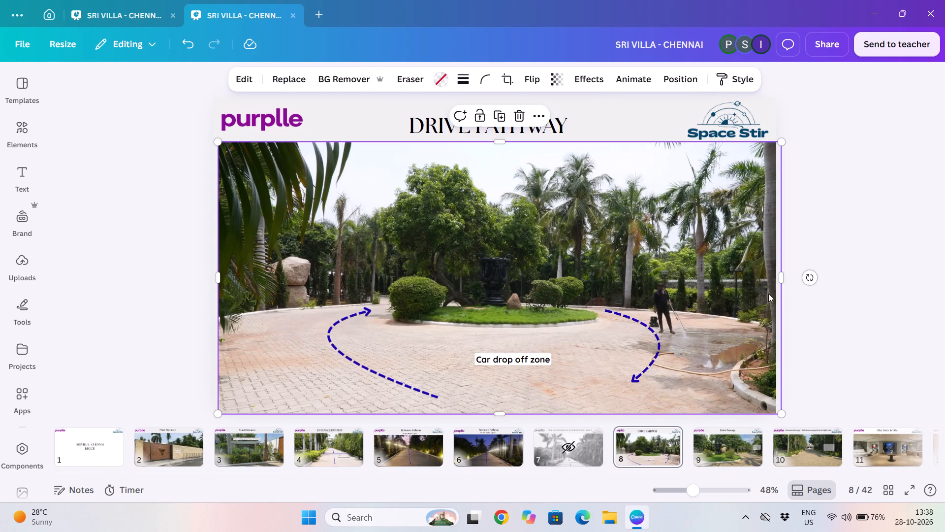
left_click(782, 278)
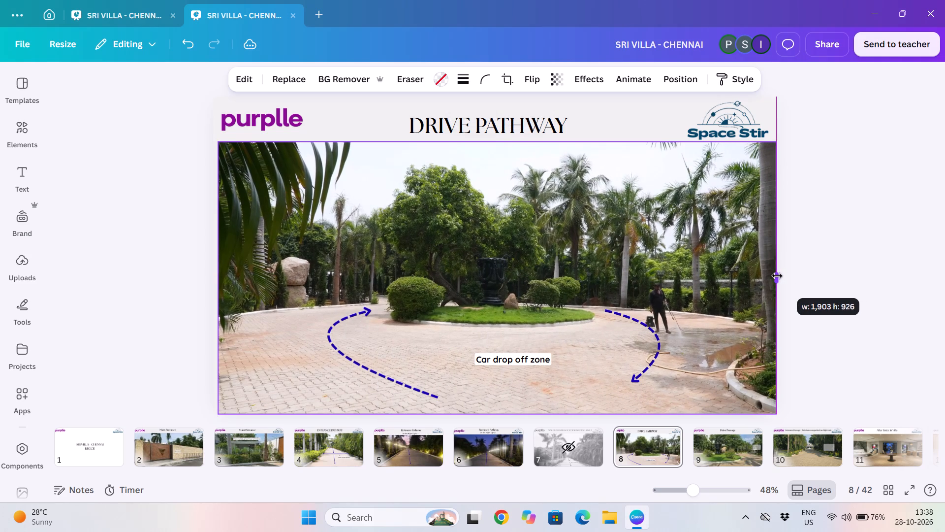
left_click(819, 353)
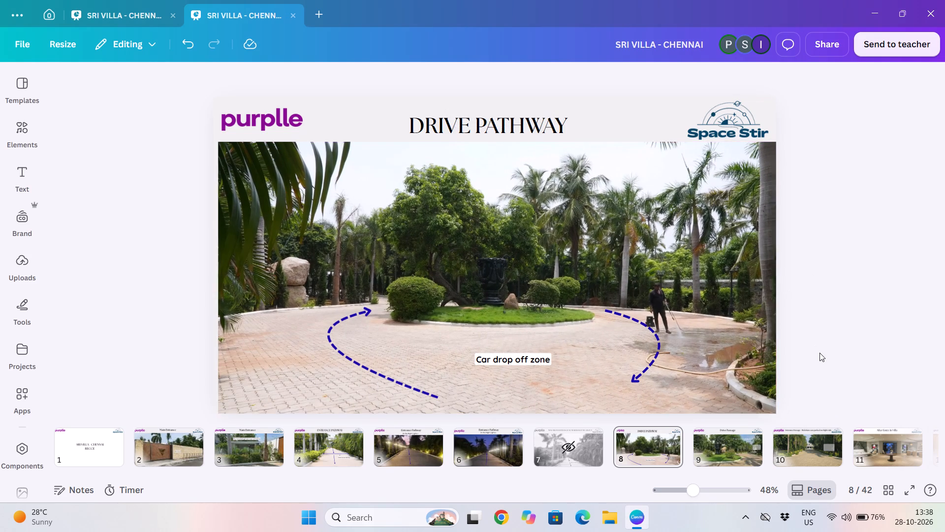
Review pages 8 to 12, from Drive Pathway to Smoothie Bowl Counter, checking how each photo fits its slide.
left_click(721, 437)
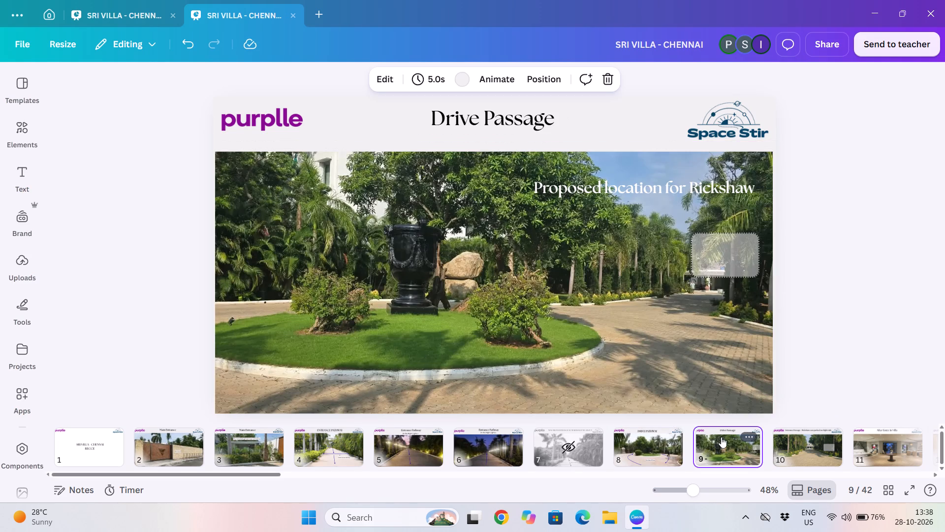
left_click(640, 355)
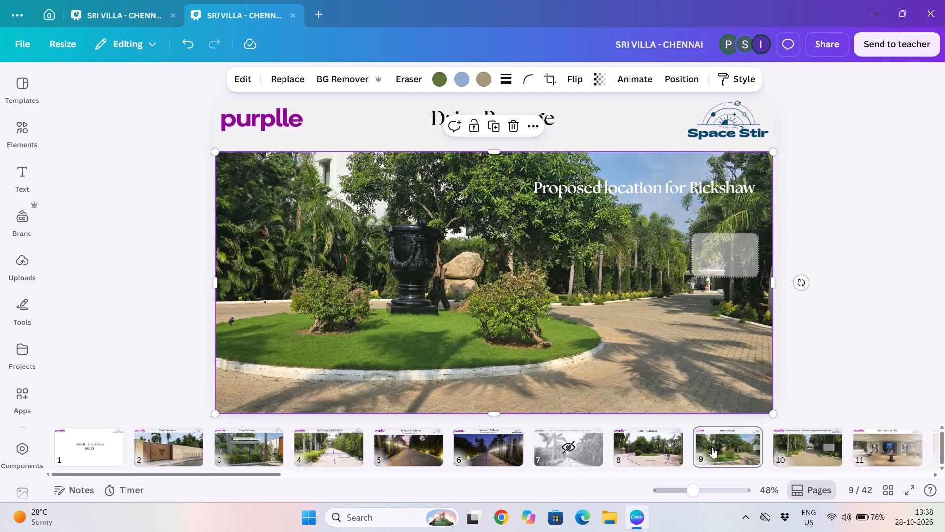
left_click(794, 445)
left_click(661, 335)
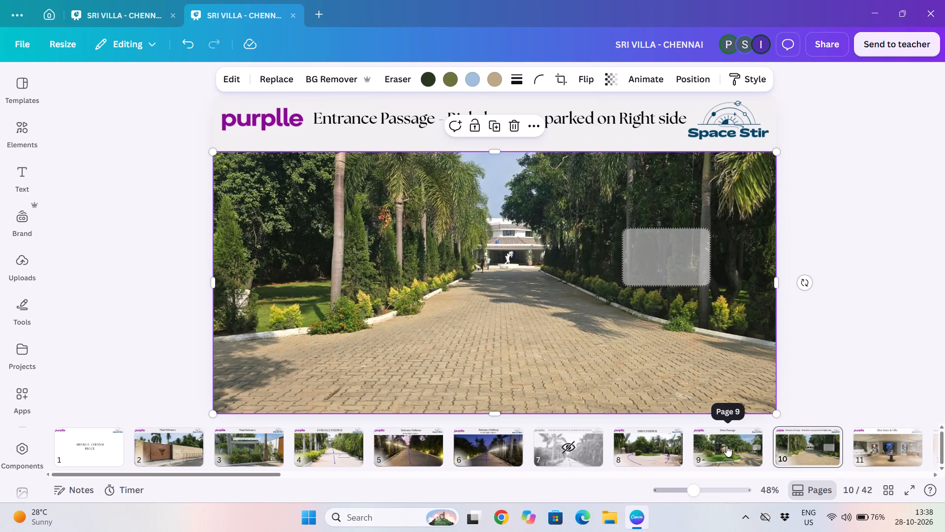
scroll(726, 446, "left", 2)
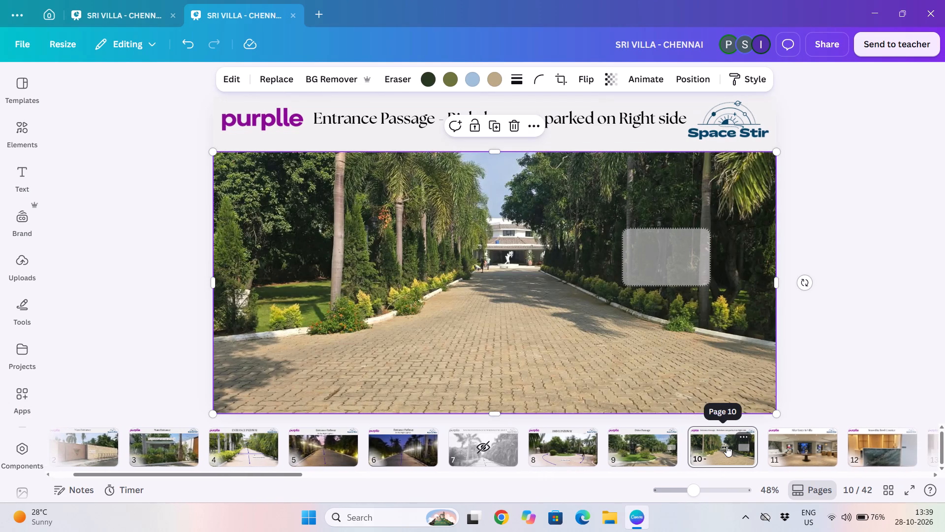
left_click(577, 449)
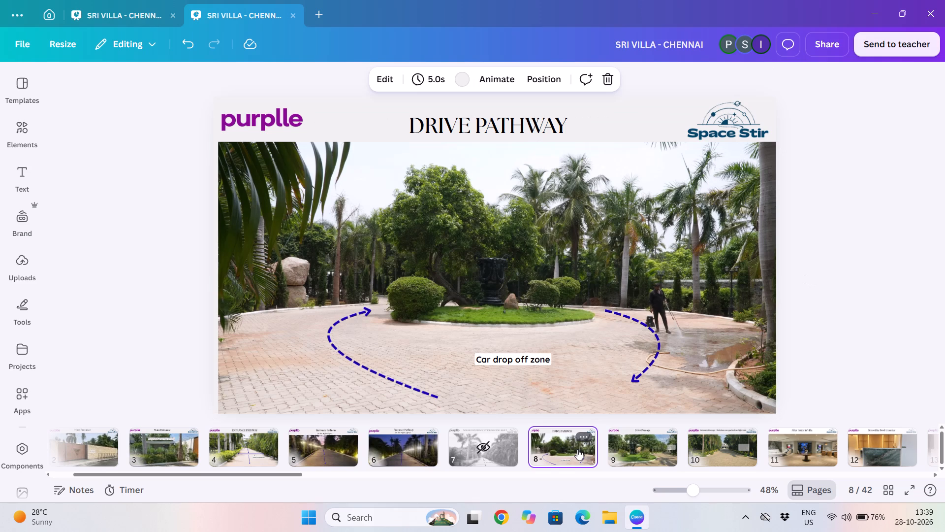
scroll(742, 461, "left", 4)
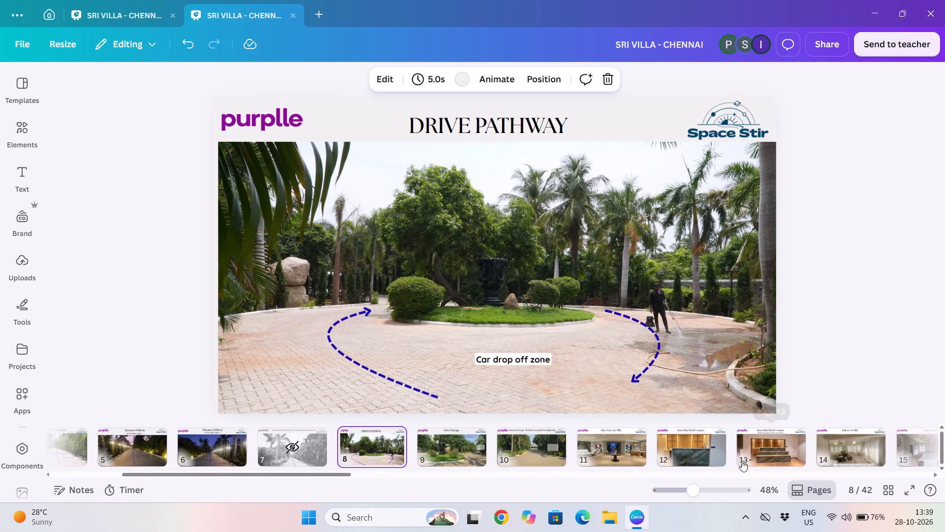
left_click(543, 446)
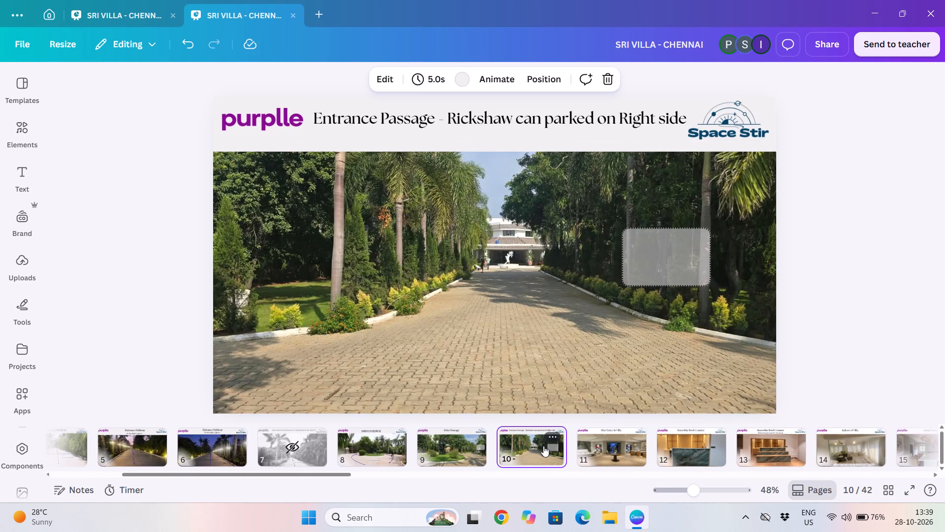
left_click(604, 454)
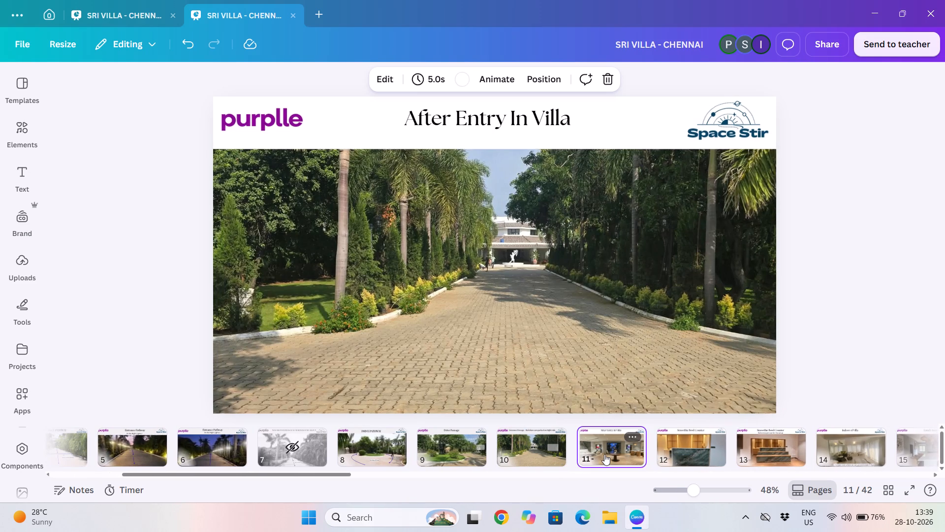
left_click(606, 277)
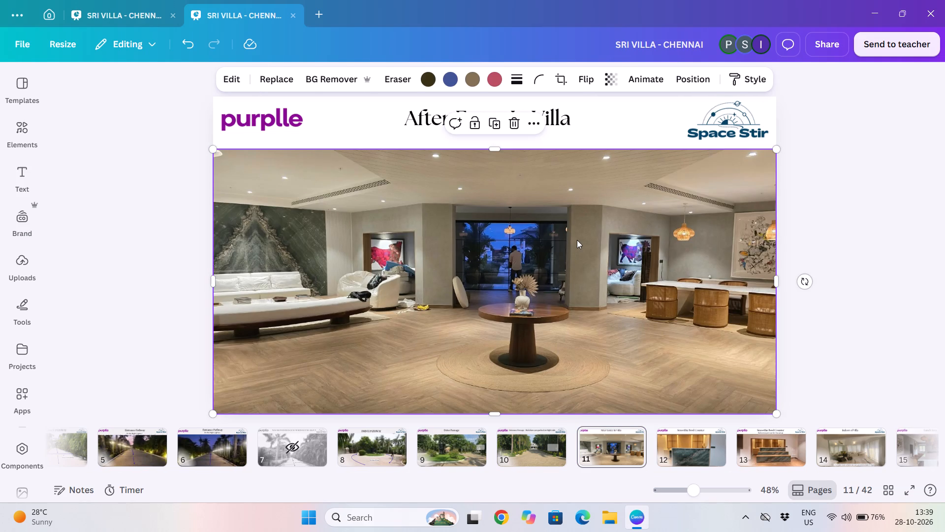
scroll(697, 437, "left", 1)
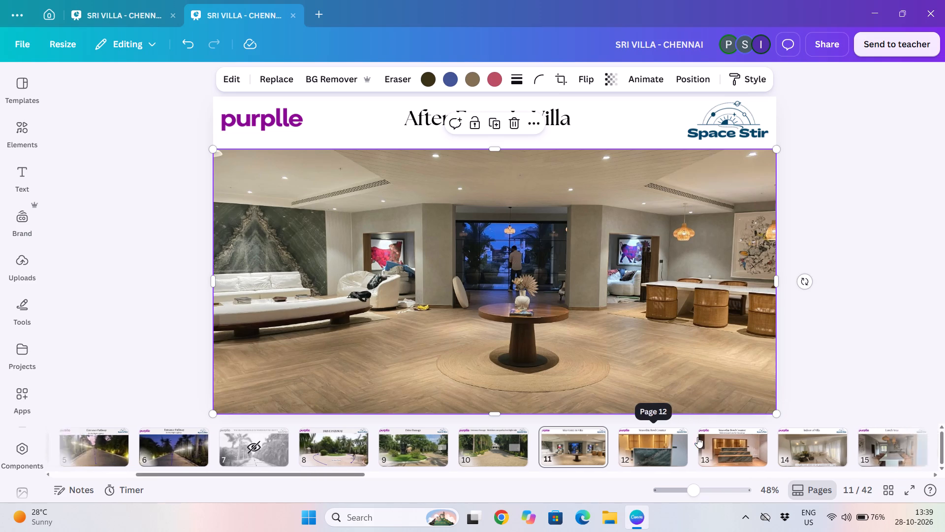
scroll(697, 437, "left", 1)
left_click(628, 440)
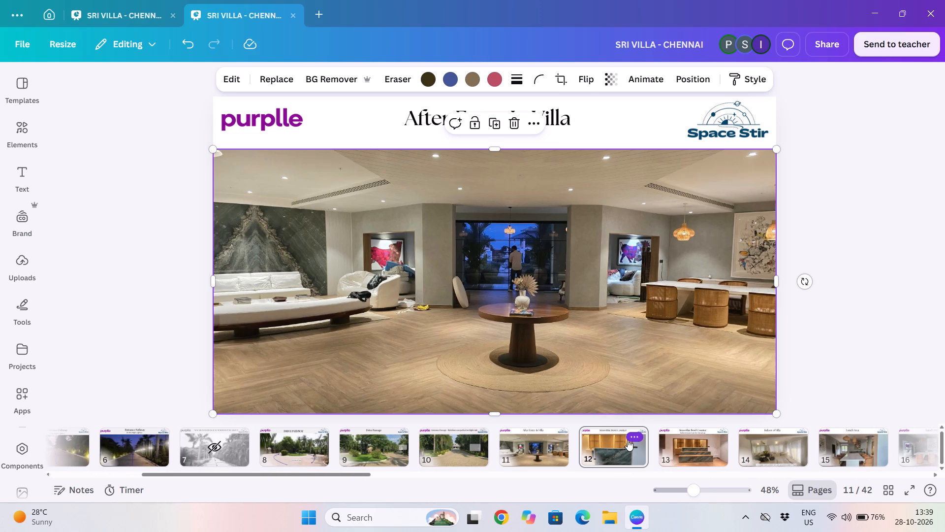
left_click(731, 257)
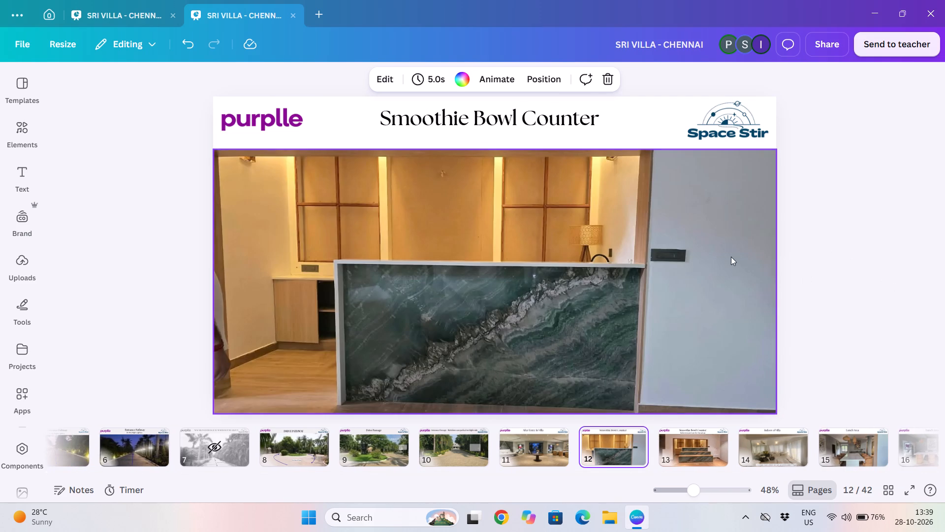
left_click(876, 186)
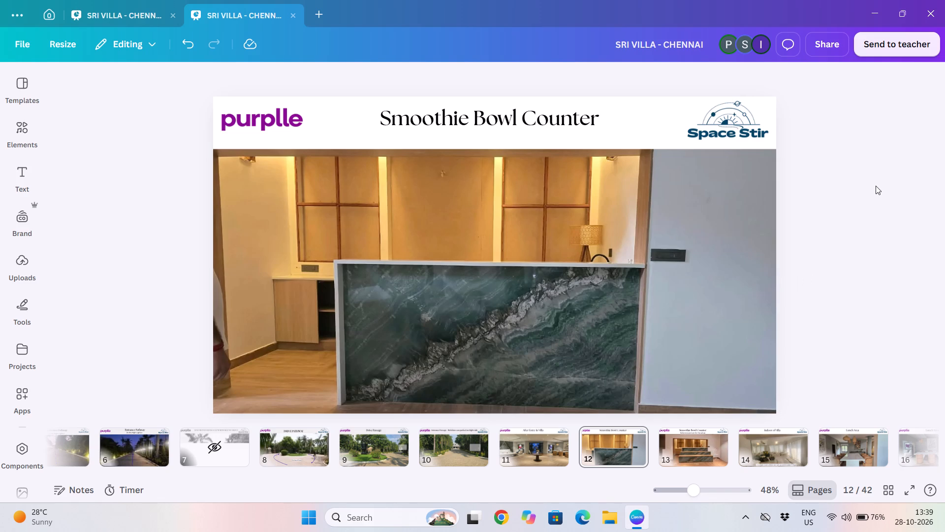
Go back through the slides from page 12, Smoothie Bowl Counter, to page 4, Entrance Pathway, rechecking their photos and route arrows.
key("Left")
key("Left")
key("Left")
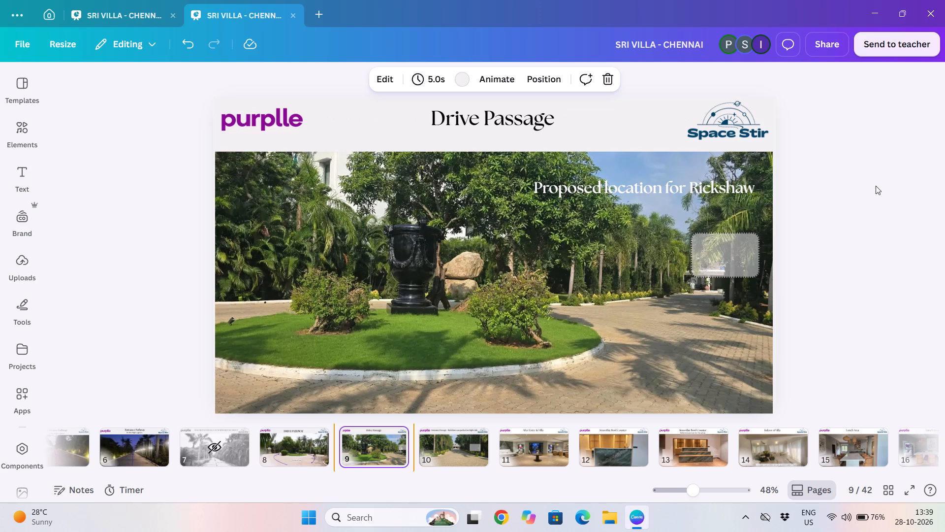
key("Left")
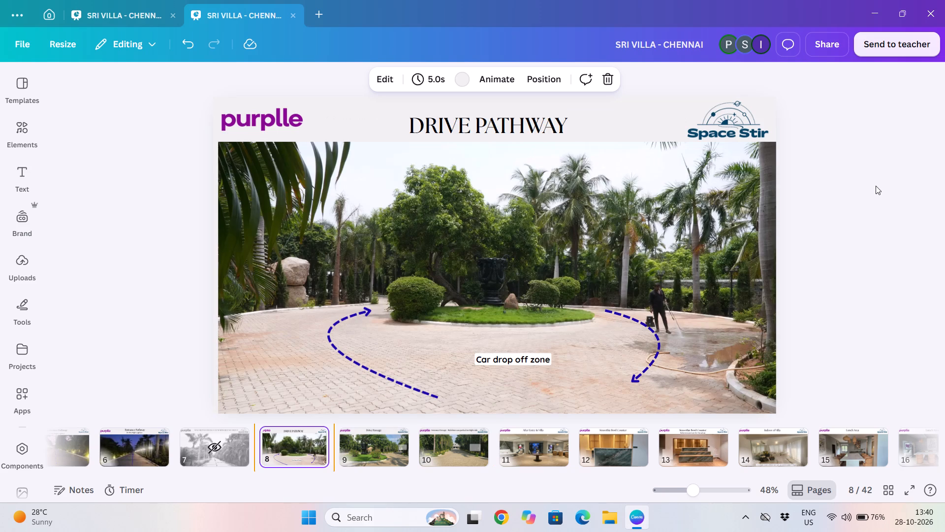
key("Left")
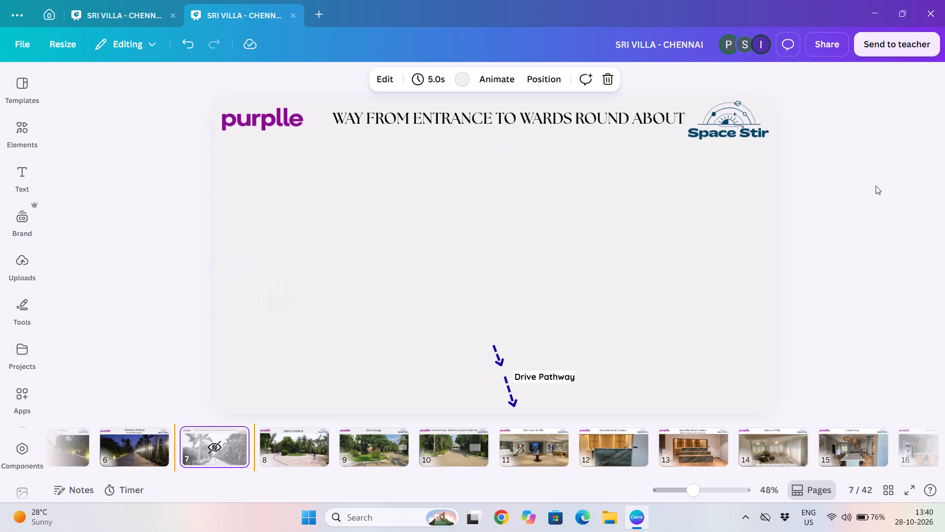
key("Left")
key("Left")
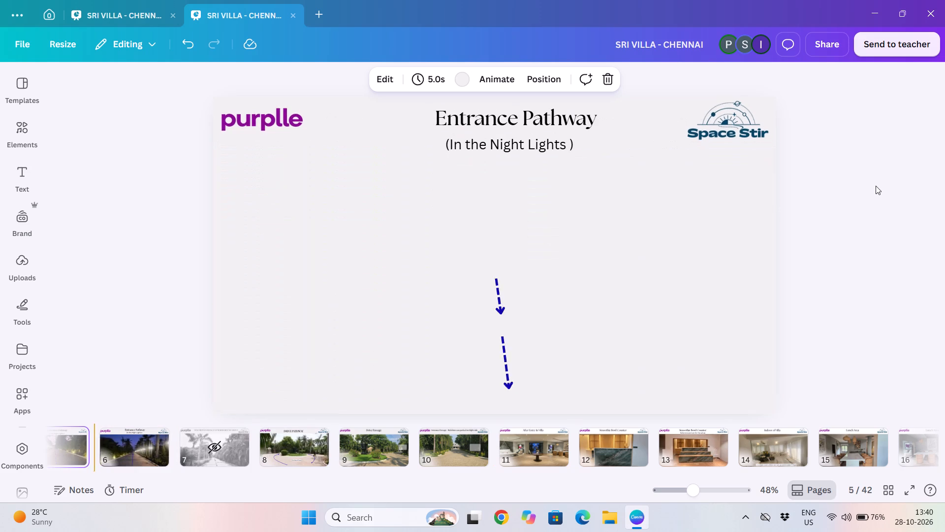
key("Left")
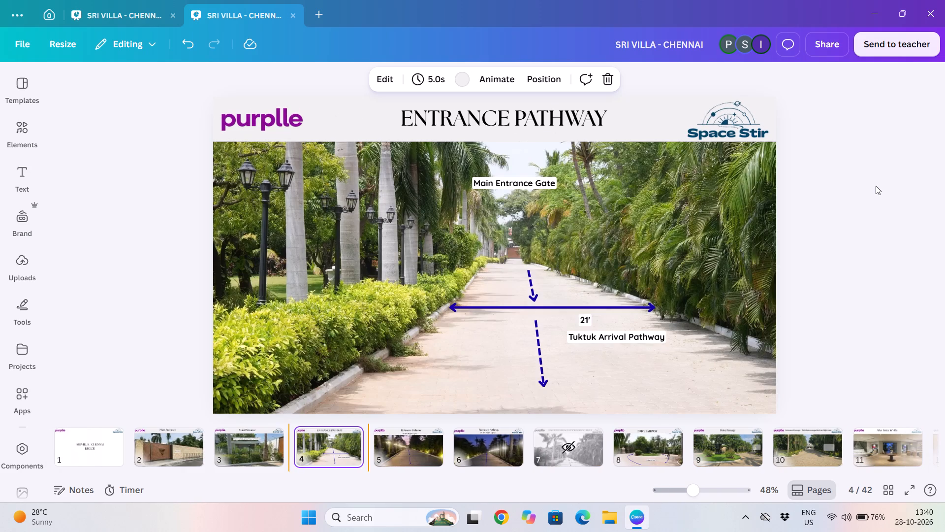